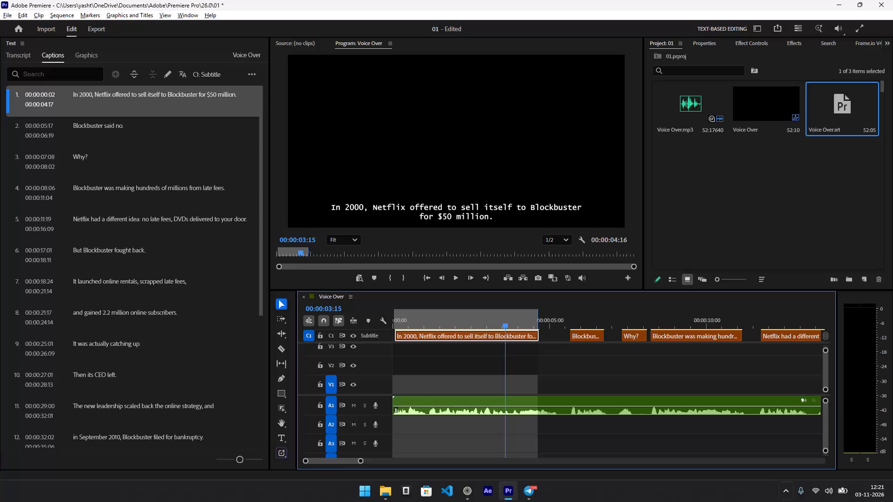
Switch to the Zen browser and search the web for "plugins" in a new tab.
click(465, 489)
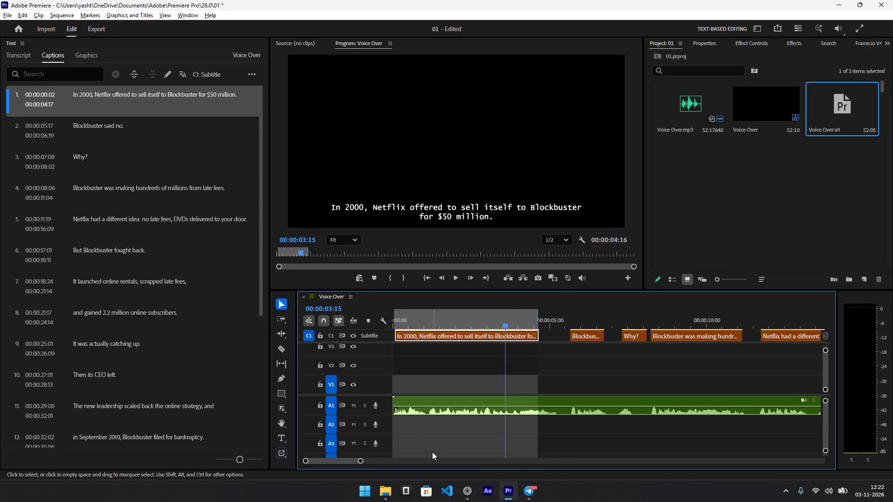
click(472, 497)
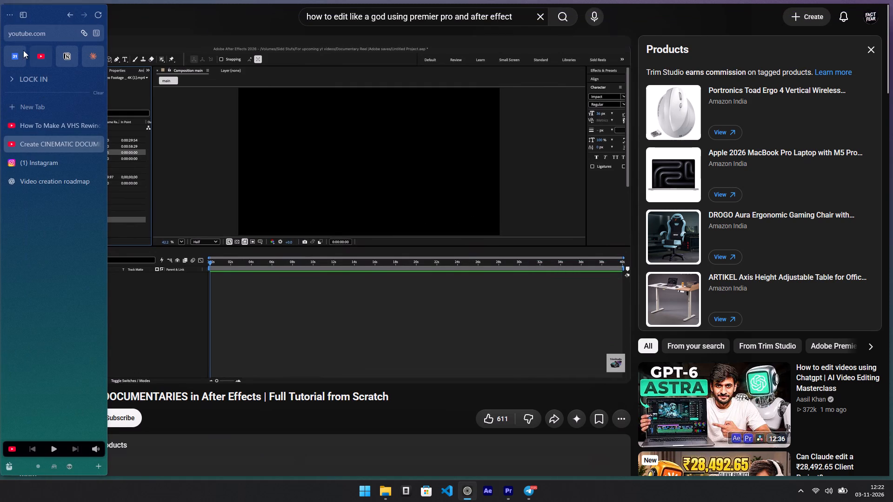
click(51, 103)
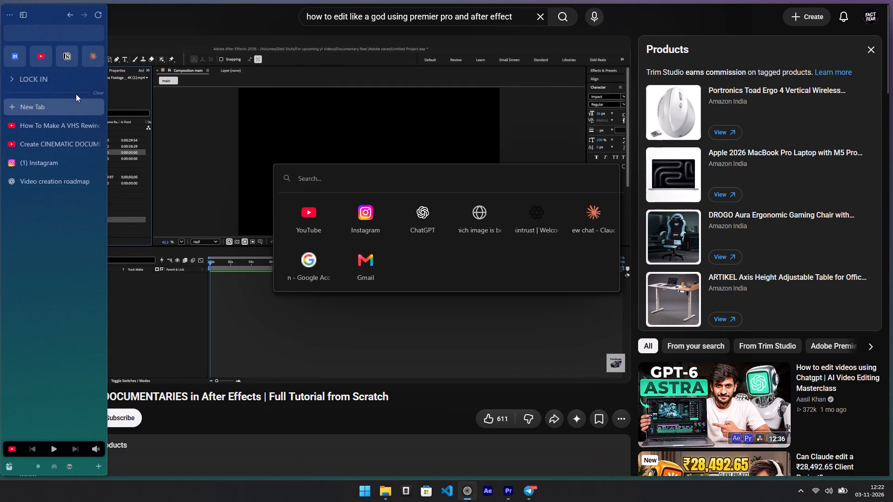
text(pluc)
key(BackSpace)
text(gins)
key(Return)
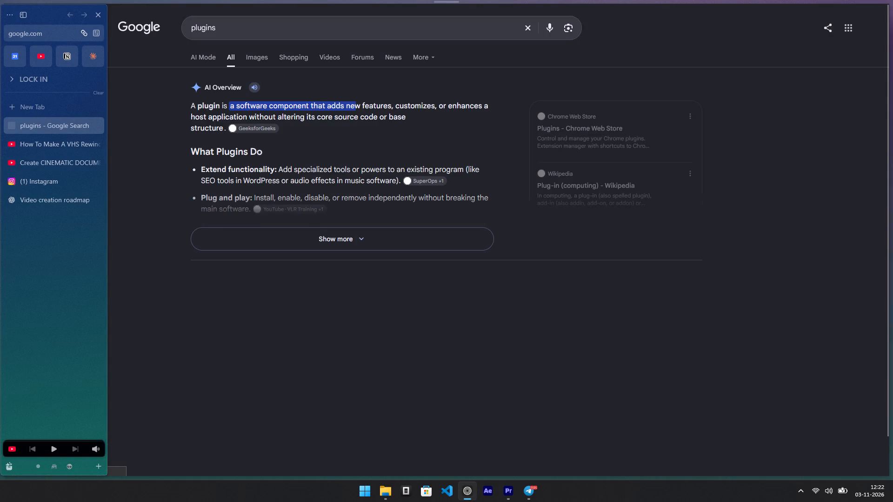
Replace the search with "ae scripts" and open the aescripts.com website from the results.
double_click(214, 37)
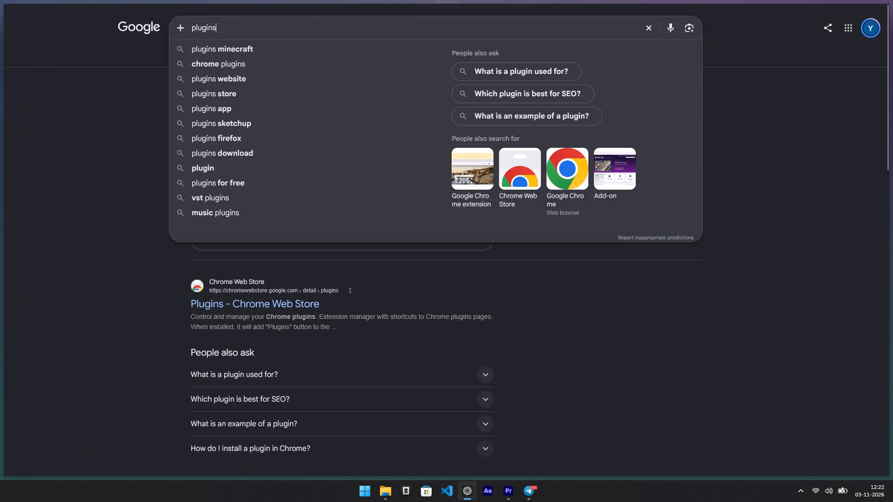
key(ctrl+BackSpace)
key(ctrl+BackSpace)
text(ae scir)
key(BackSpace)
key(BackSpace)
text(ripts)
key(Return)
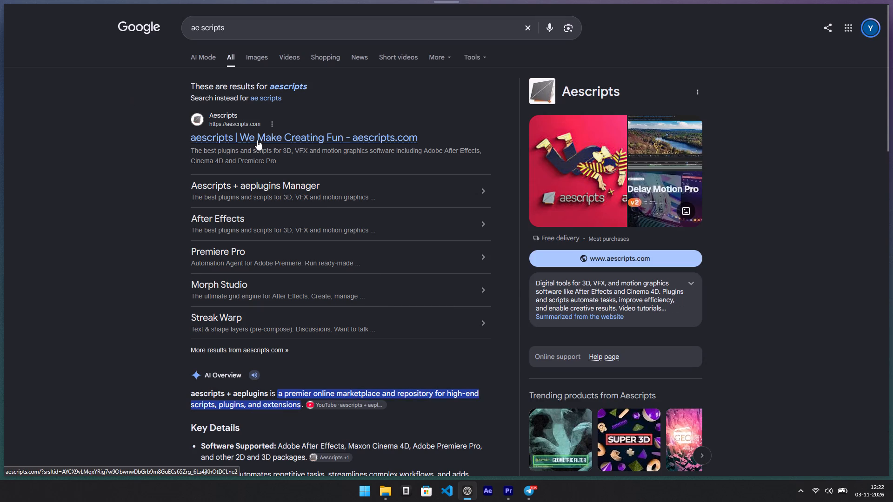
click(258, 143)
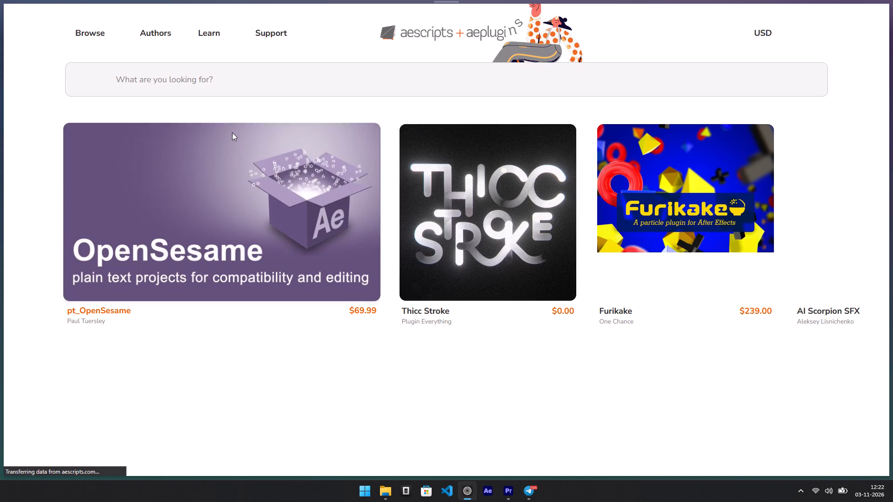
Browse the New Products carousel on the aescripts home page for useful After Effects and Premiere plugins.
scroll(233, 264, down, 5)
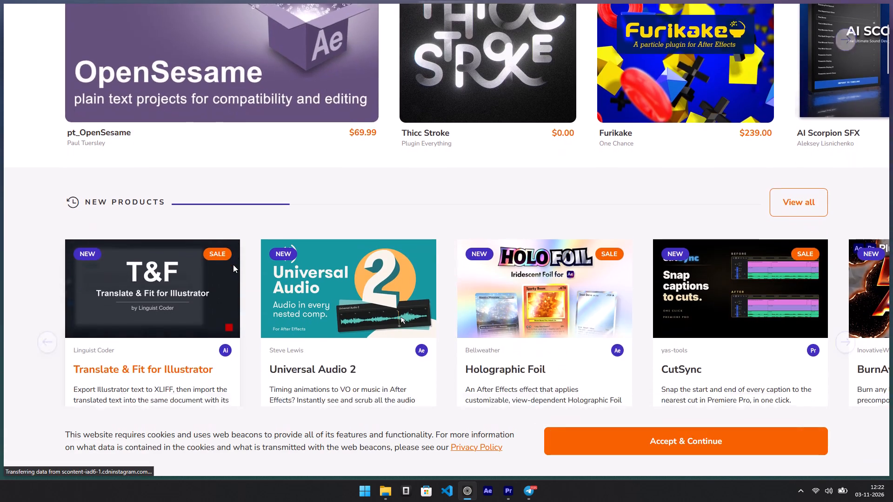
scroll(233, 264, down, 2)
scroll(233, 264, up, 1)
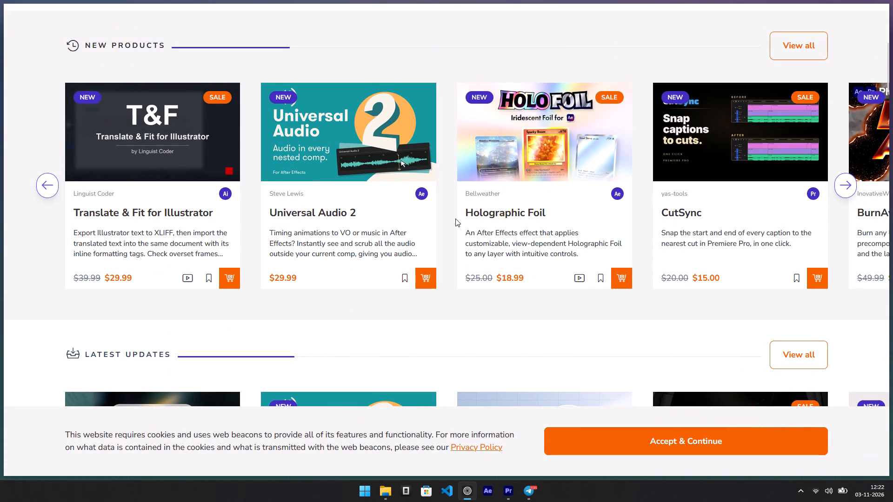
scroll(455, 218, down, 3)
scroll(452, 219, up, 3)
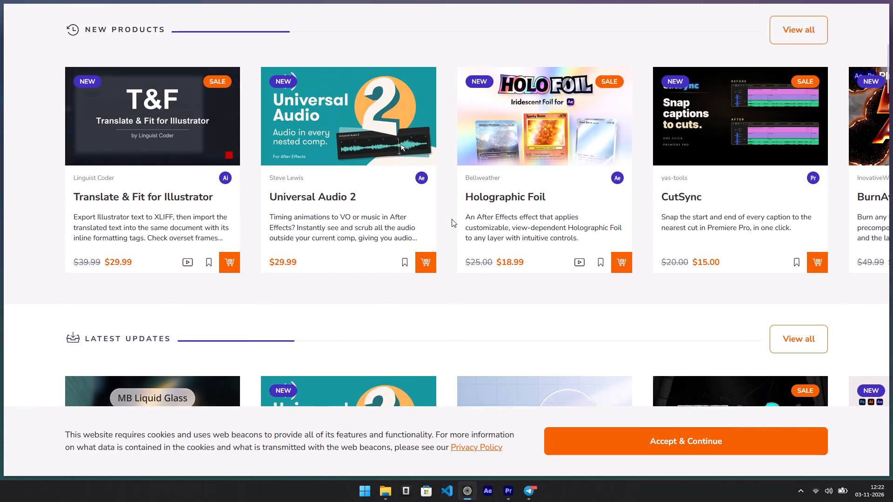
click(844, 187)
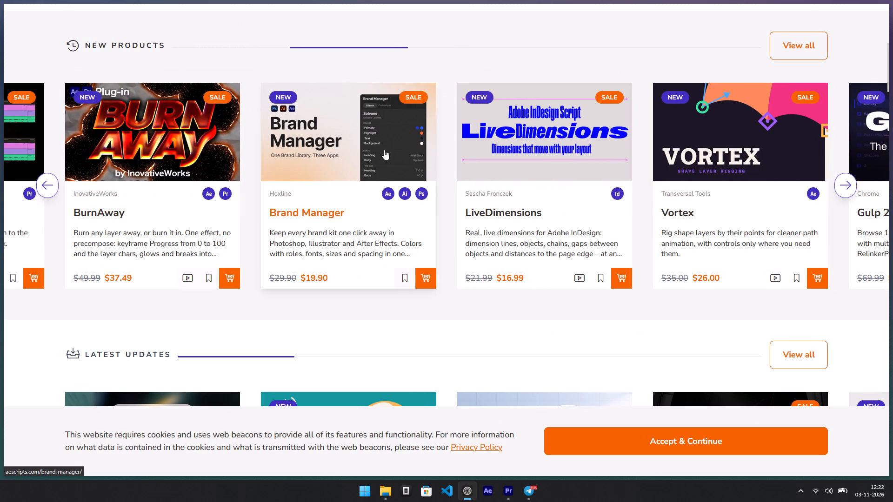
click(838, 187)
click(838, 187)
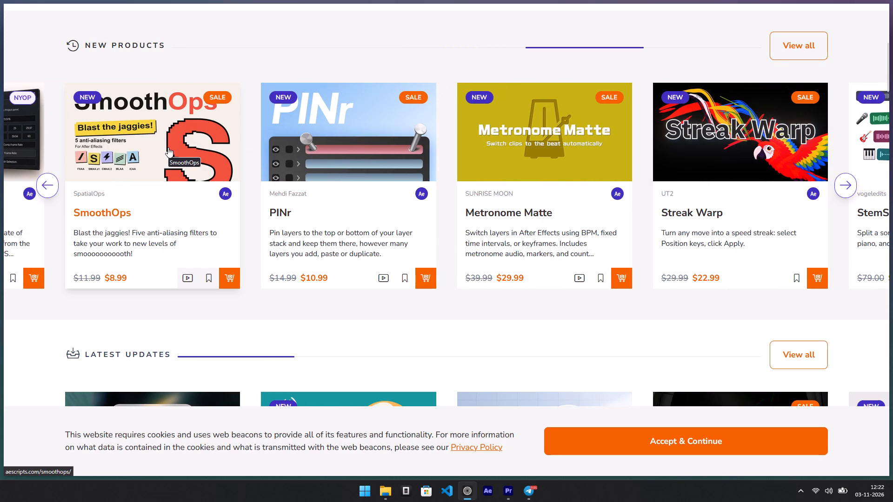
click(838, 185)
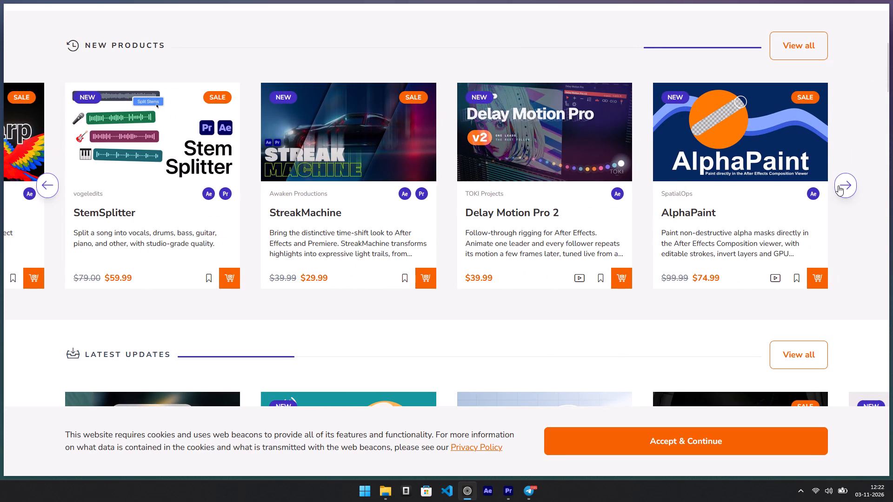
Open the Delay Motion Pro 2 product page and go to its embedded demo video.
click(571, 147)
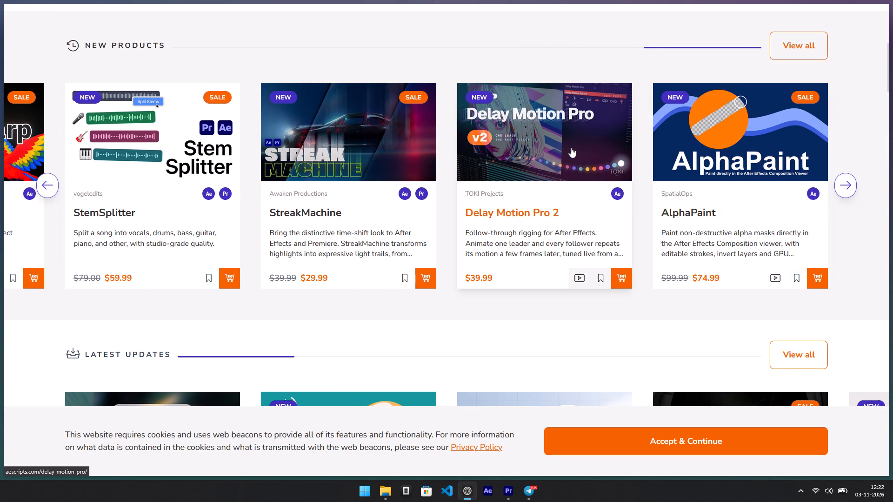
scroll(100, 304, down, 2)
scroll(340, 237, down, 3)
scroll(326, 238, up, 2)
scroll(312, 238, down, 5)
scroll(434, 276, down, 2)
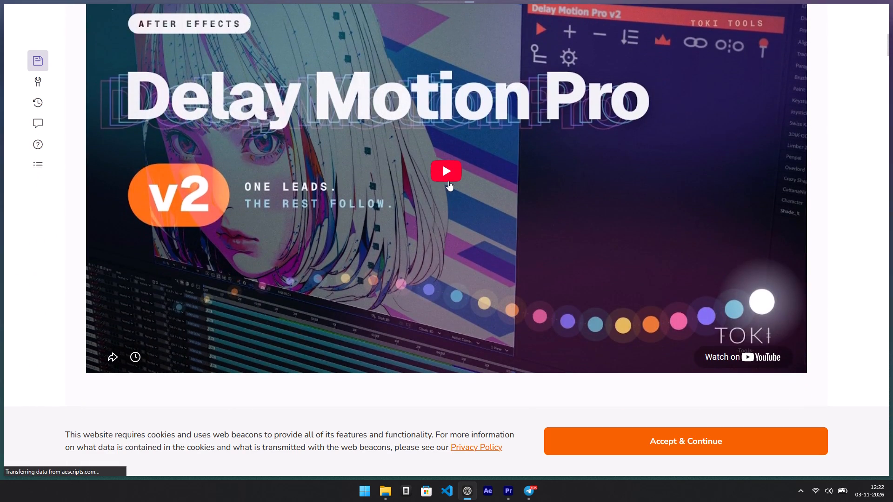
Watch the opening of the Delay Motion Pro v2 demo video, then look back over the product page.
click(448, 180)
scroll(143, 300, up, 1)
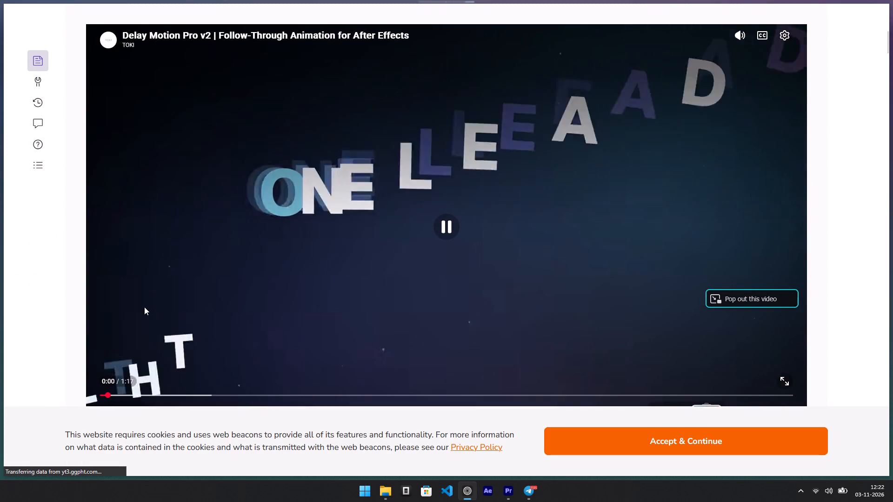
scroll(137, 364, down, 1)
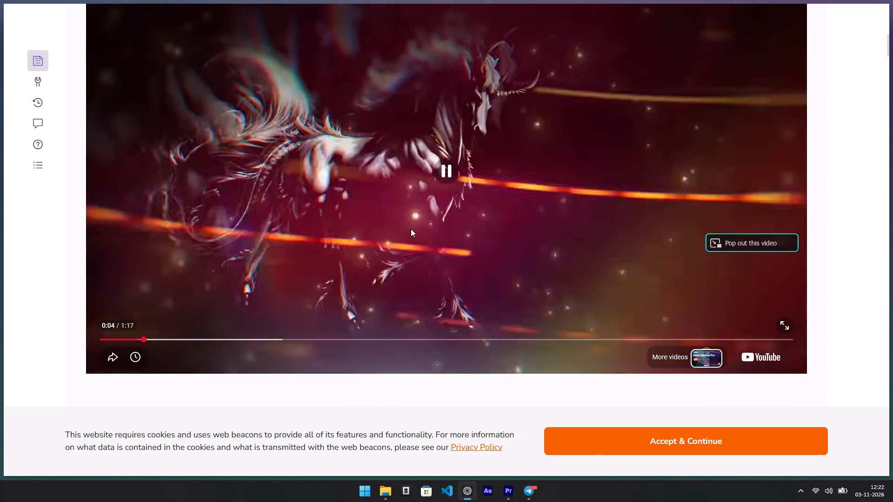
key(Escape)
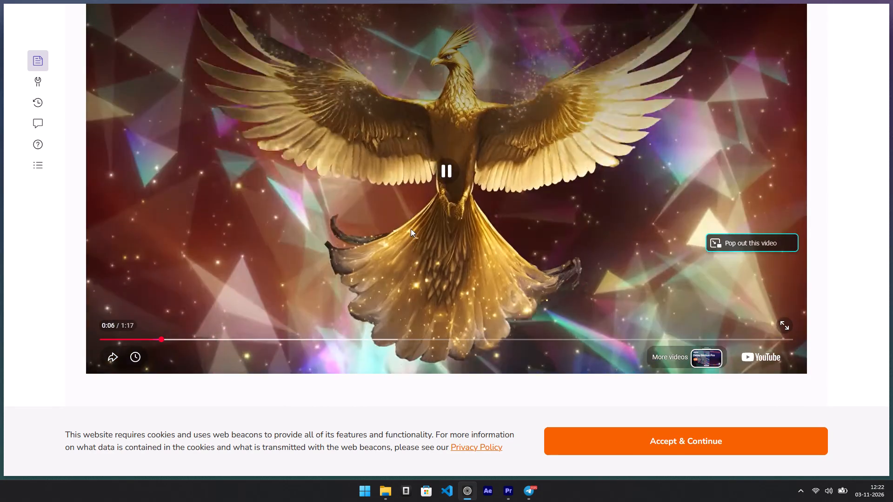
click(410, 229)
click(410, 229)
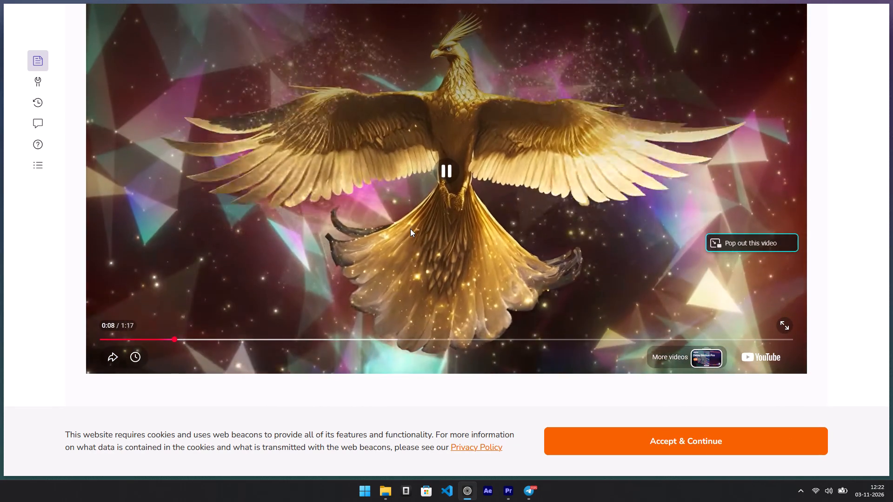
click(410, 229)
scroll(372, 229, up, 7)
scroll(355, 231, down, 1)
scroll(355, 231, up, 2)
Return to the aescripts home page and continue browsing the New Products carousel.
click(355, 219)
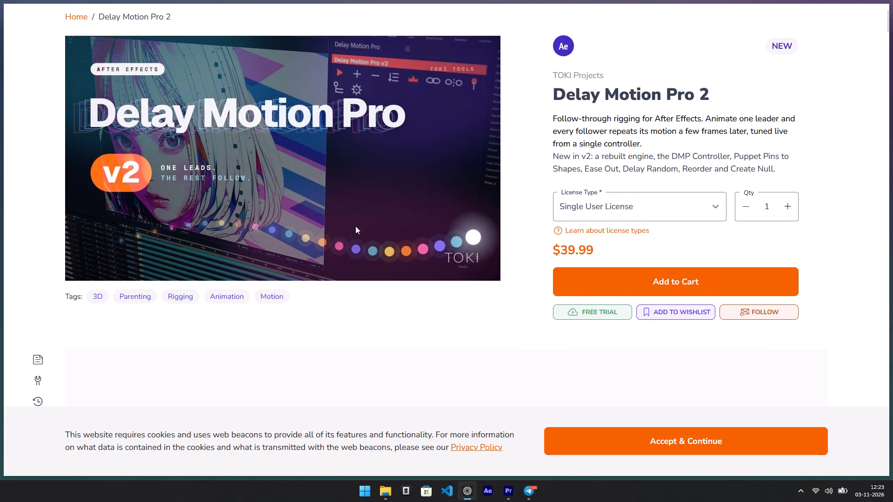
scroll(472, 218, up, 2)
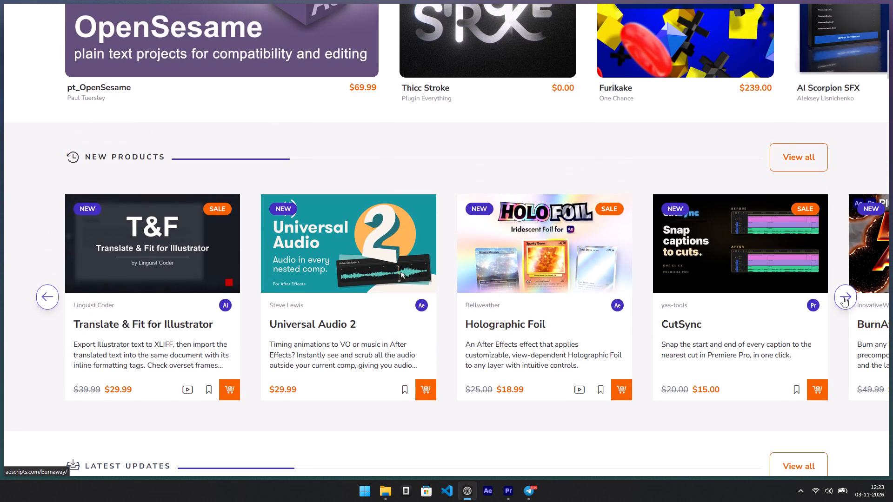
click(842, 298)
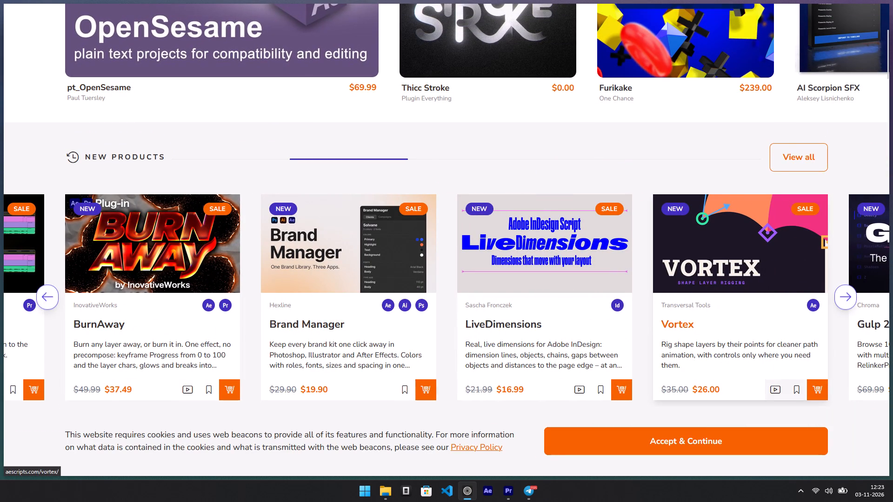
click(845, 301)
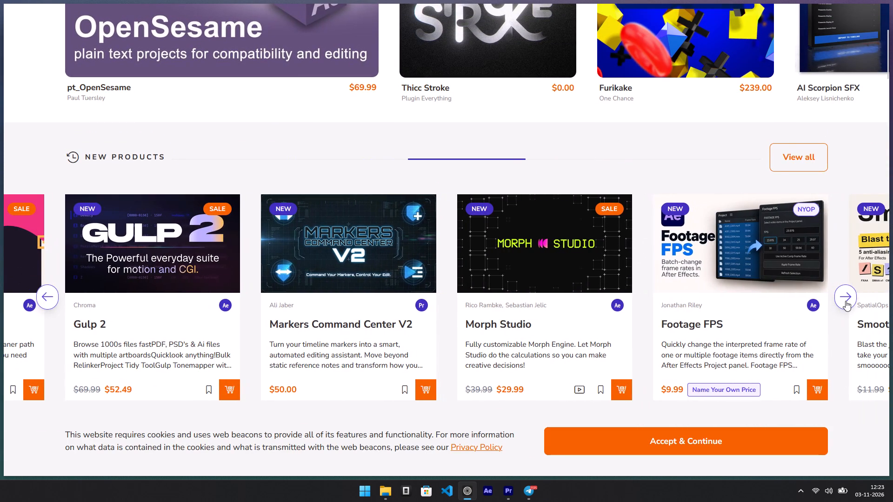
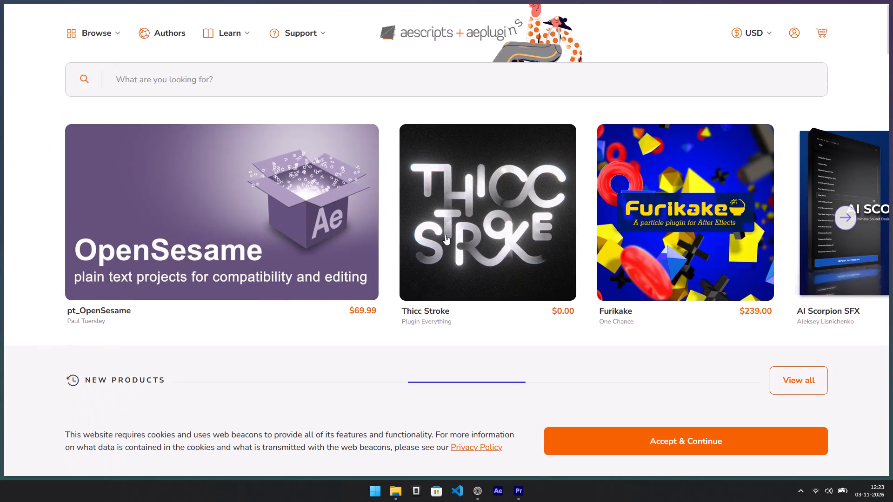
Open the free Thicc Stroke product page from the featured products and watch the opening seconds of its demo video.
scroll(469, 243, down, 1)
click(482, 178)
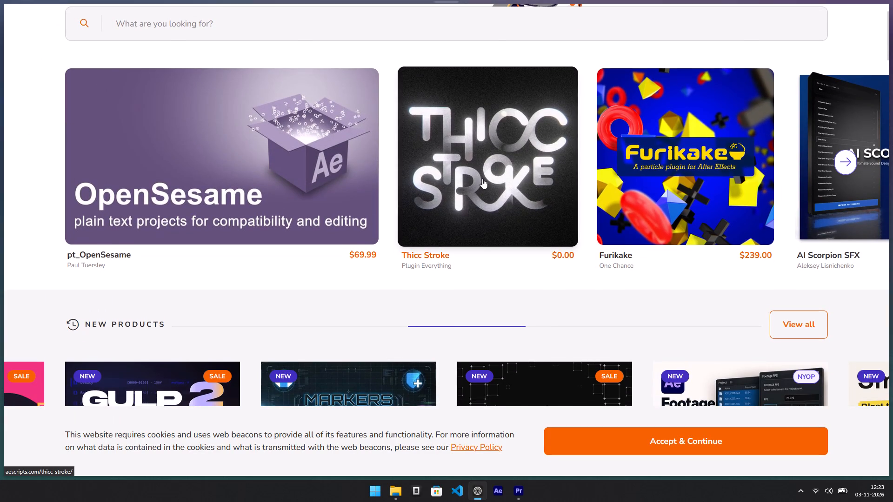
scroll(460, 254, down, 1)
scroll(246, 247, down, 4)
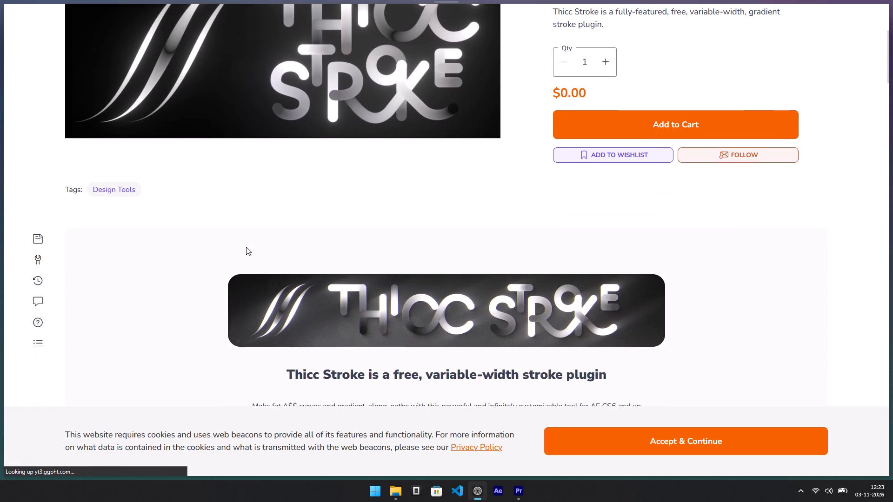
scroll(246, 247, down, 2)
scroll(348, 225, down, 3)
click(405, 206)
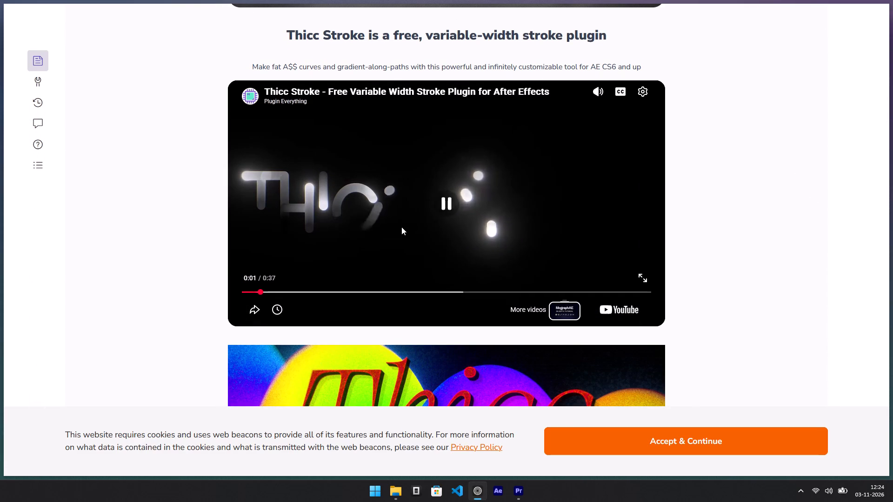
click(333, 251)
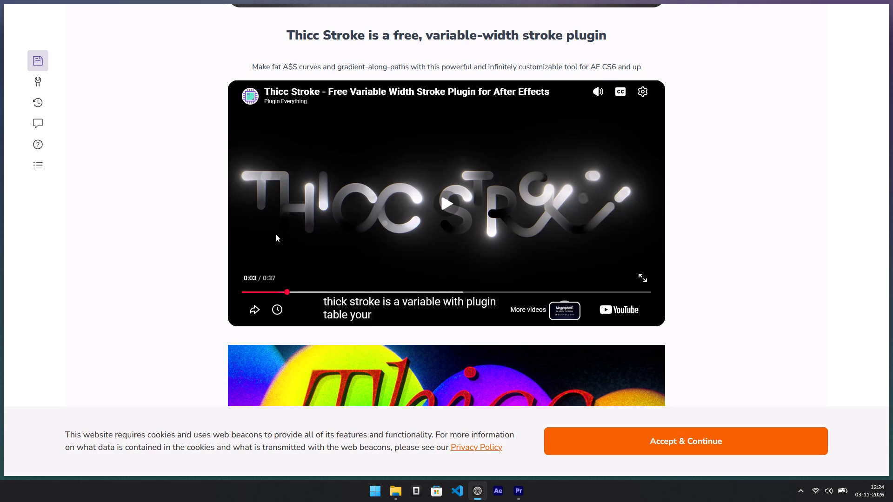
Return to the aescripts home page and browse the featured products carousel for other useful plugins.
drag(24, 3, 143, 151)
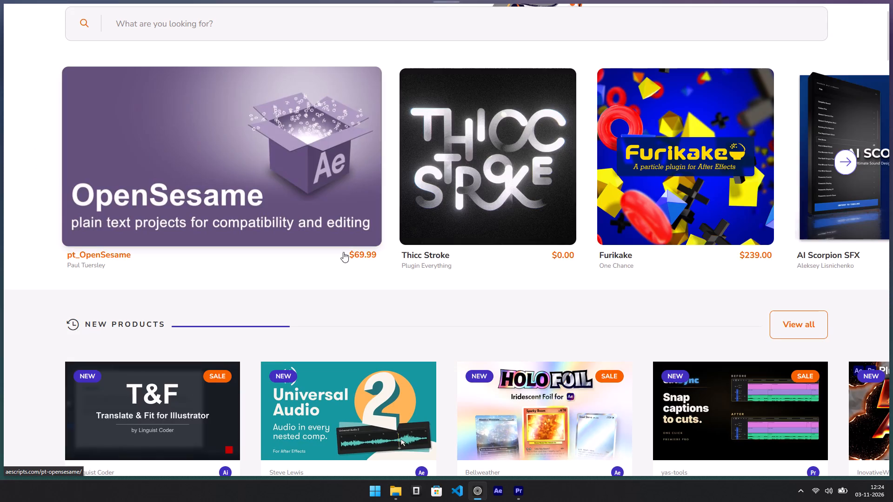
scroll(405, 236, down, 3)
scroll(405, 224, up, 3)
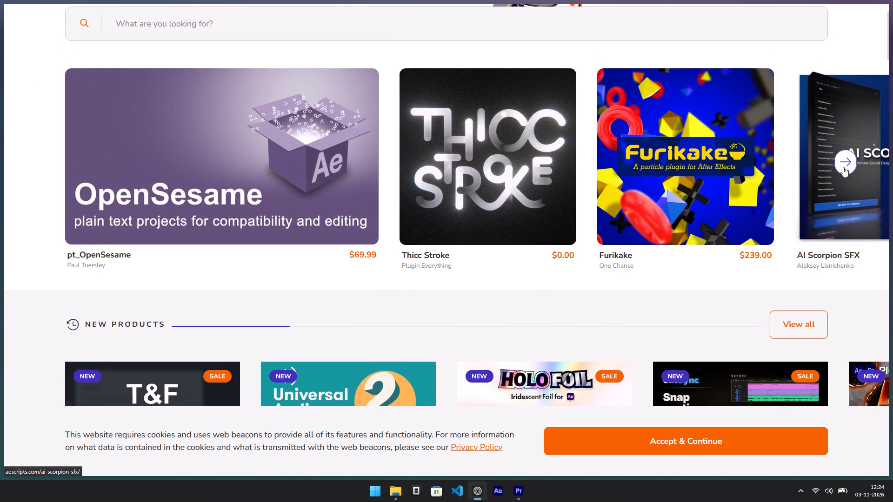
click(843, 167)
scroll(579, 156, down, 3)
scroll(734, 156, up, 3)
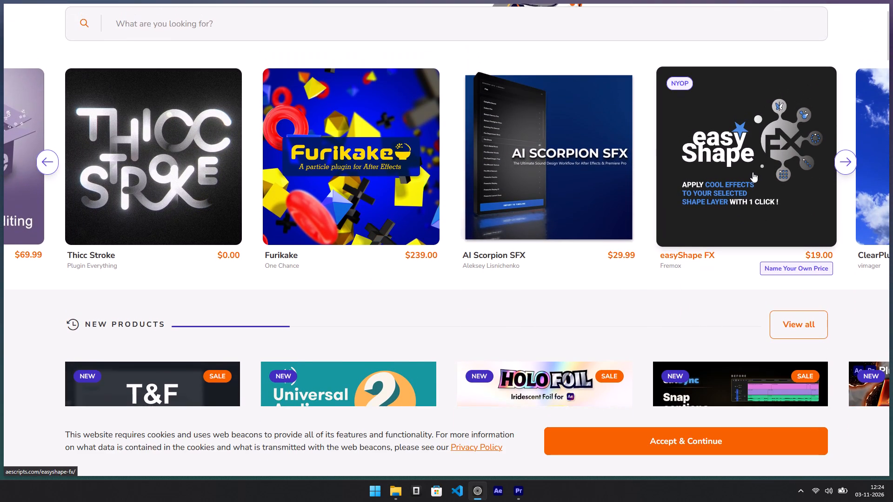
scroll(753, 172, down, 2)
scroll(869, 127, up, 2)
Open the ClearPlus product page and skim its demo video, skipping ahead to about 0:21.
click(860, 159)
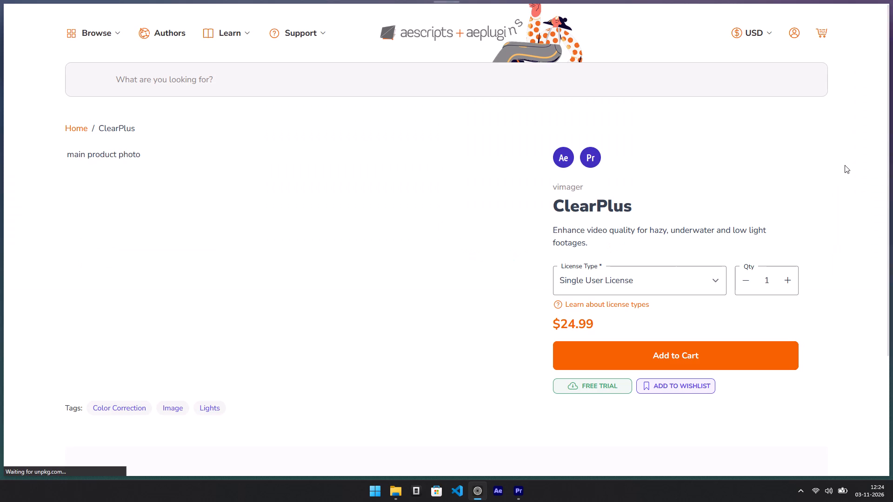
scroll(131, 299, down, 7)
click(437, 238)
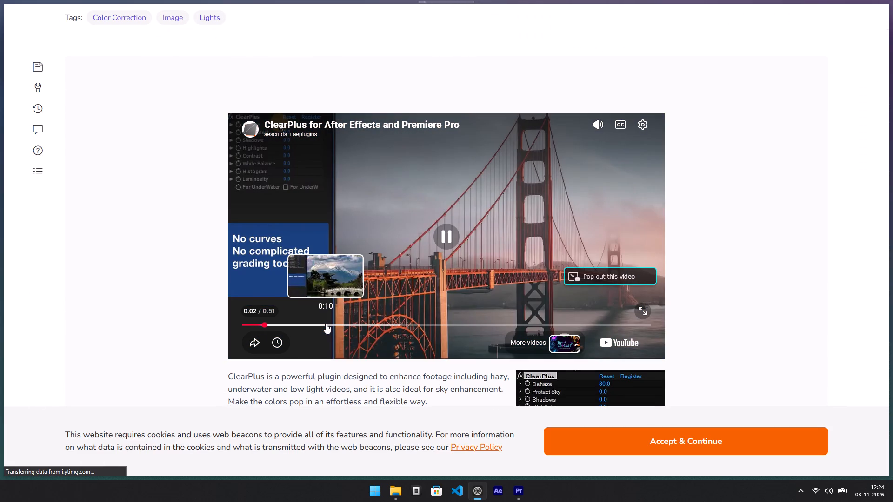
click(326, 324)
drag(367, 322, 409, 323)
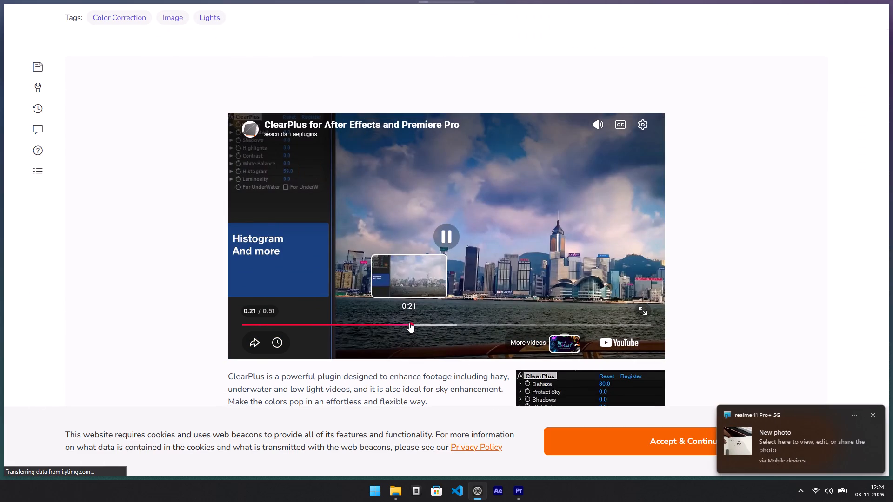
click(409, 323)
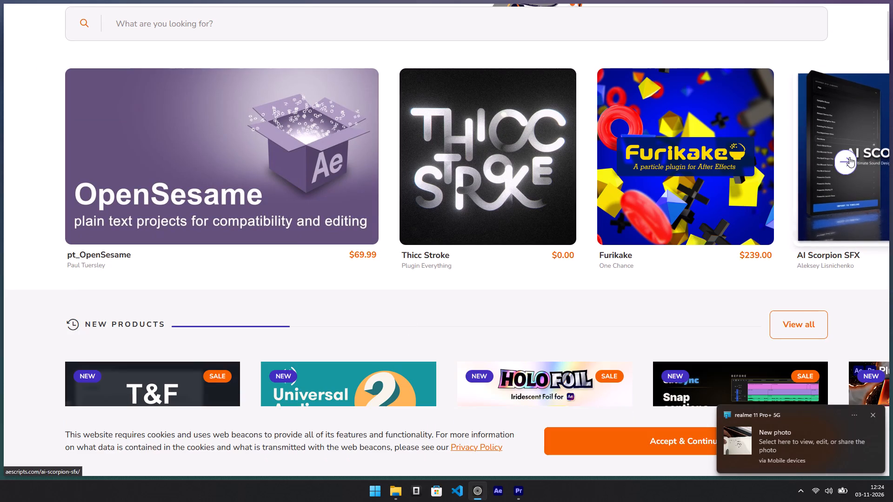
Go back to the aescripts home page and look further through the featured carousel and the New Products section.
click(846, 158)
click(846, 158)
click(846, 158)
click(846, 158)
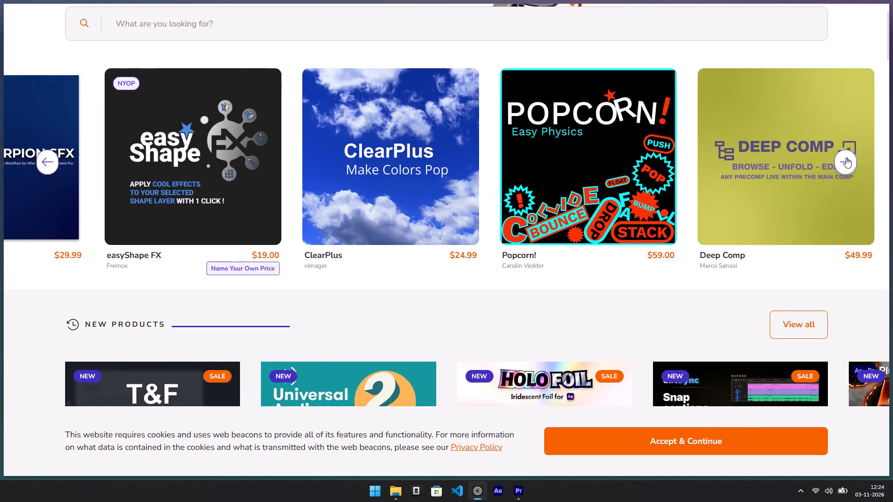
scroll(846, 158, down, 8)
scroll(846, 158, up, 1)
scroll(794, 158, up, 2)
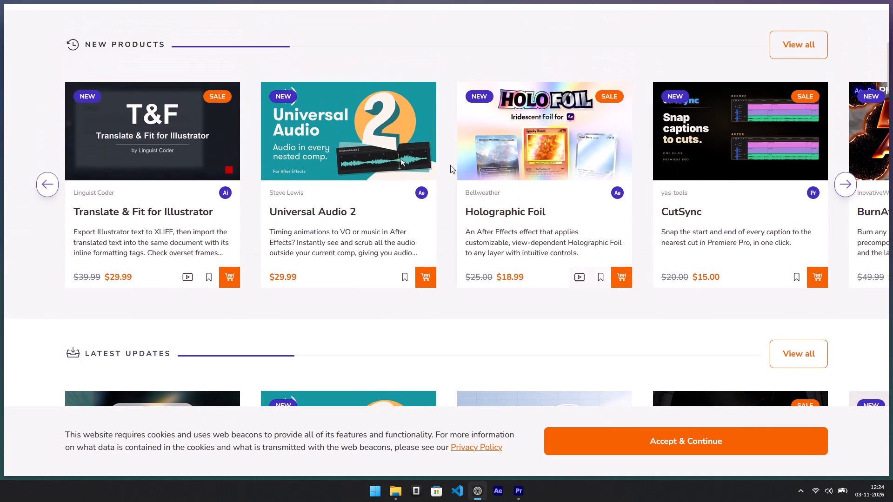
key(Escape)
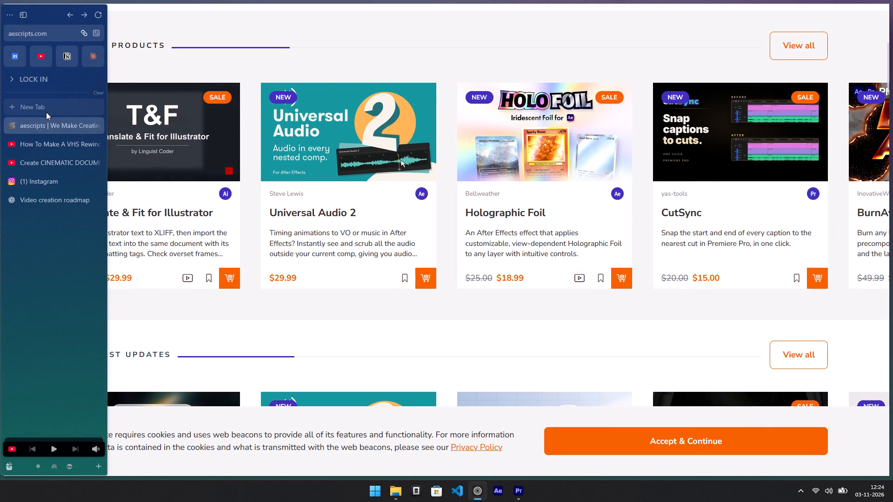
Start a web search for Premiere Pro effects in a new tab.
click(46, 111)
text(permier pro effectdxx)
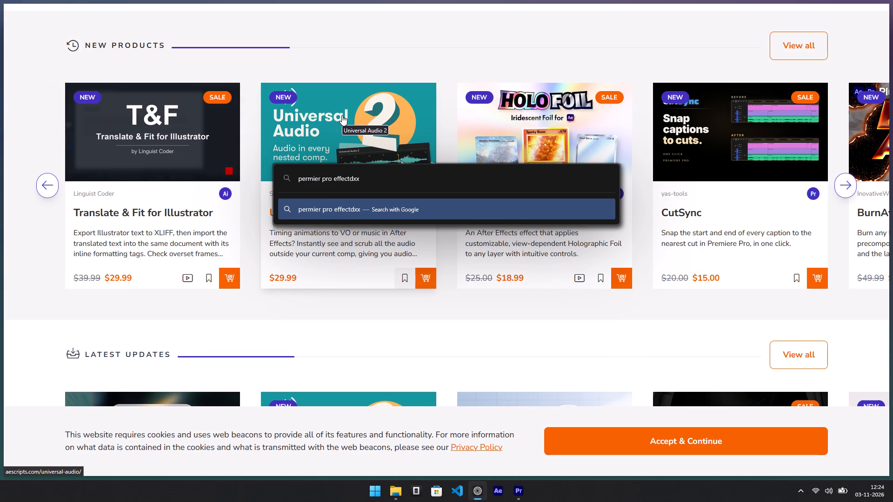
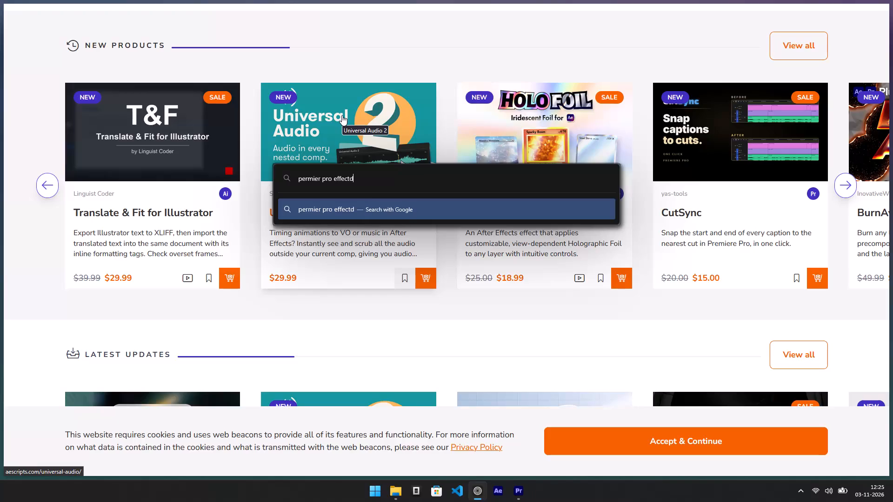
Search the web for "premiere pro effects" and open Motion Array's Premiere Pro presets page from the results.
key(BackSpace)
key(s)
key(Return)
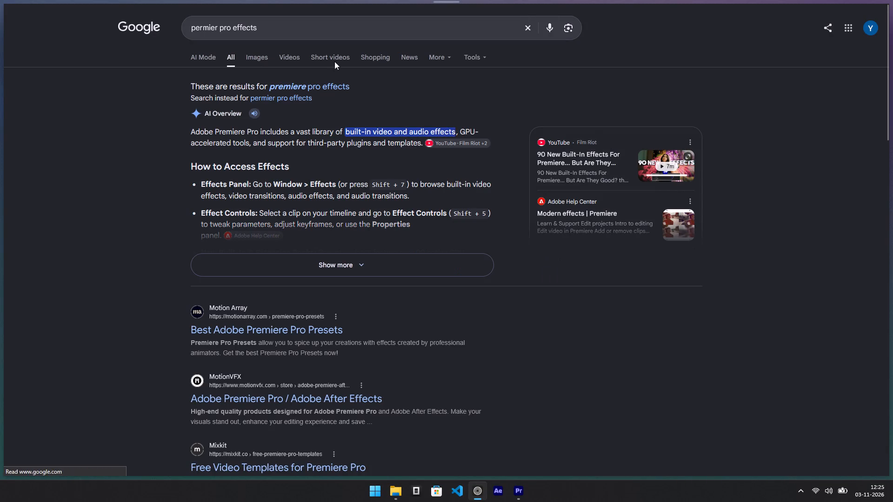
click(293, 85)
scroll(298, 117, down, 2)
click(243, 197)
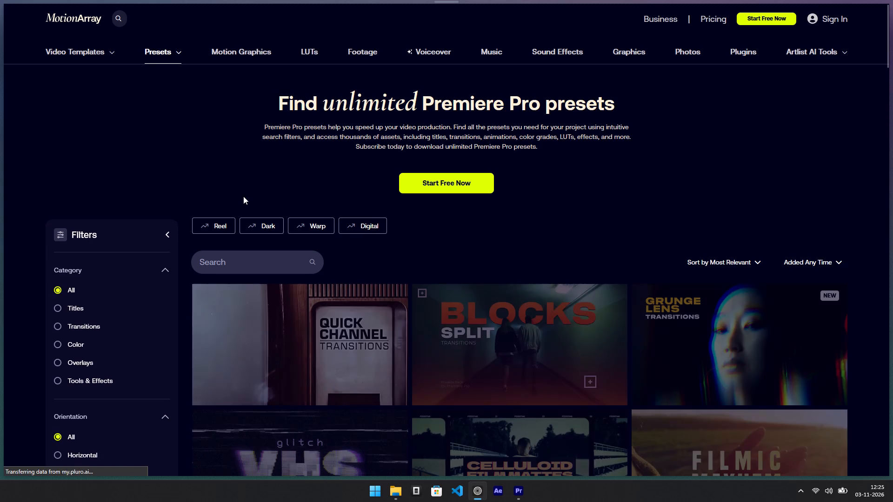
Browse the Motion Array Premiere Pro presets and preview the transition and glitch packs.
scroll(243, 196, down, 5)
scroll(348, 195, up, 2)
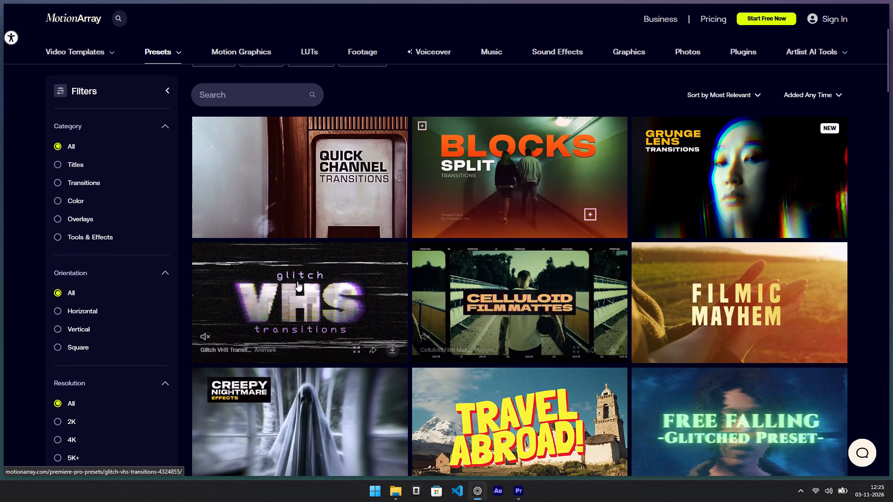
scroll(297, 279, up, 1)
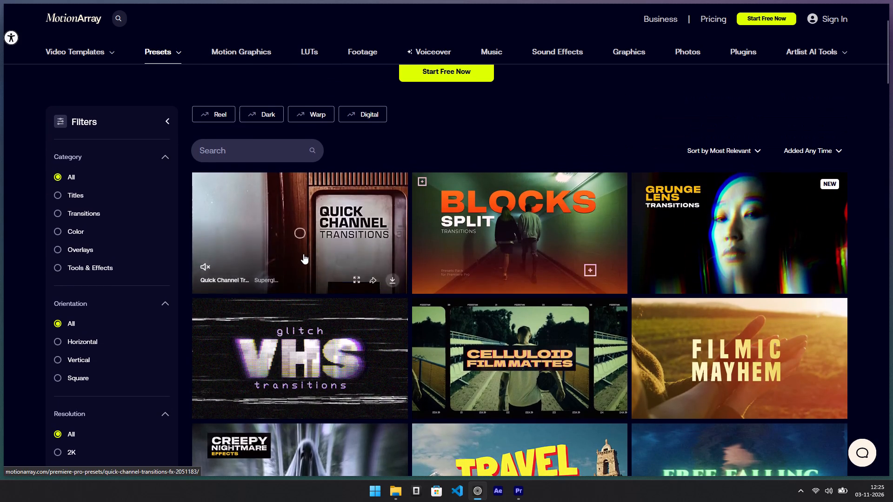
scroll(303, 253, down, 1)
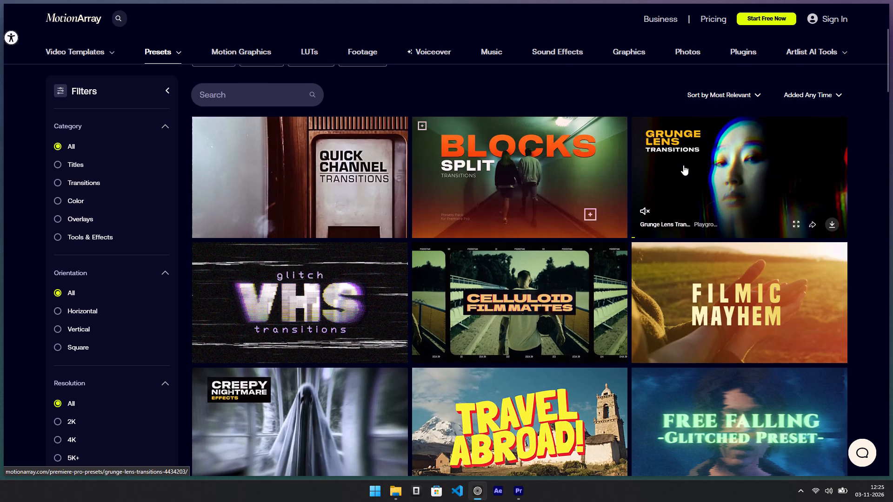
scroll(683, 165, down, 3)
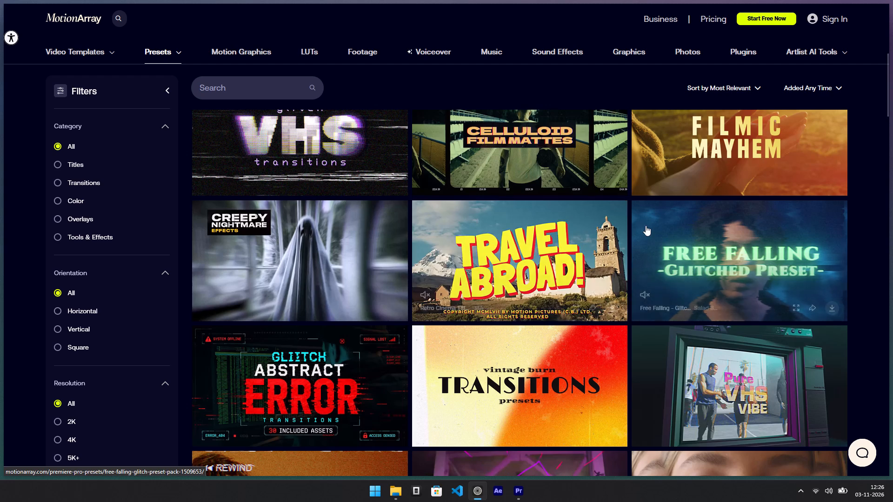
Open the Free Falling - Glitch Preset Pack page and skim through its demo video.
click(713, 250)
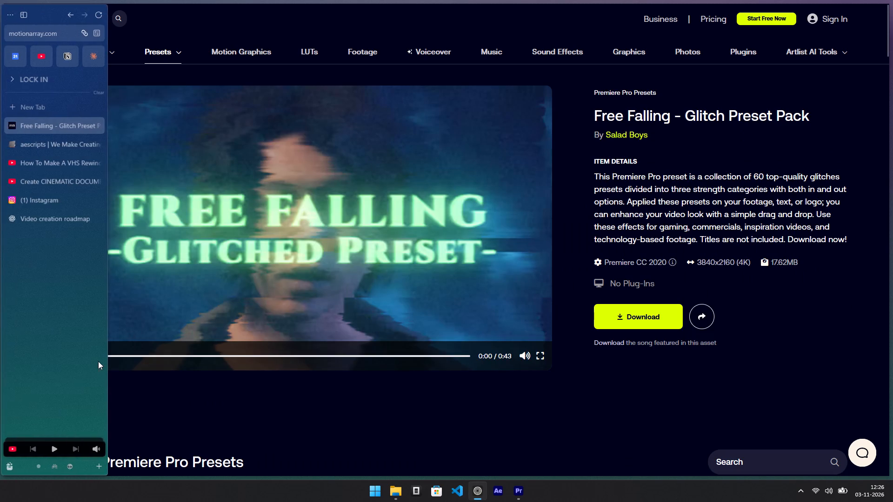
drag(119, 353, 186, 353)
drag(186, 353, 198, 357)
click(198, 357)
drag(203, 356, 348, 350)
Return to the Motion Array presets list and glance over it again.
click(122, 389)
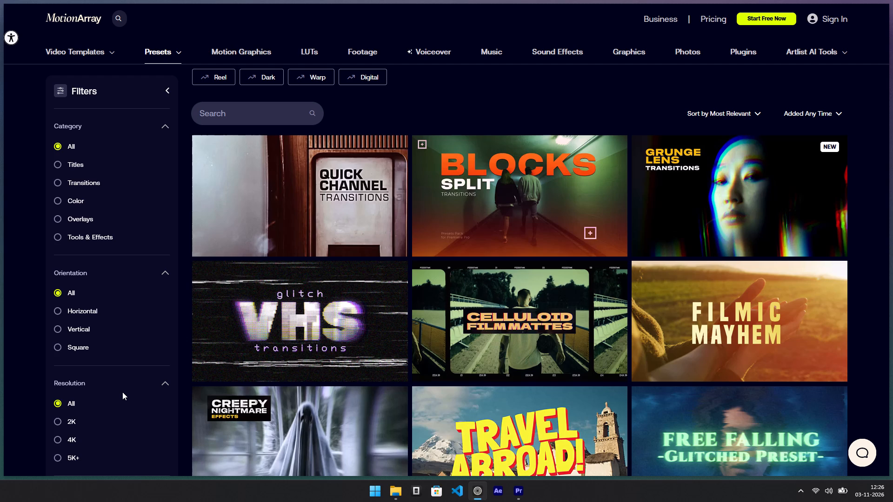
scroll(122, 392, down, 2)
scroll(122, 392, up, 4)
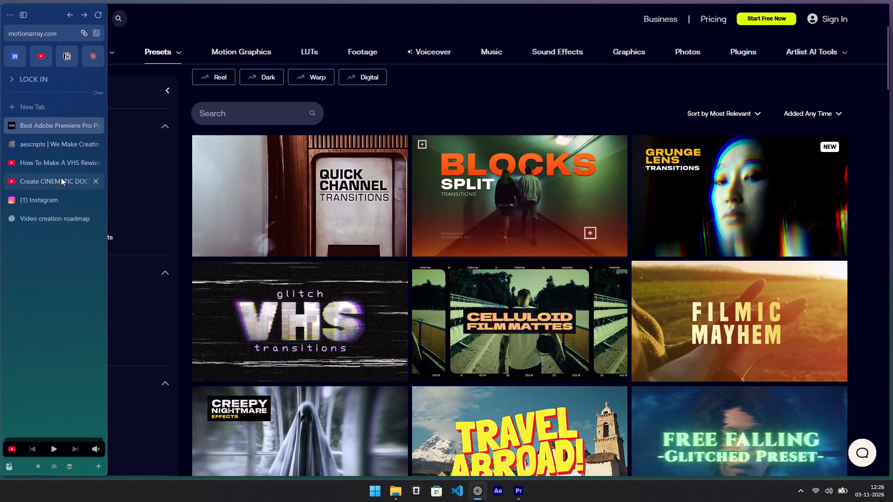
Go back to the aescripts home page and look through its Latest Updates and Trending sections.
click(52, 146)
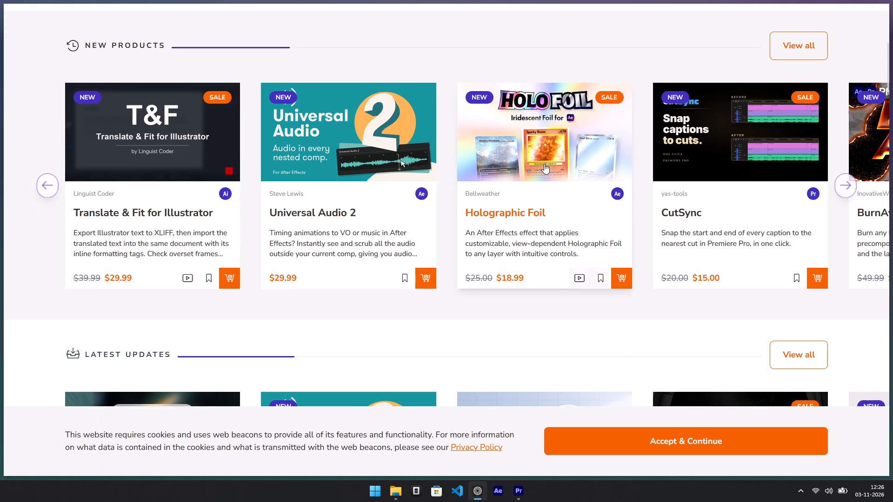
scroll(547, 148, down, 6)
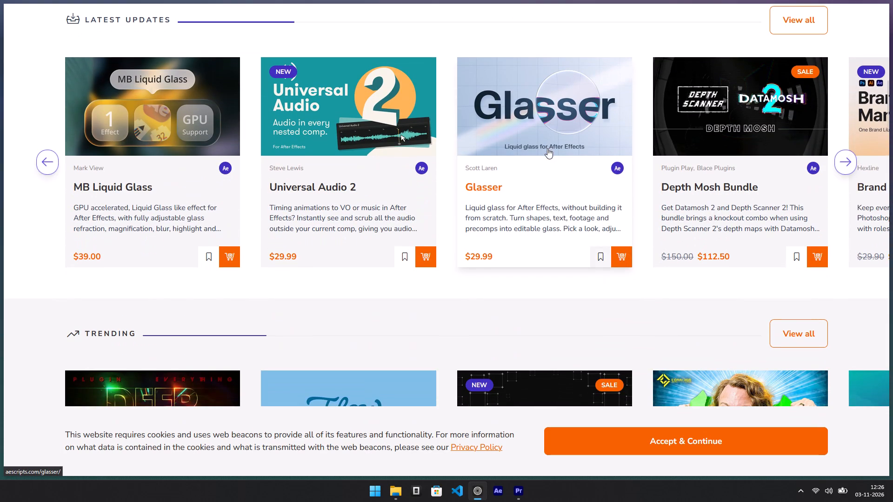
scroll(547, 132, down, 2)
scroll(547, 132, up, 2)
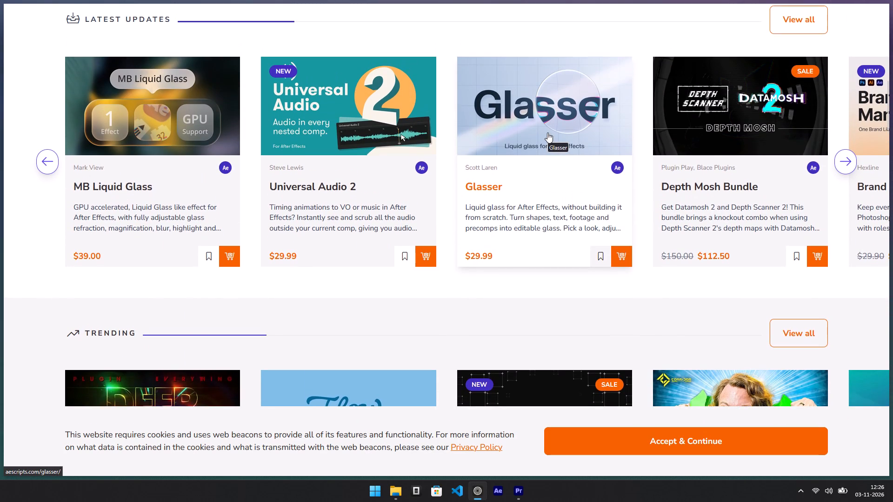
scroll(353, 156, down, 3)
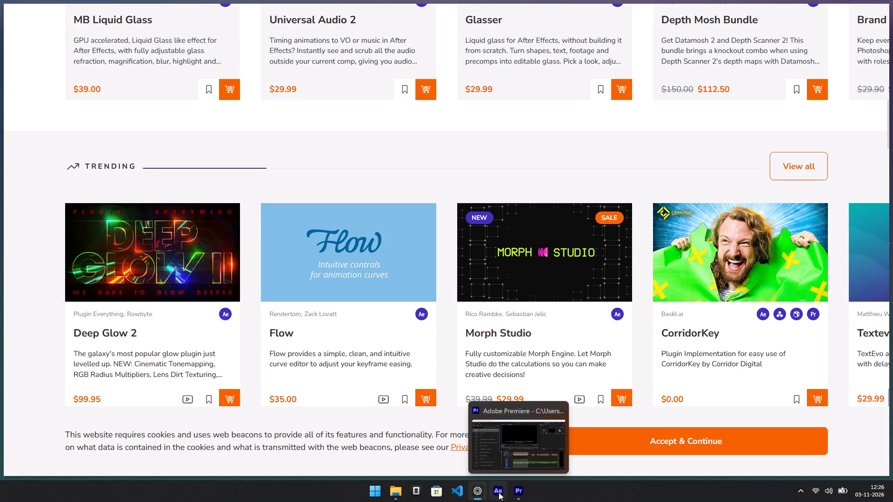
Switch to After Effects and create a new composition named "text intro 01".
click(497, 492)
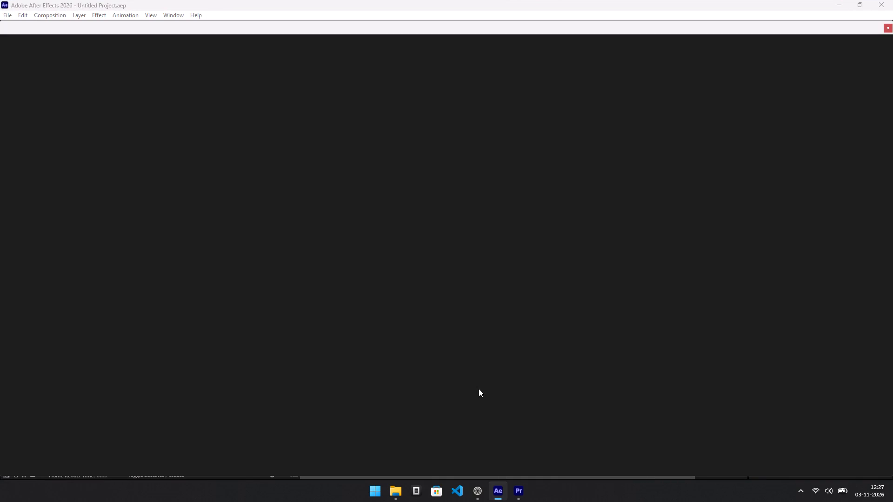
click(886, 26)
click(329, 218)
click(393, 200)
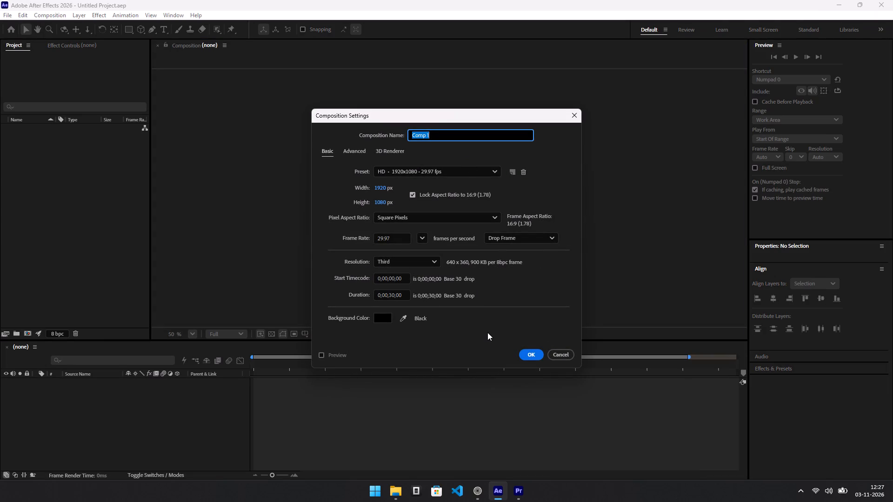
text(text)
key(space)
key(space)
key(space)
text(intro)
key(space)
text(01)
key(Return)
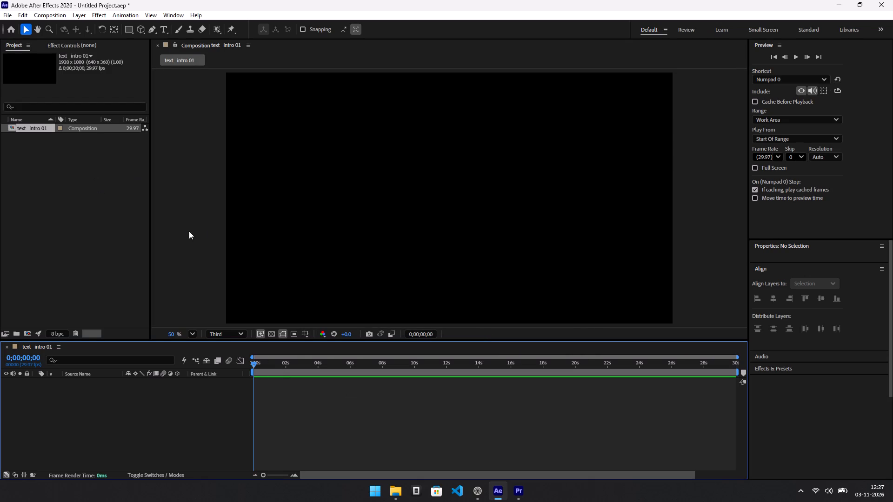
Add an empty horizontal text layer at about 536, 422 in the composition.
key(ctrl+t)
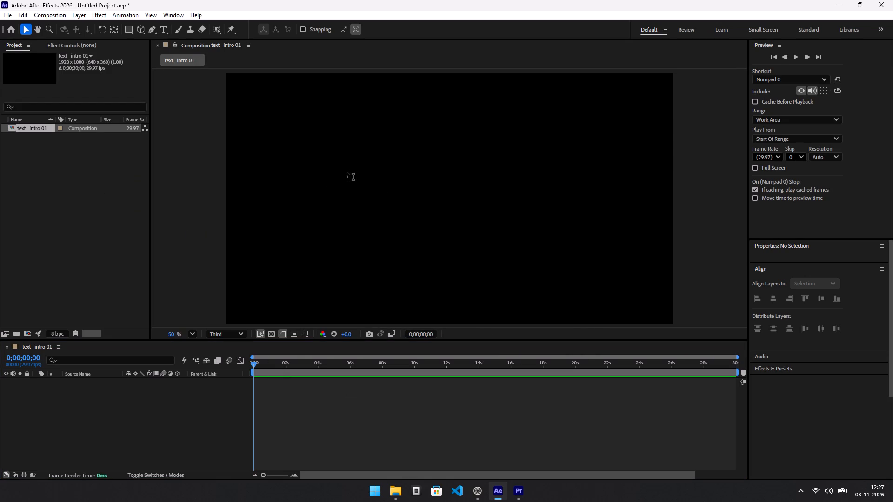
click(351, 171)
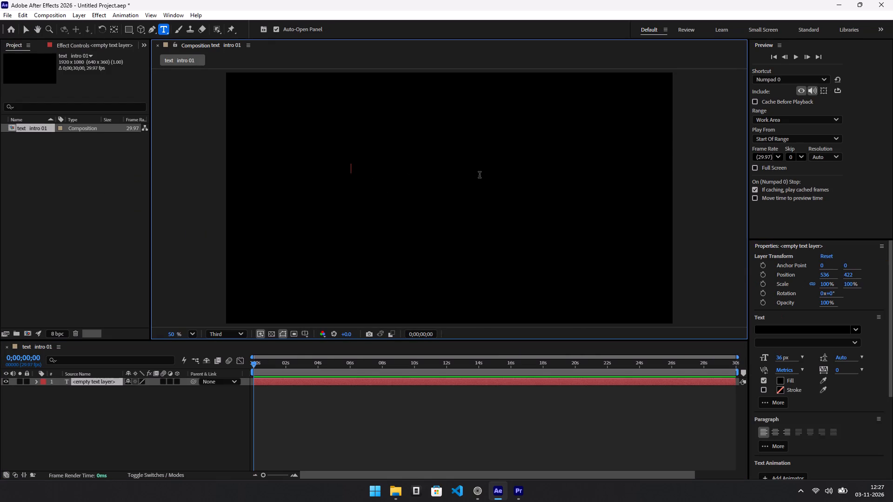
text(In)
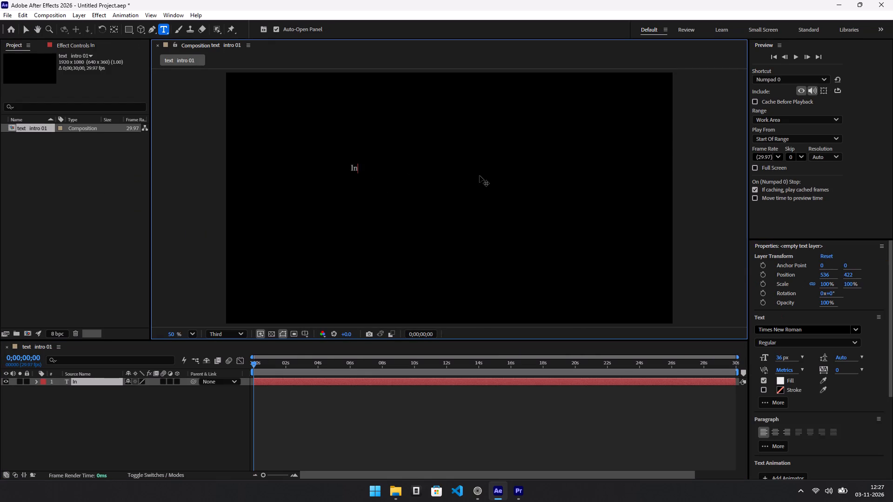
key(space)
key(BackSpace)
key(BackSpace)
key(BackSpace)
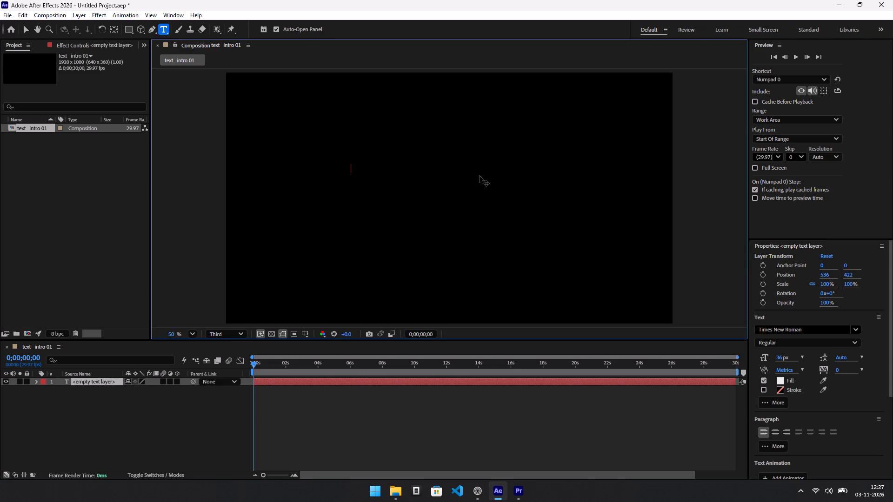
Enter 2000 as the content of the new text layer and finish text editing.
text(200)
key(0)
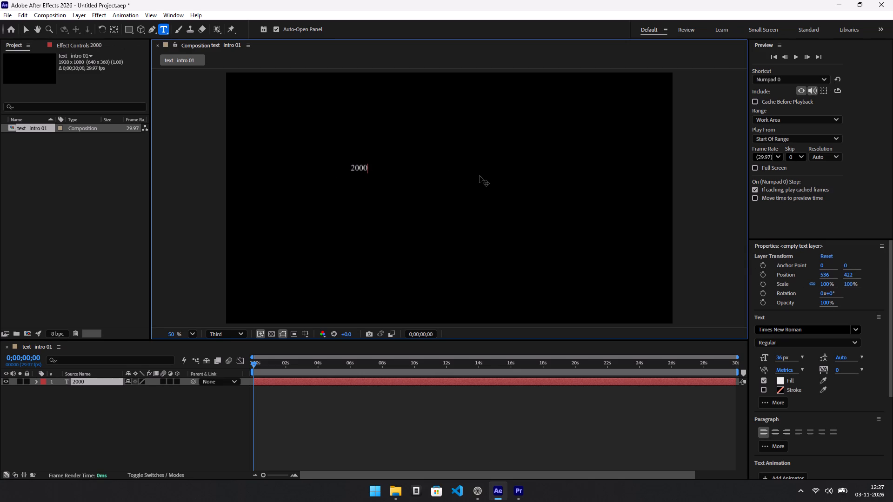
click(430, 174)
click(311, 378)
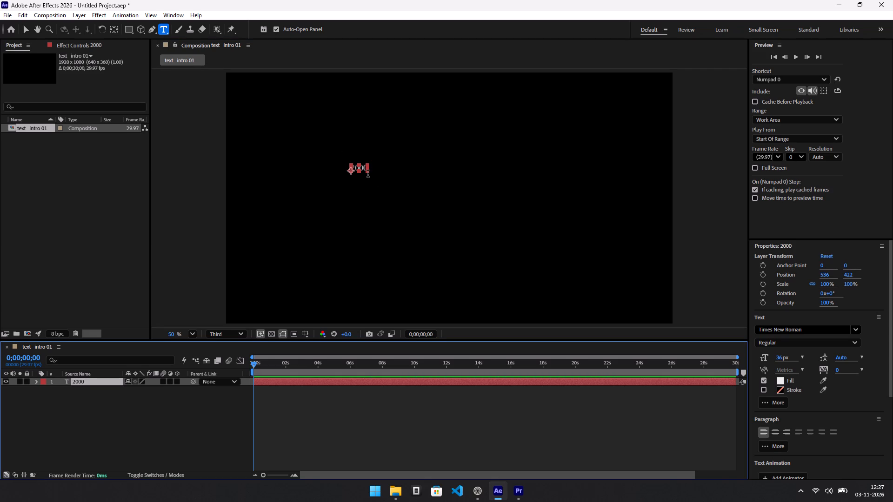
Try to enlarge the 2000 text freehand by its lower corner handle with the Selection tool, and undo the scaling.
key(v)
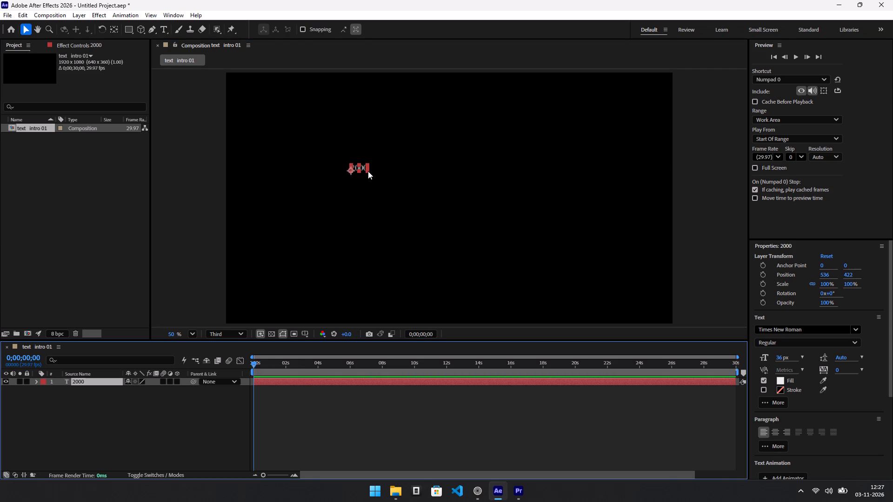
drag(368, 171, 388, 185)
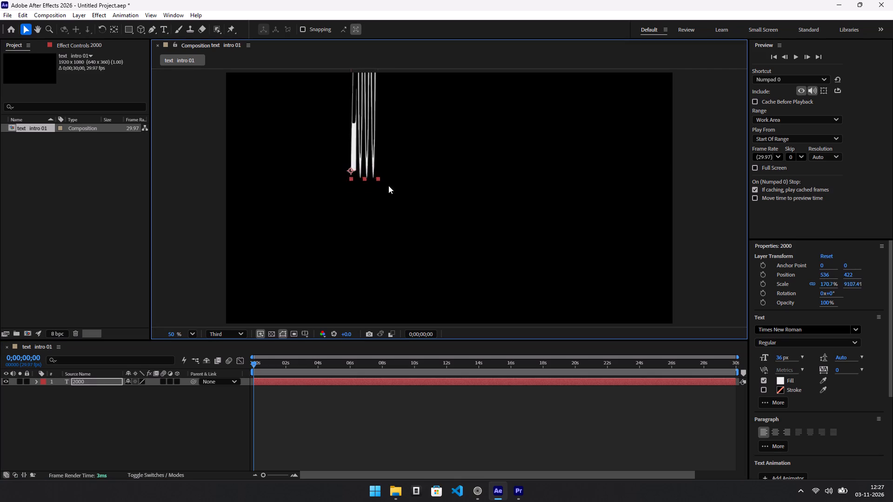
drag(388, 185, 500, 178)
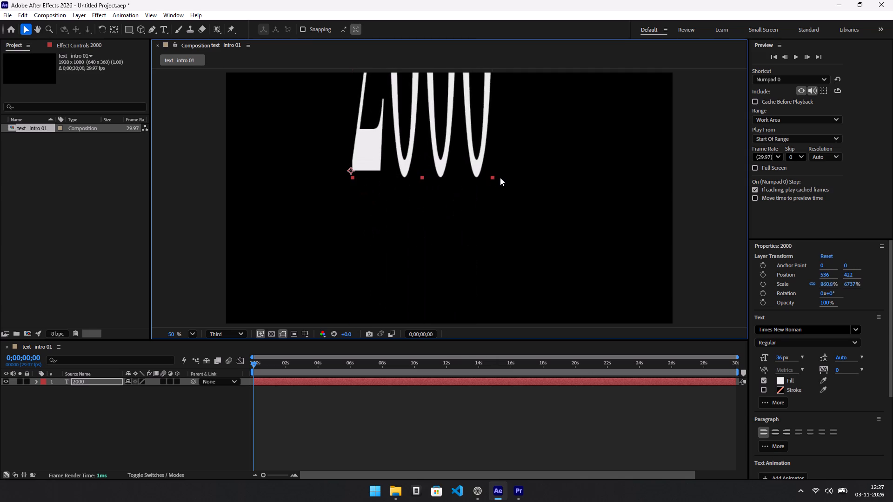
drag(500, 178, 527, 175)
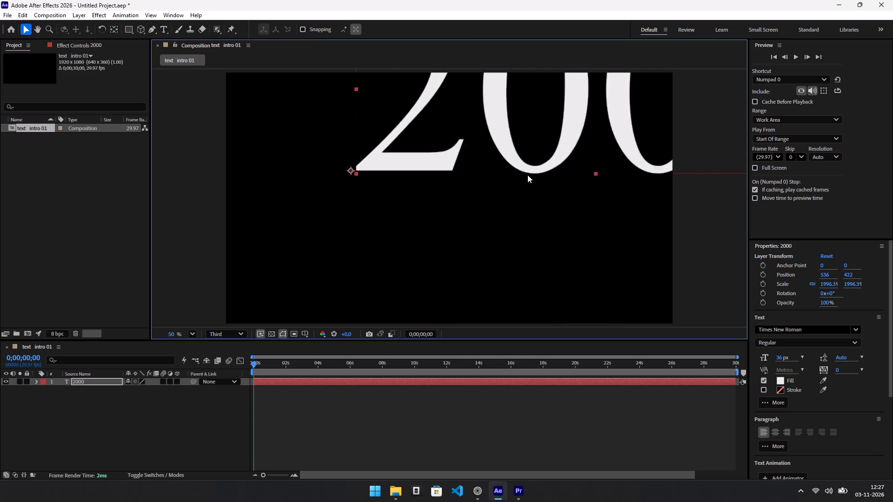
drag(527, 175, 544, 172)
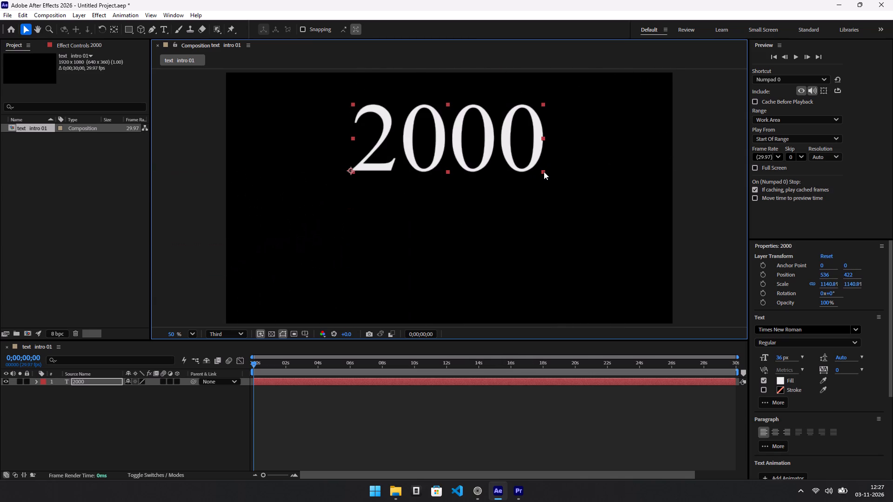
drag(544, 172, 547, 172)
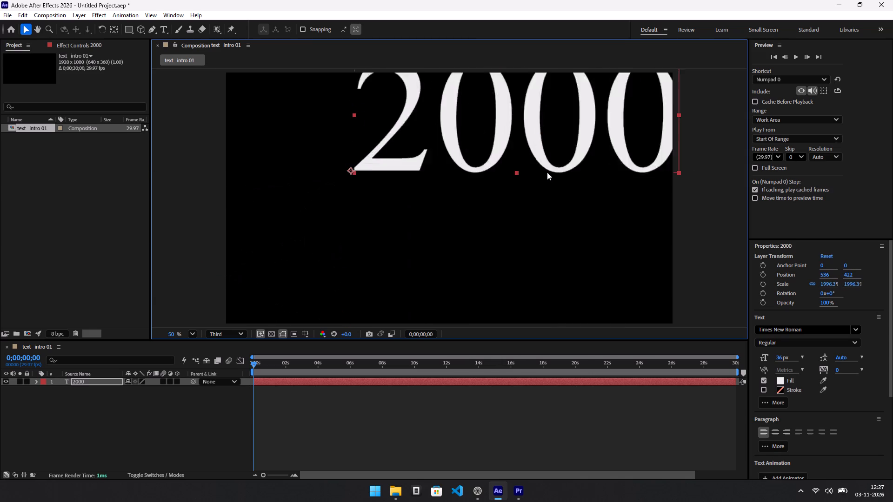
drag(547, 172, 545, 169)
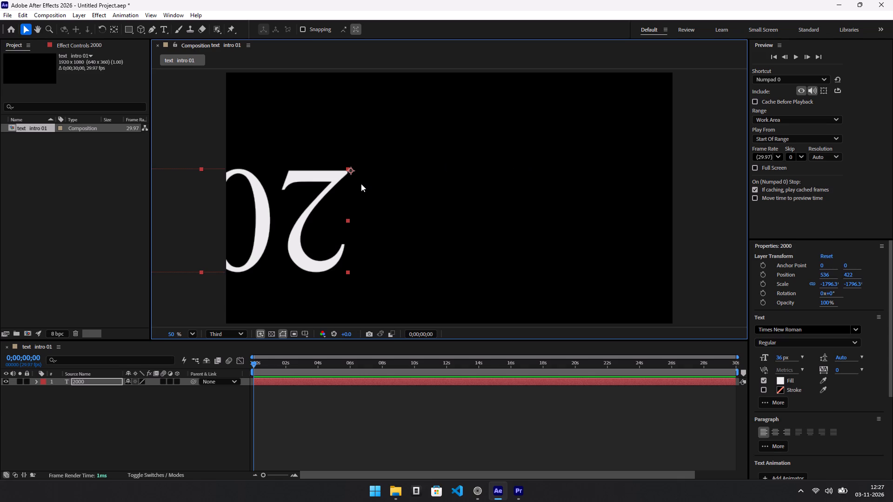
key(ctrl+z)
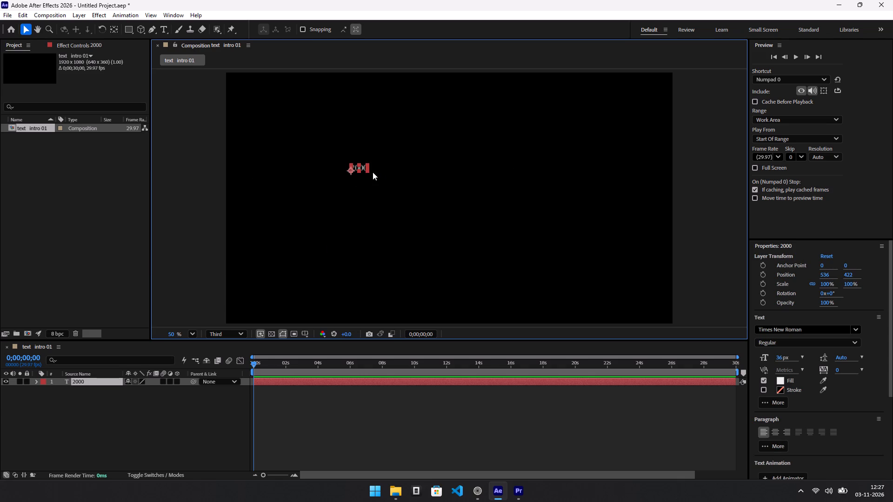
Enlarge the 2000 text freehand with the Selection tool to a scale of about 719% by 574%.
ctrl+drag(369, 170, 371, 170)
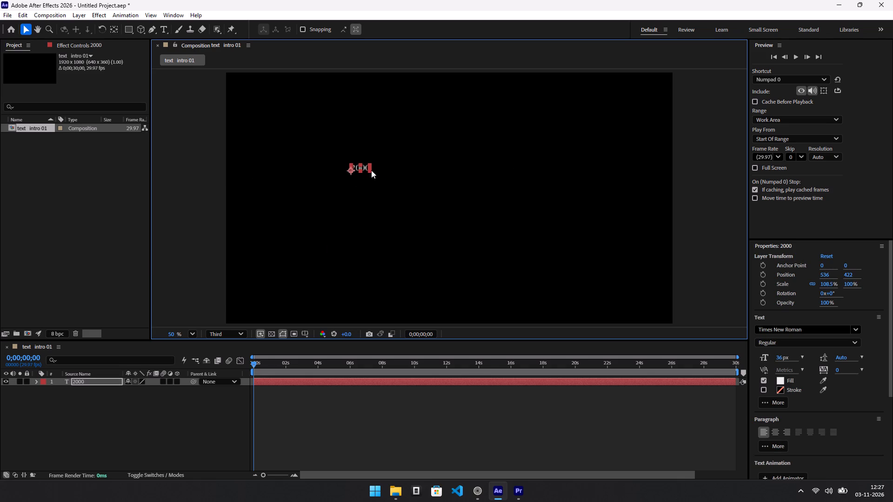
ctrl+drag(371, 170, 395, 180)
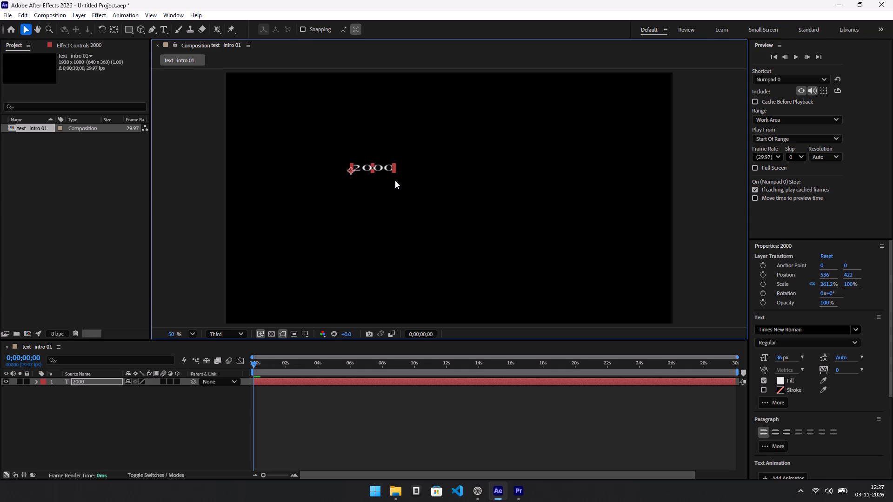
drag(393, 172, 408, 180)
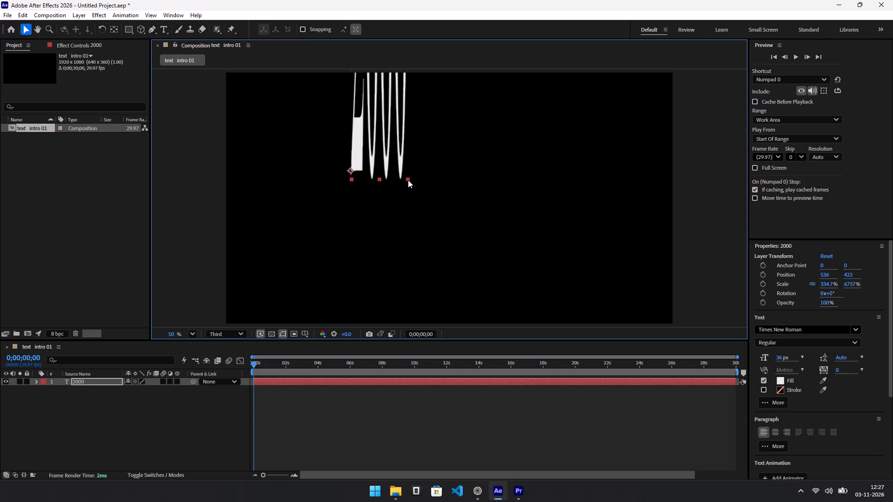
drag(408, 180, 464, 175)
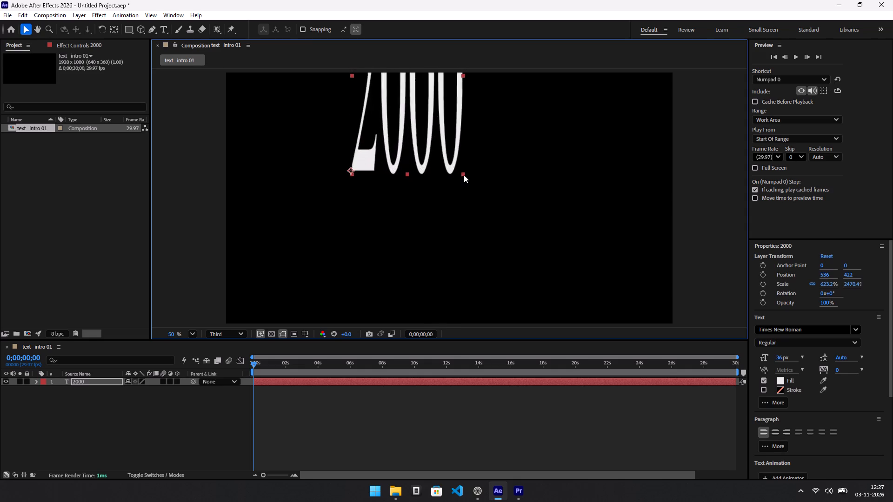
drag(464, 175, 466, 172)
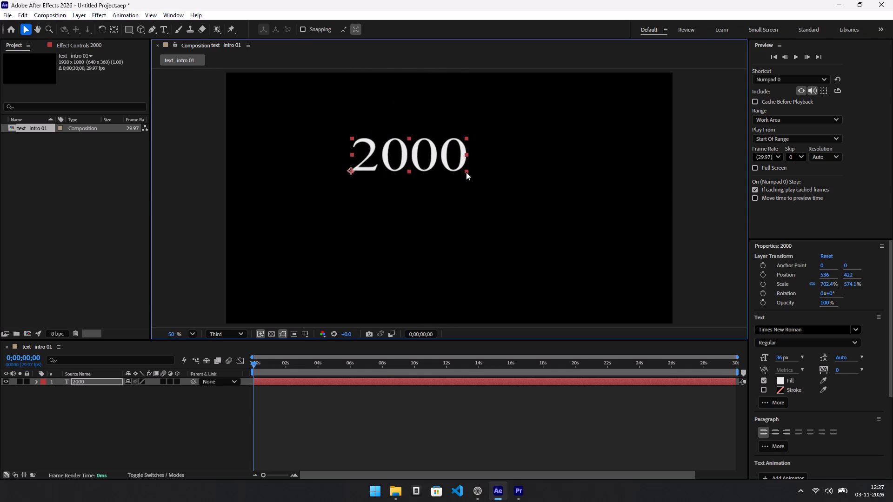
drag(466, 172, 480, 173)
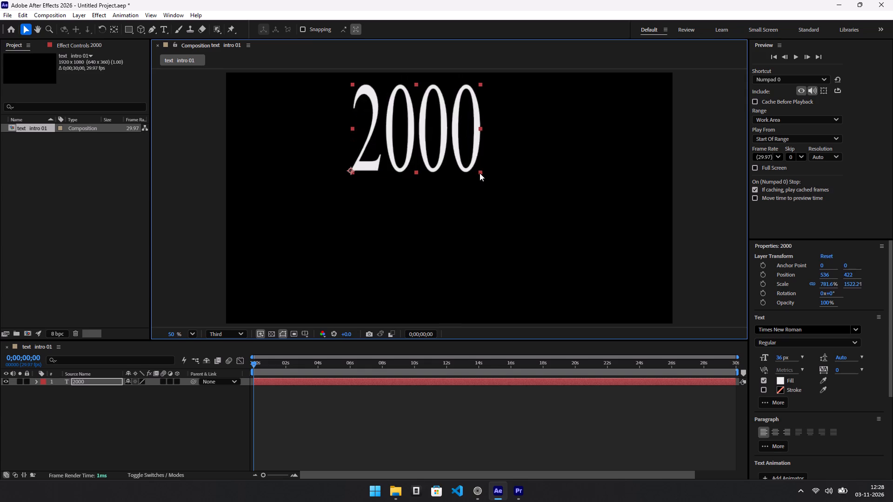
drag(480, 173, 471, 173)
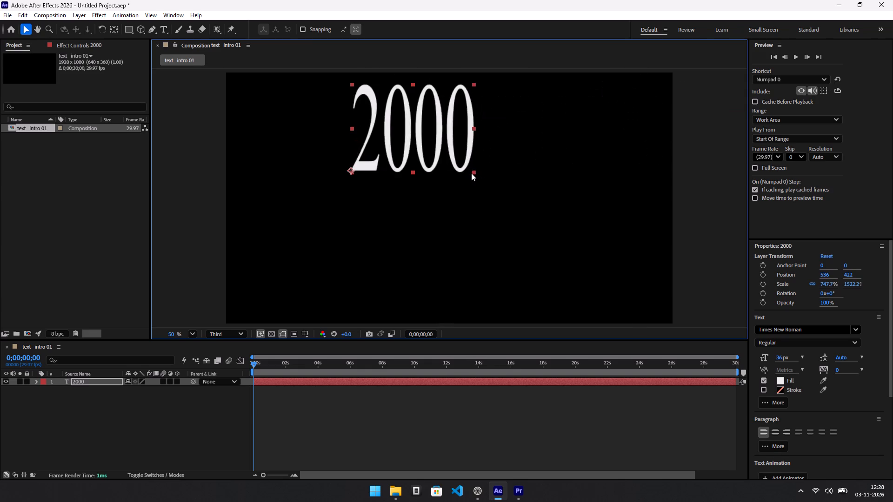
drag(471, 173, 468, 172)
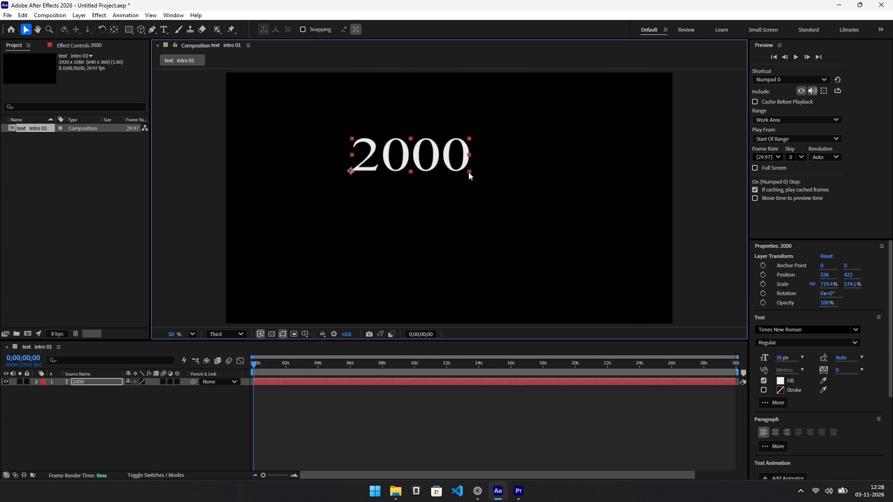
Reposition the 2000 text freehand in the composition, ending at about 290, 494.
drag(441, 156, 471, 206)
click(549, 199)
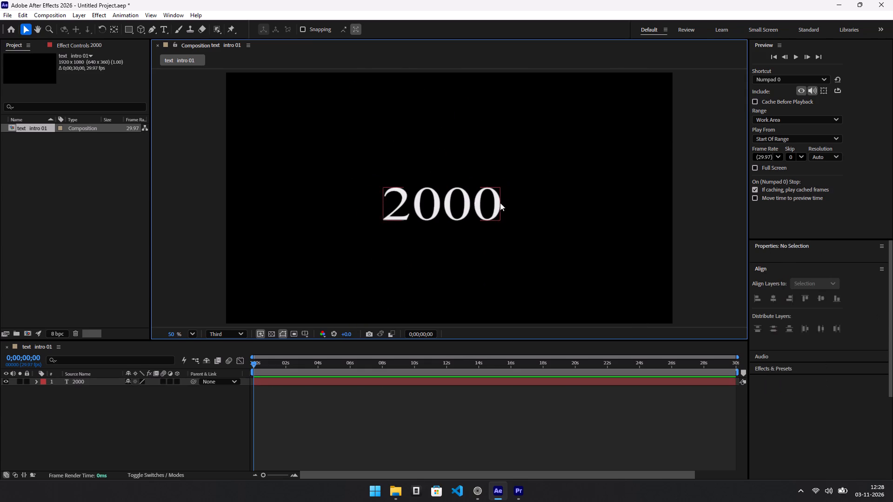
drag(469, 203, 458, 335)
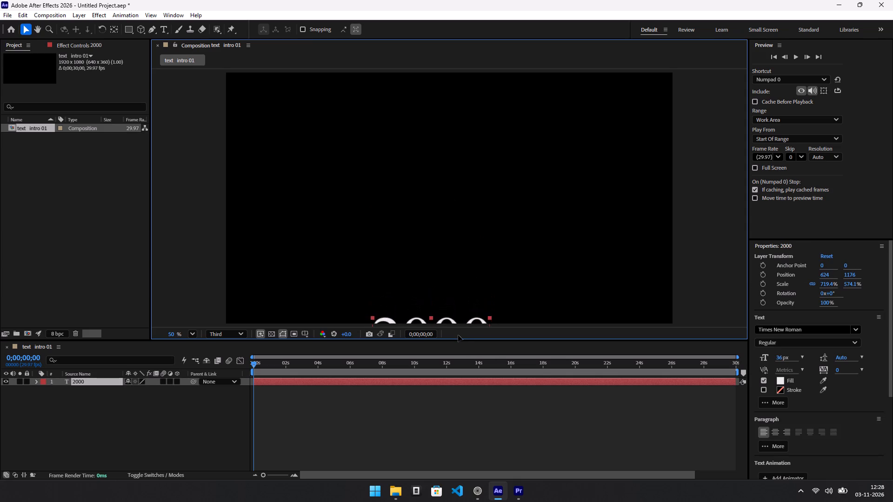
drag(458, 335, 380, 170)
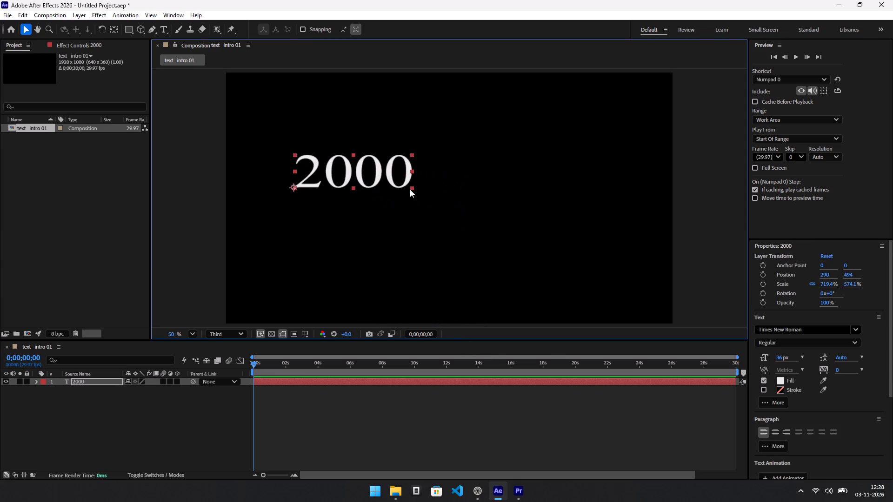
Enlarge the 2000 text freehand by its lower corner handle to a scale of about 1158% by 1522%.
drag(410, 189, 433, 190)
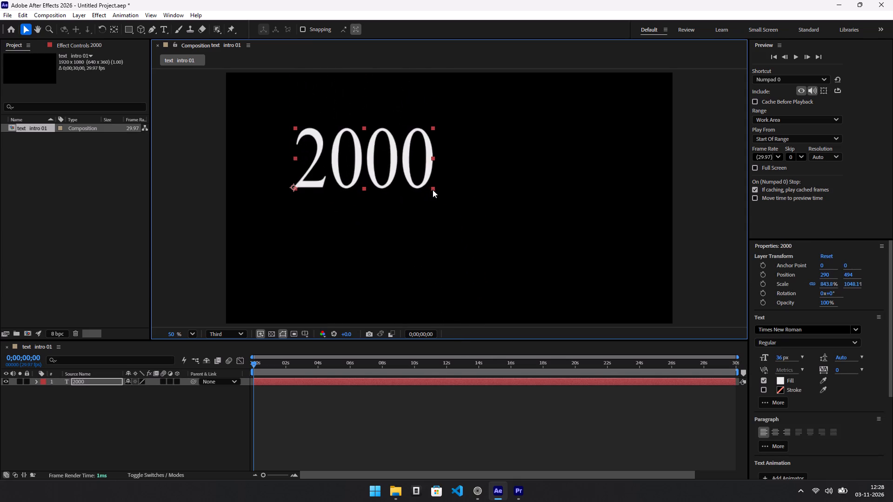
drag(433, 190, 452, 190)
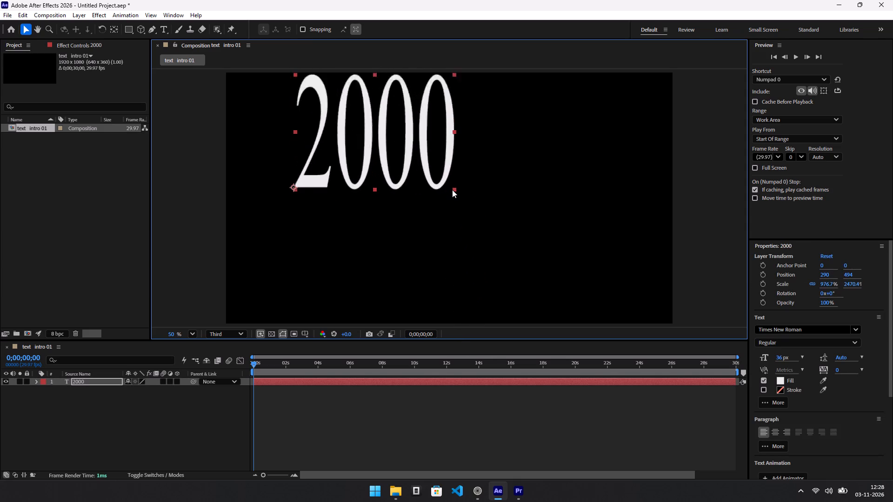
drag(452, 190, 466, 189)
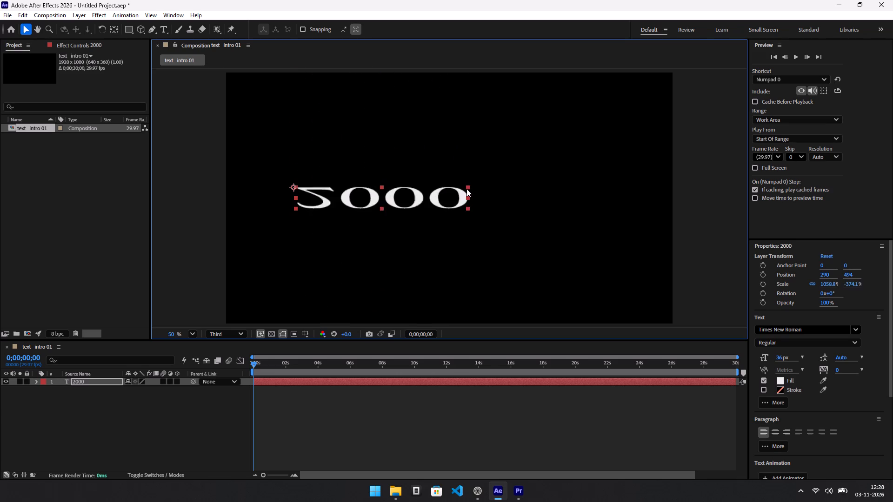
drag(466, 189, 476, 190)
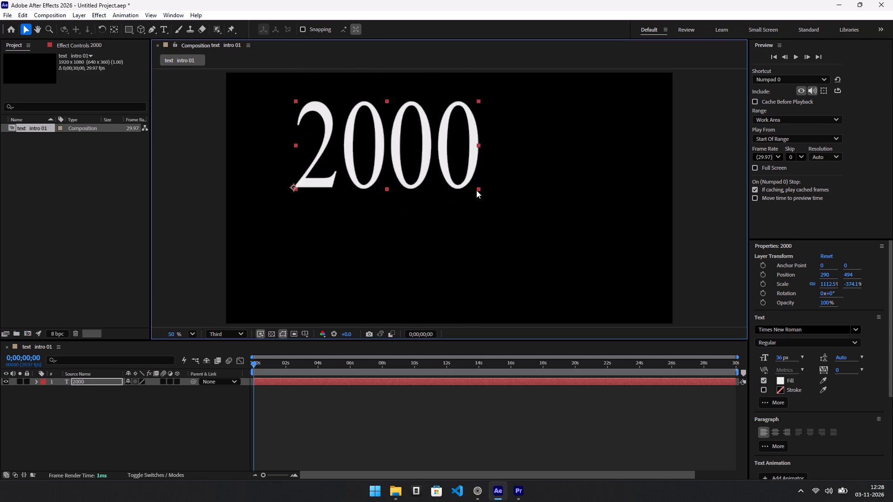
drag(476, 190, 482, 191)
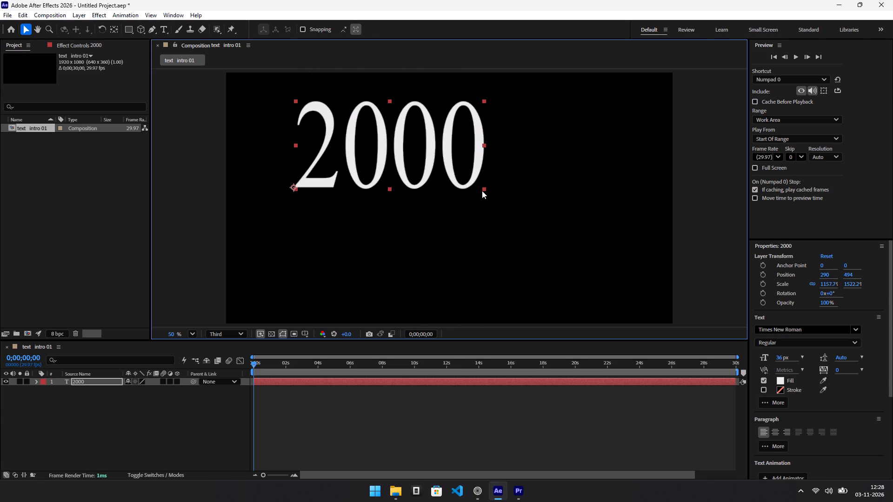
drag(482, 191, 482, 190)
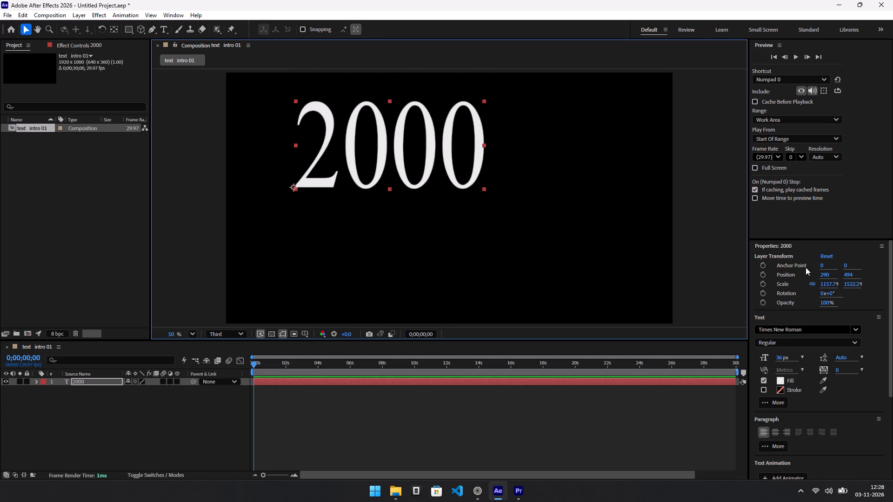
Set the horizontal position of the 2000 layer to 534.
drag(825, 275, 892, 275)
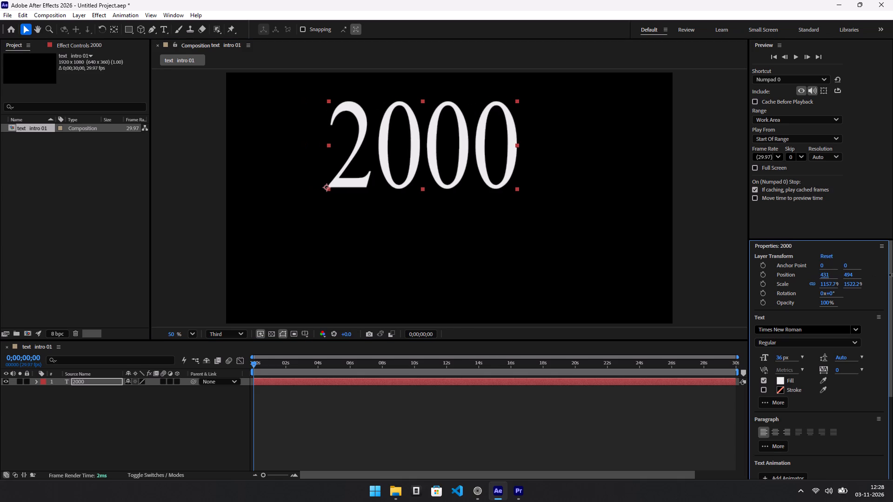
drag(892, 275, 892, 275)
drag(822, 273, 850, 274)
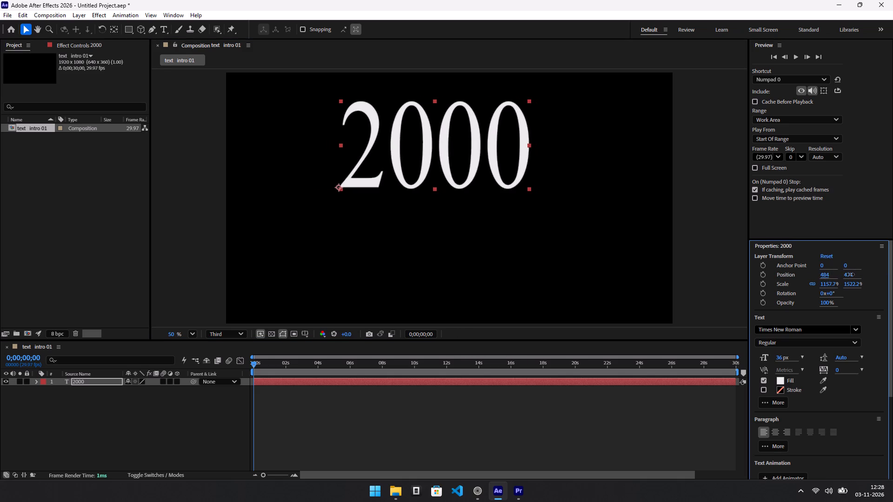
drag(850, 274, 879, 279)
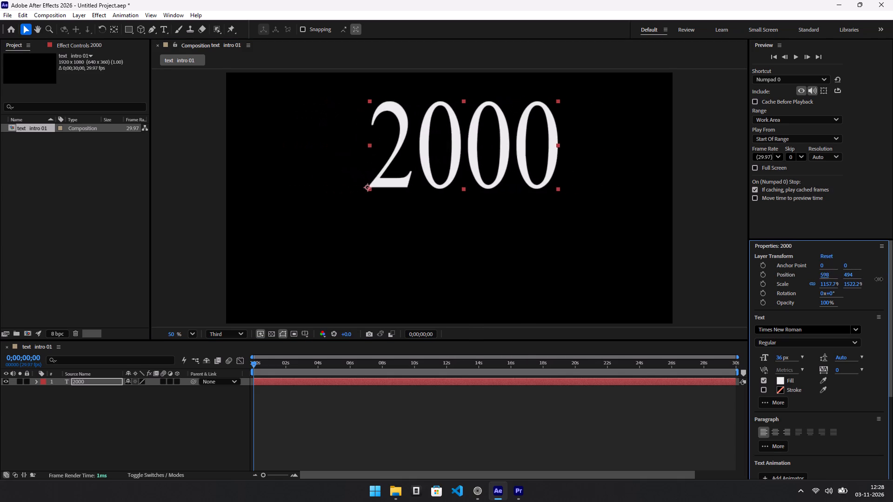
drag(879, 279, 874, 279)
Reduce the 2000 layer's linked scale to about 725% by 953%, keeping its proportions.
drag(830, 283, 789, 283)
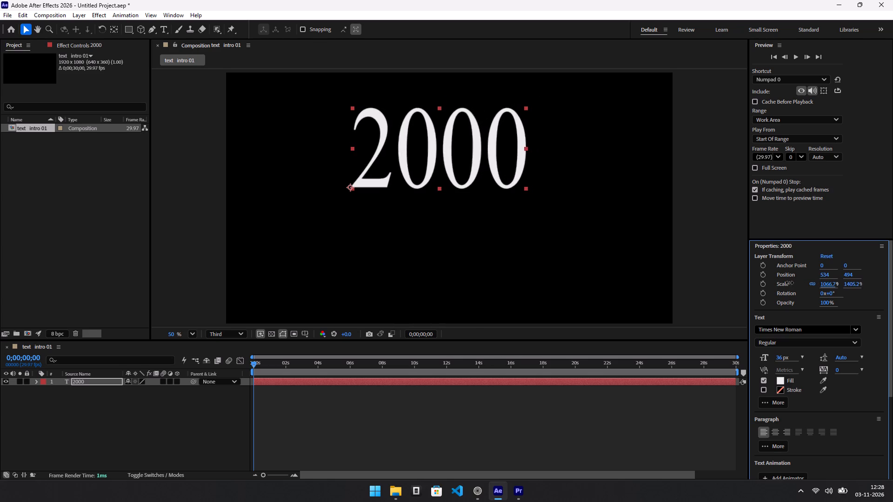
drag(789, 283, 612, 292)
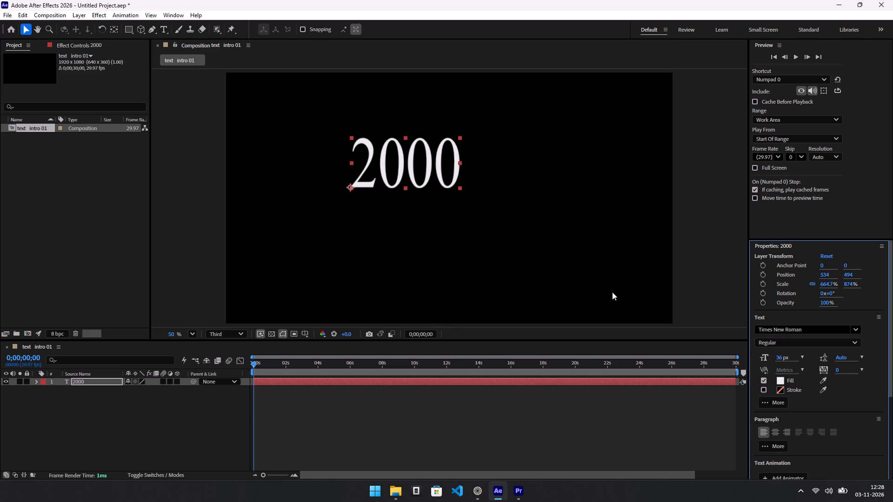
drag(850, 284, 851, 284)
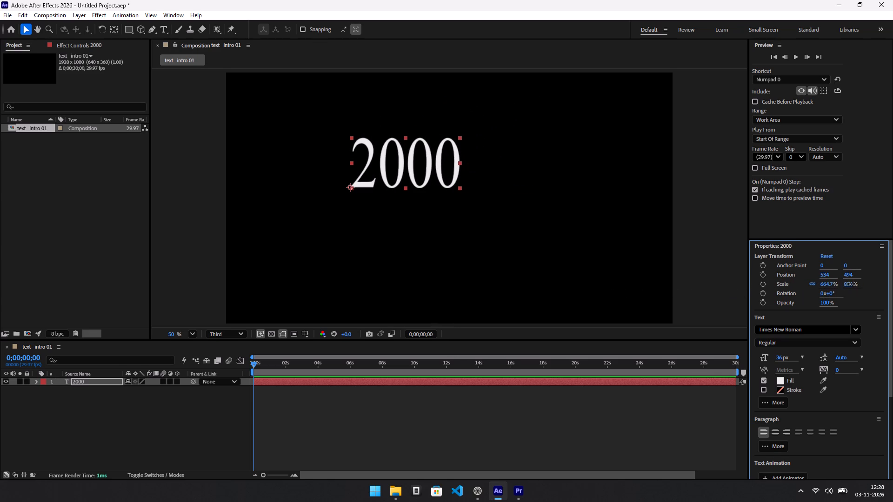
drag(851, 284, 892, 287)
Set the vertical position of the 2000 layer to 580.
drag(851, 275, 892, 275)
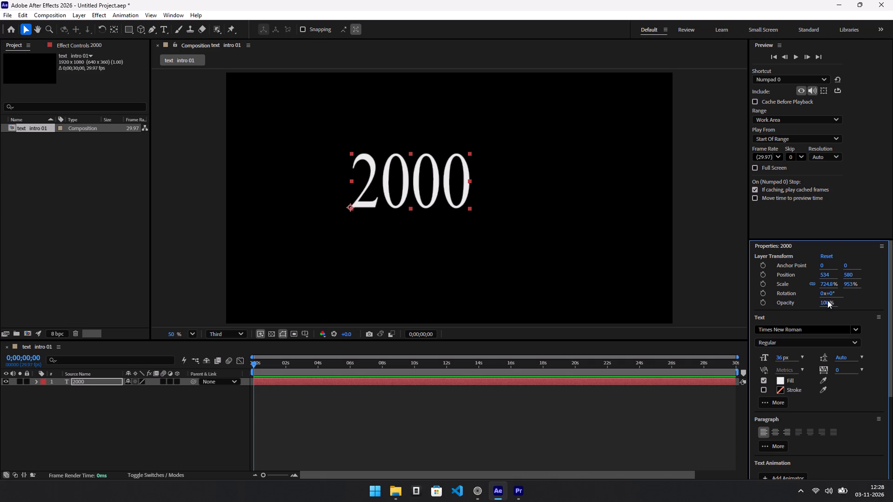
click(827, 300)
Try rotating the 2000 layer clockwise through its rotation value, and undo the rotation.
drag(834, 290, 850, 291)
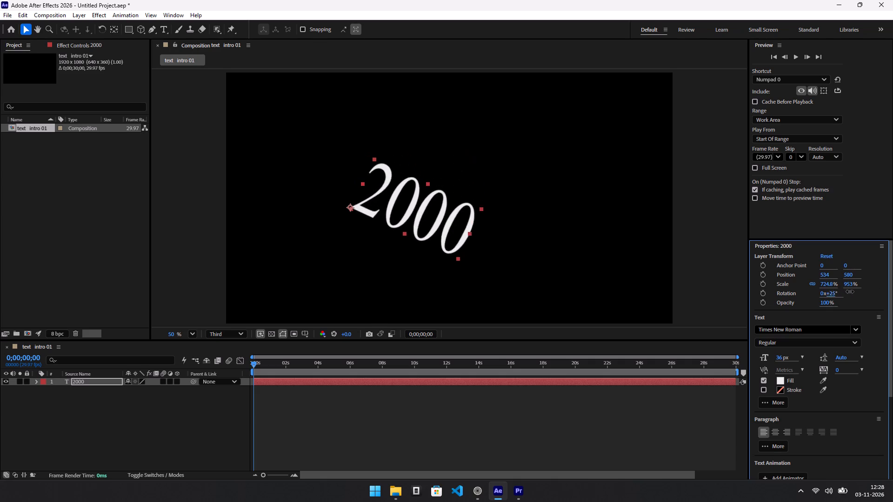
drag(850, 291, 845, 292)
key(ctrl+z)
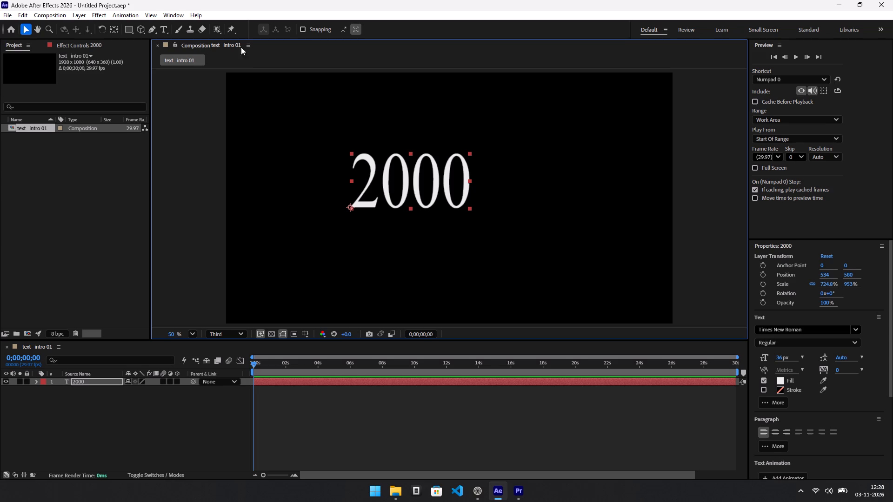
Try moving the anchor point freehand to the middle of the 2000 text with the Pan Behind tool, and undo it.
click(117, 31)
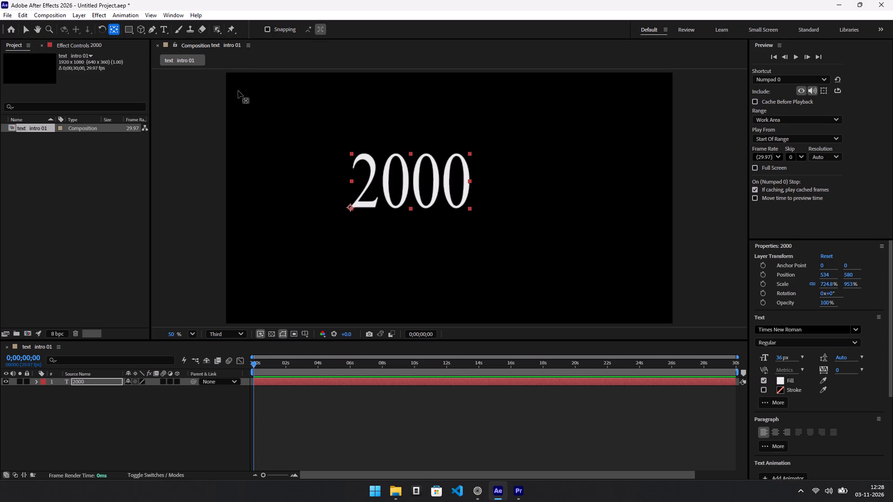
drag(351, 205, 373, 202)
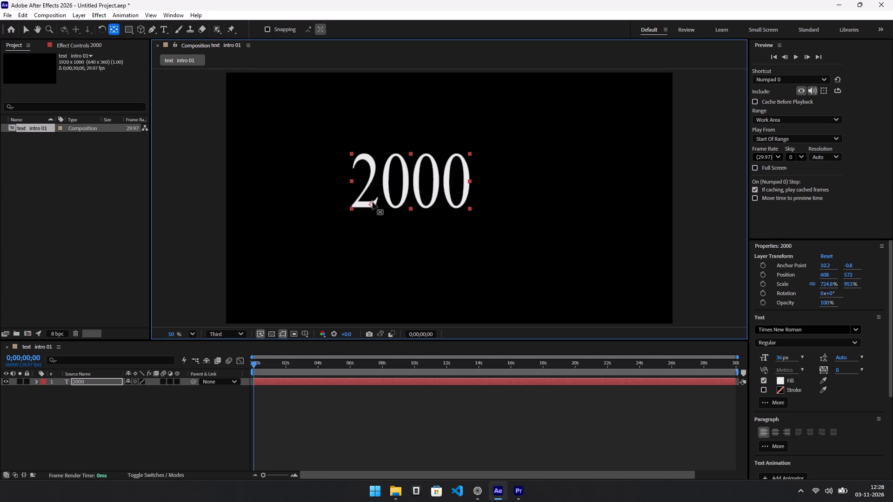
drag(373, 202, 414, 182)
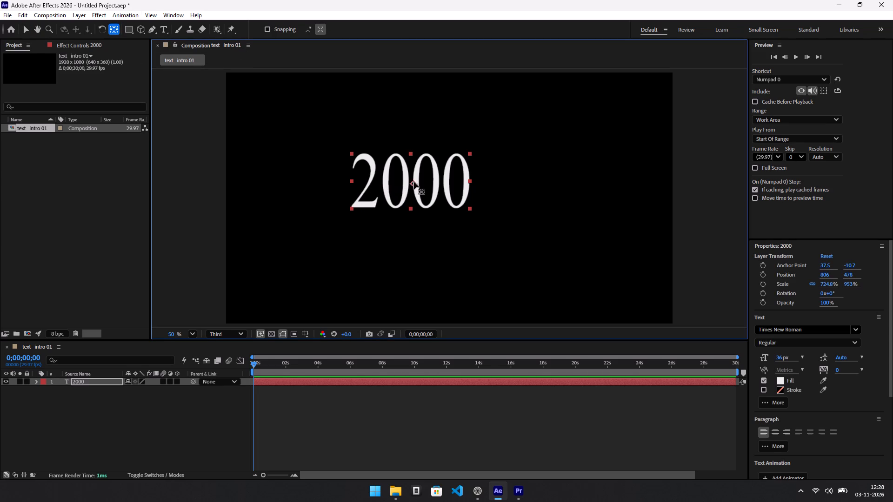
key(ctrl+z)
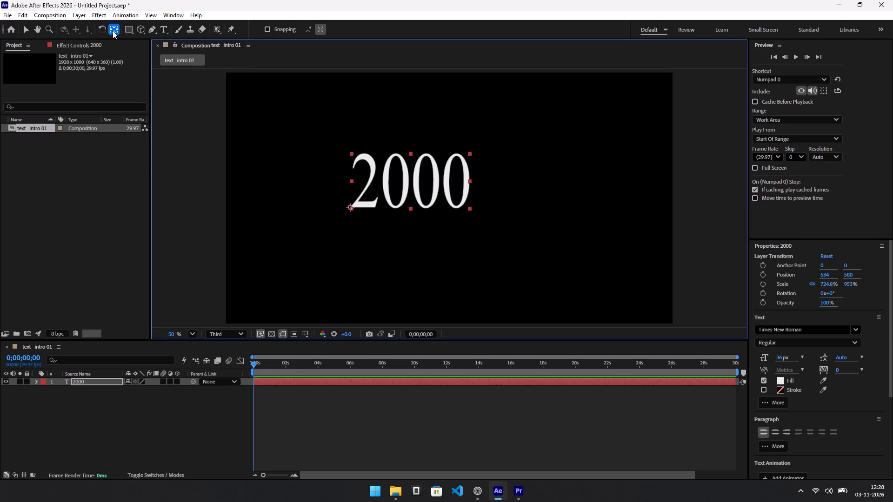
Centre the anchor point exactly in the 2000 text using the Pan Behind tool, keeping the layer selected.
ctrl+double_click(113, 31)
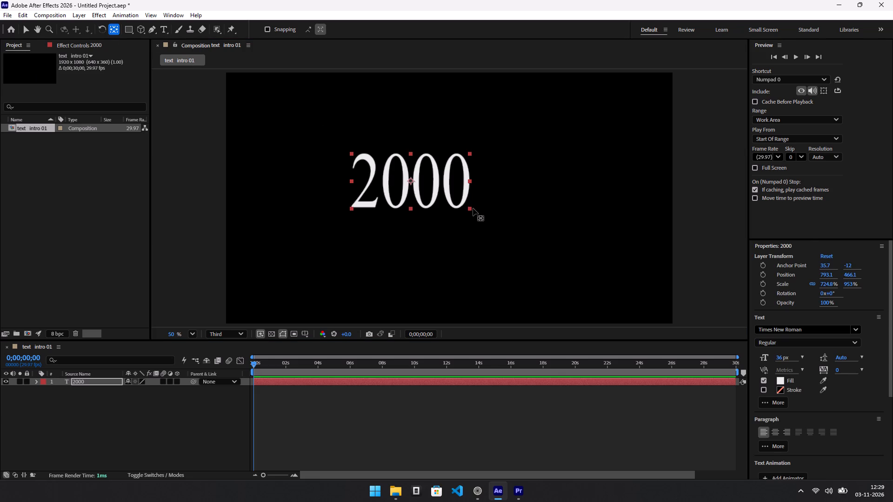
drag(473, 208, 485, 223)
click(442, 179)
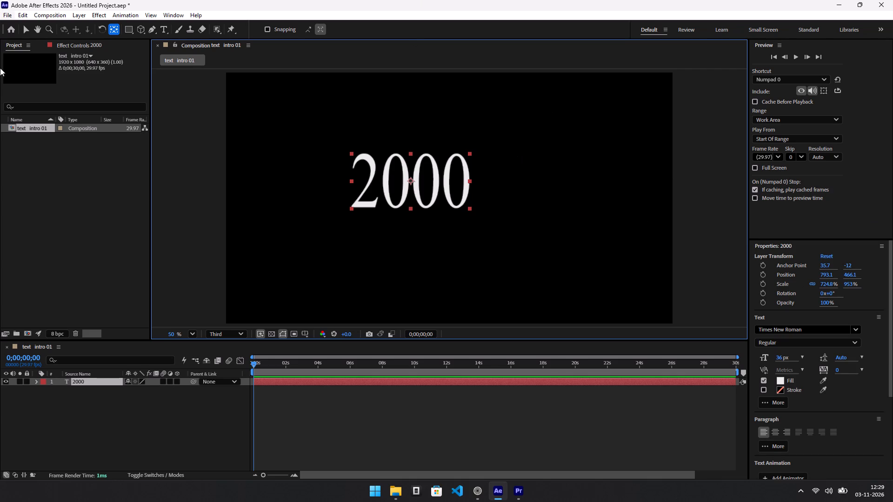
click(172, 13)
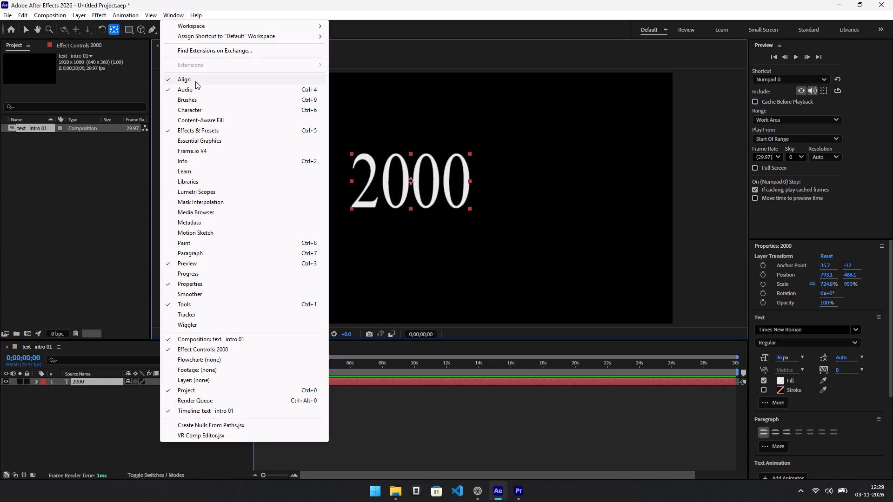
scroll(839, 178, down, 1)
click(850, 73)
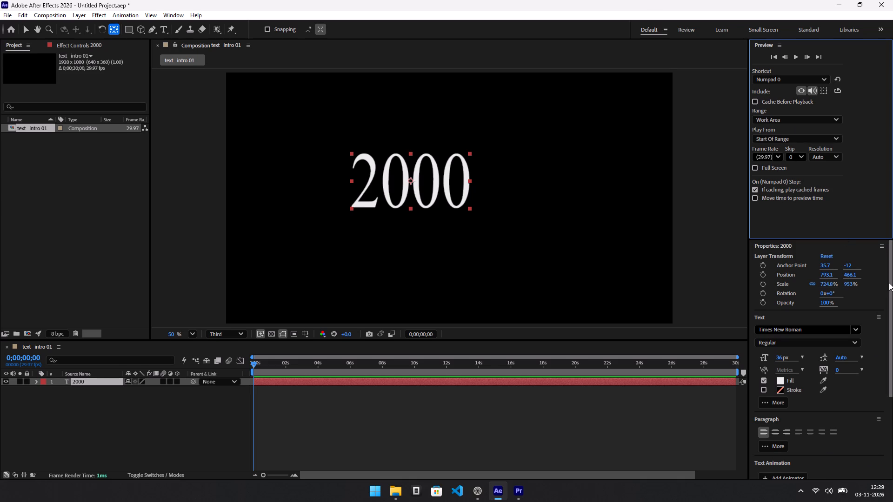
Dock the Align panel in its own narrow column between the composition viewer and the Preview panel.
drag(890, 285, 892, 405)
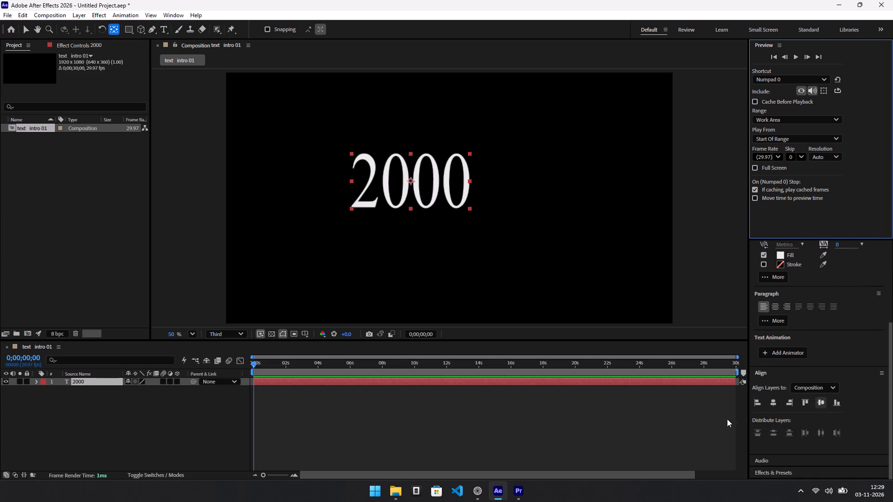
click(765, 376)
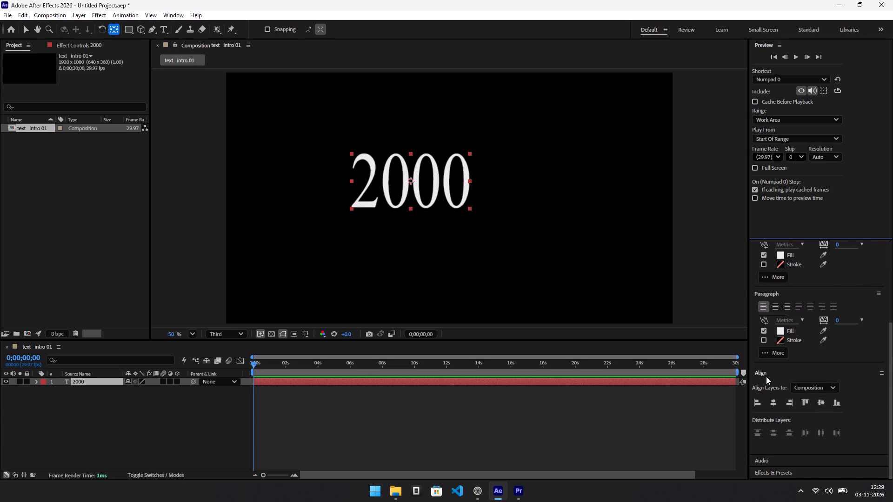
drag(762, 448, 751, 99)
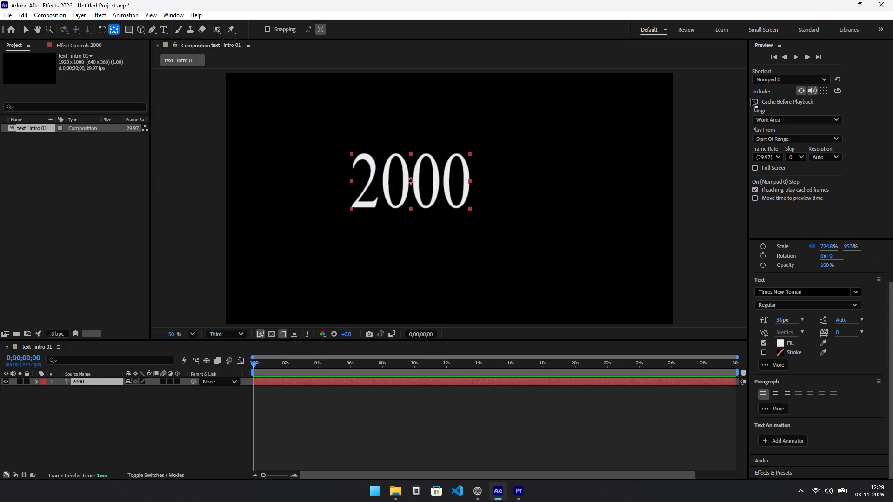
drag(751, 99, 746, 57)
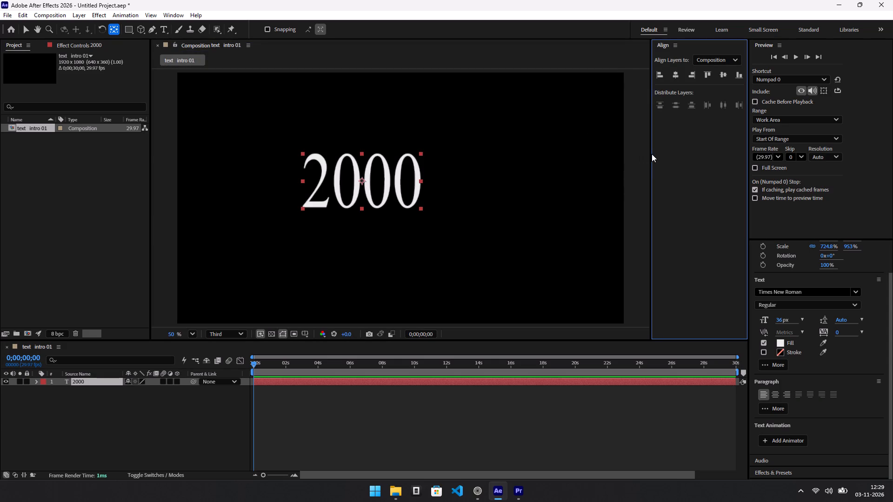
drag(651, 154, 673, 164)
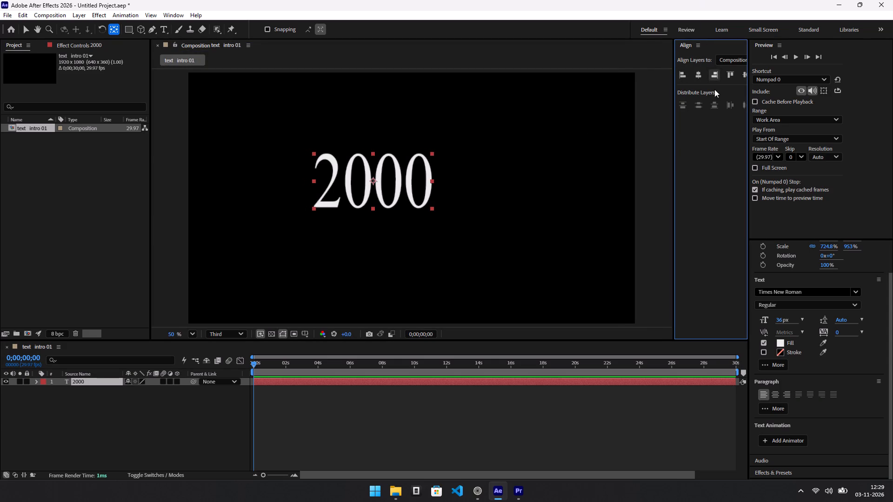
Centre the 2000 layer horizontally and vertically in the composition, widening the Align panel so all its alignment options show.
click(698, 79)
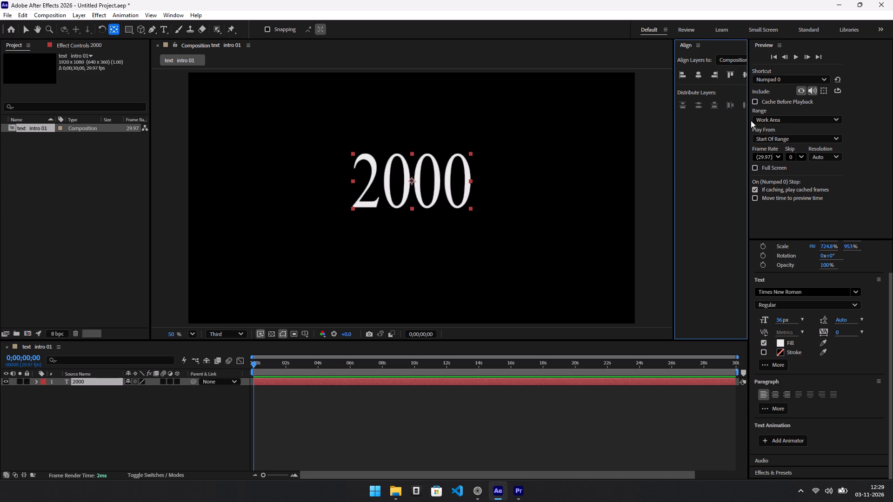
drag(748, 120, 768, 126)
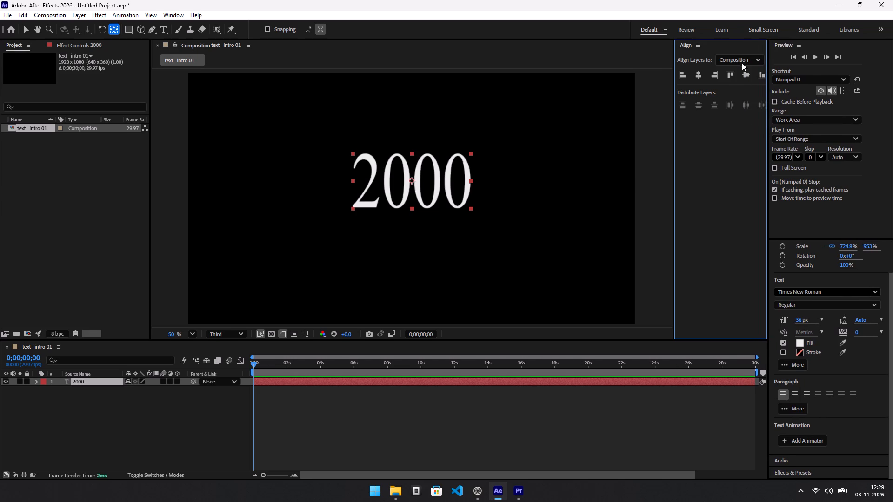
click(745, 79)
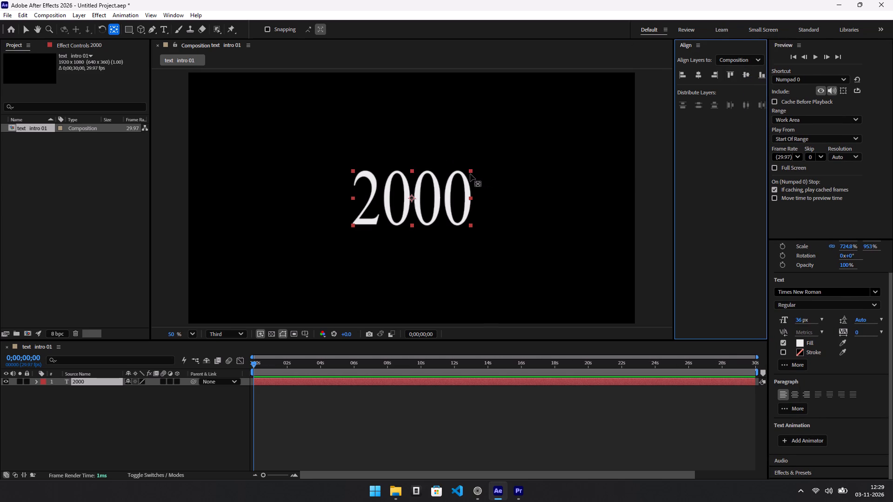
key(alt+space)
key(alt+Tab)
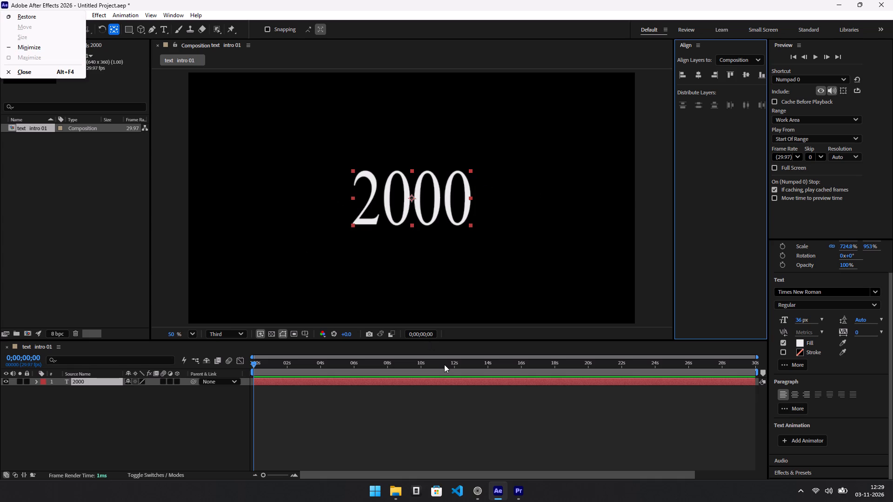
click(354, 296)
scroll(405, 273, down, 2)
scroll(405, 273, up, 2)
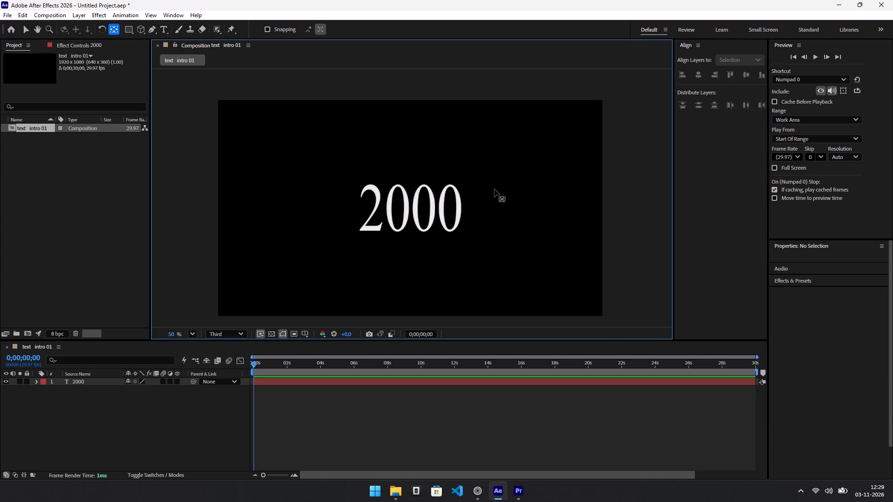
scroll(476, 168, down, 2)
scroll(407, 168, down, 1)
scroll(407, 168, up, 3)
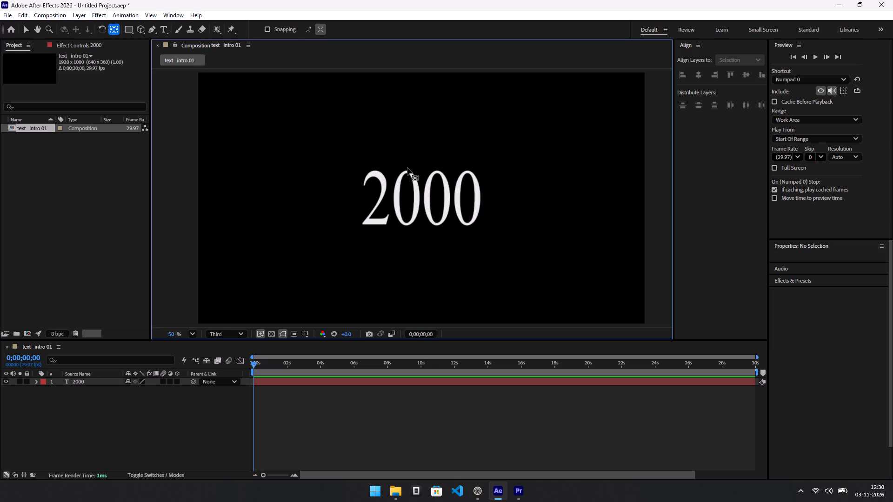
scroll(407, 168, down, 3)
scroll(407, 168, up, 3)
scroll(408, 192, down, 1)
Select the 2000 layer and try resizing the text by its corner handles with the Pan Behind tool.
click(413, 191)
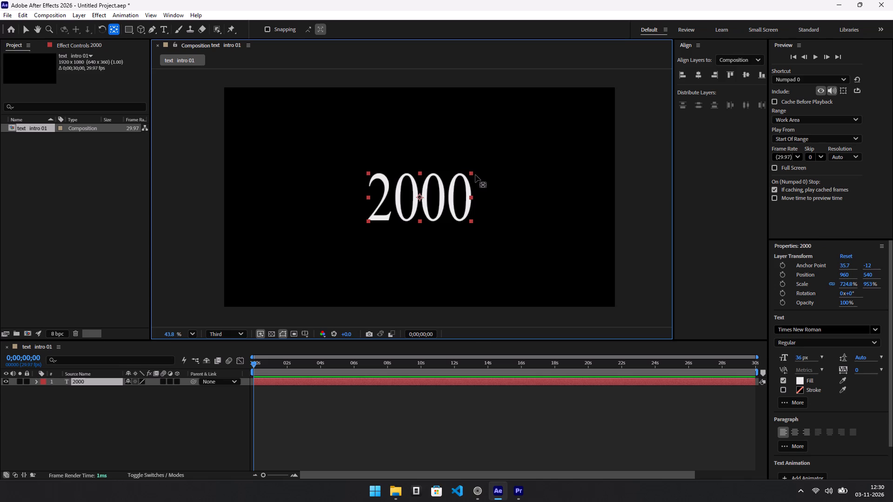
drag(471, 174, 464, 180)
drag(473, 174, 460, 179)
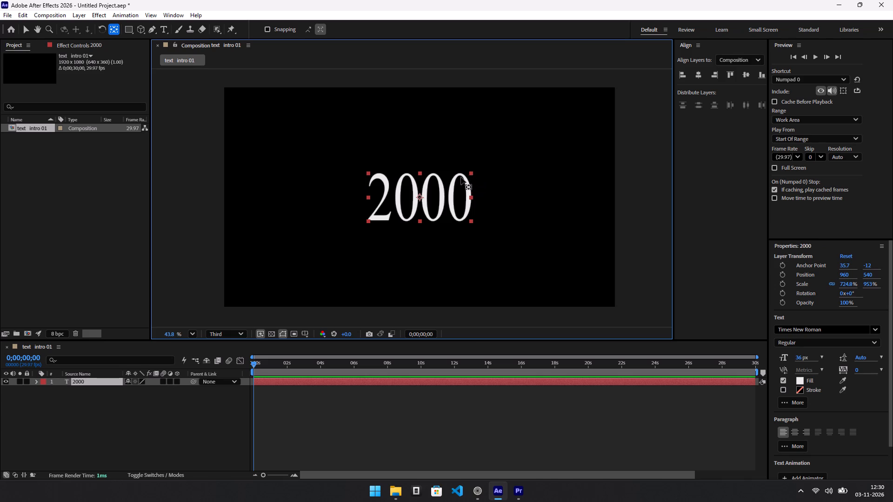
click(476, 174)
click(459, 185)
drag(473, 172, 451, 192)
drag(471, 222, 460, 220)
Enlarge the 2000 text freehand about its centre by a corner handle, using the Selection tool.
key(v)
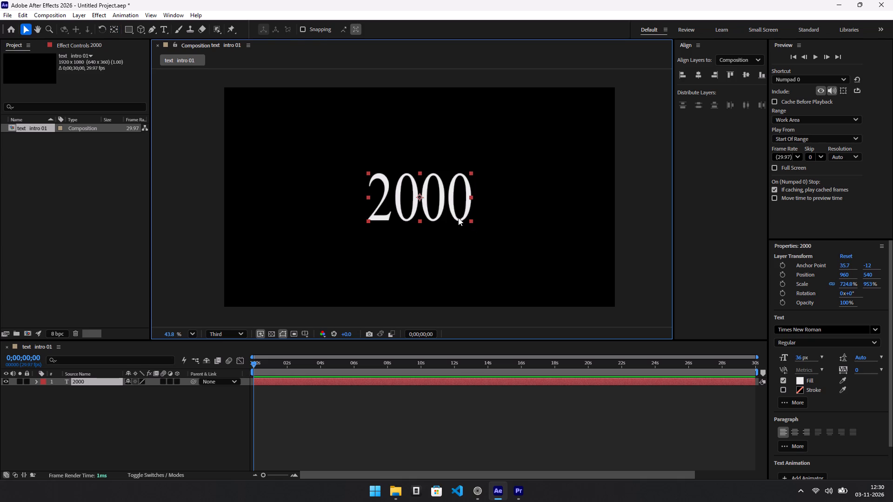
drag(471, 224, 466, 217)
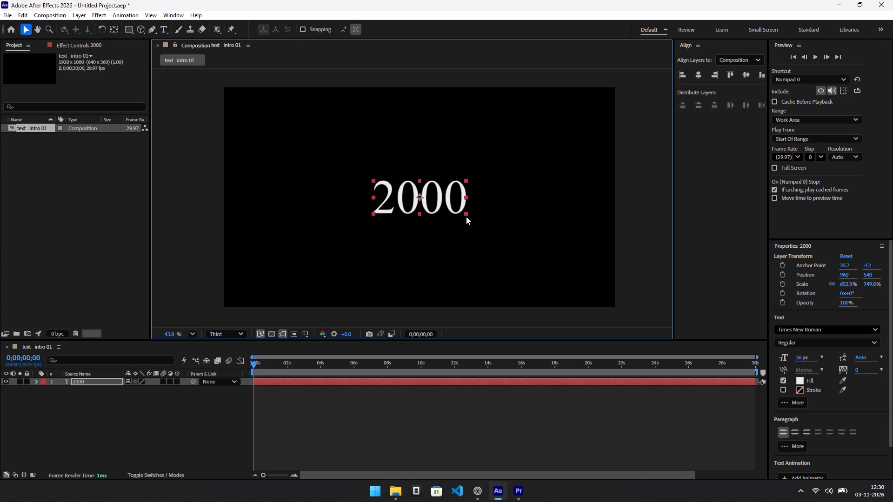
drag(466, 217, 476, 214)
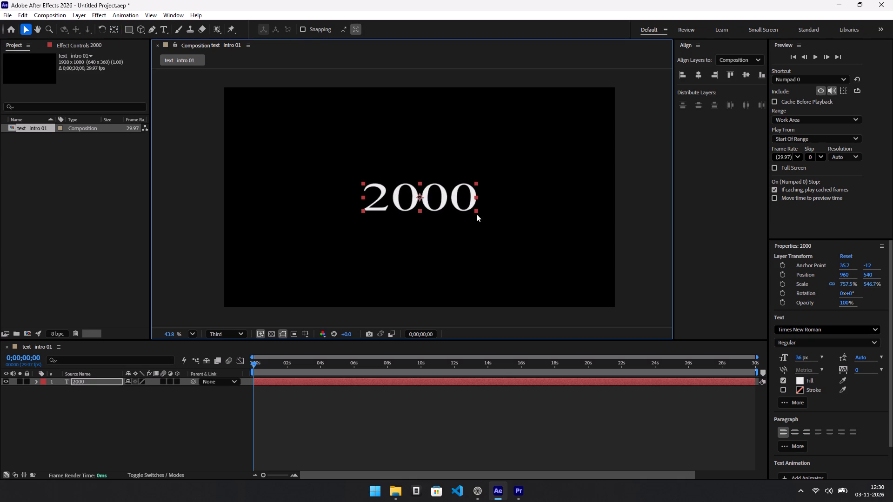
drag(476, 214, 493, 223)
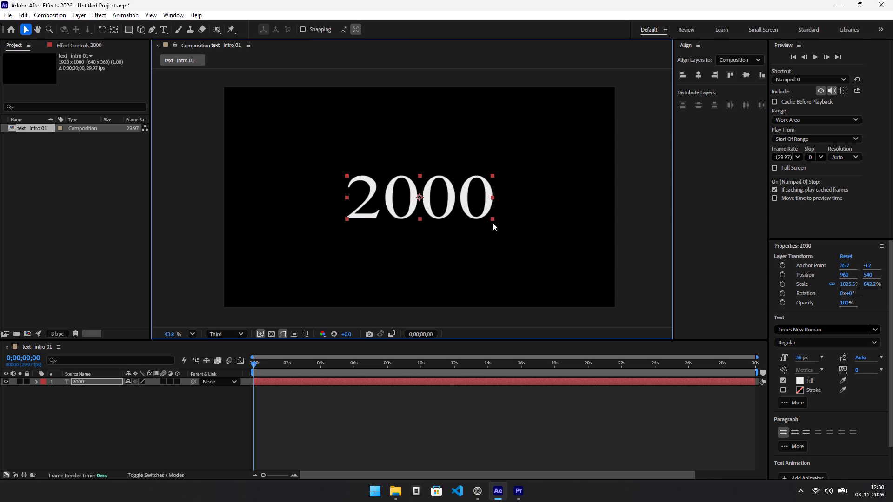
drag(493, 223, 495, 225)
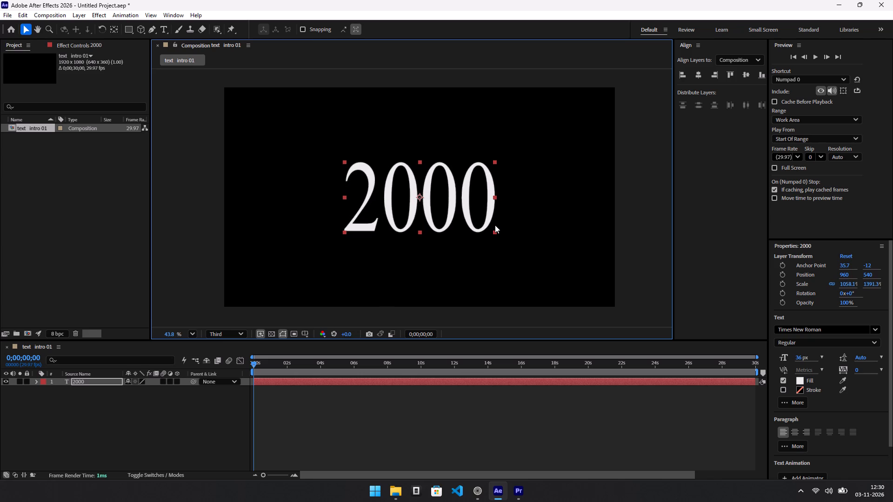
drag(495, 225, 509, 219)
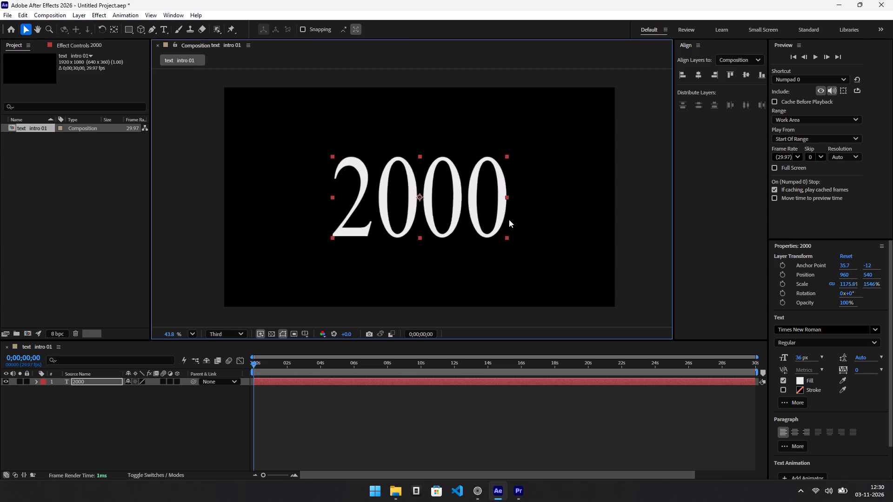
drag(509, 219, 494, 218)
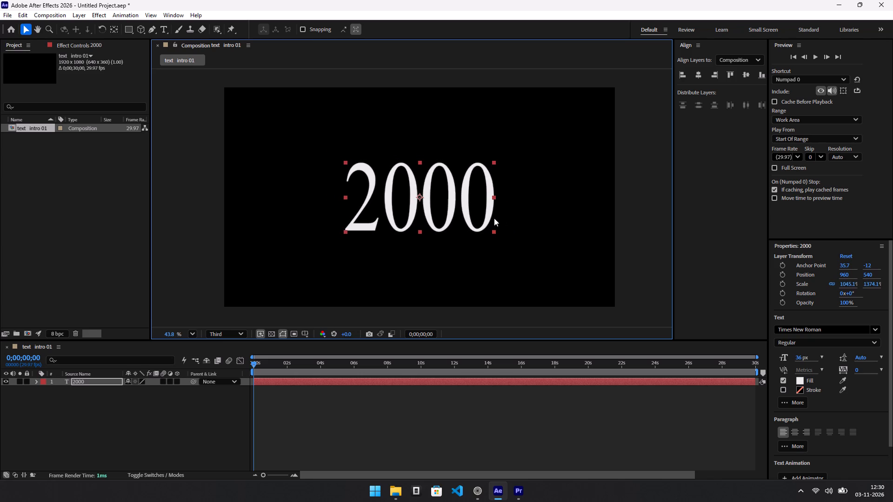
drag(494, 218, 497, 217)
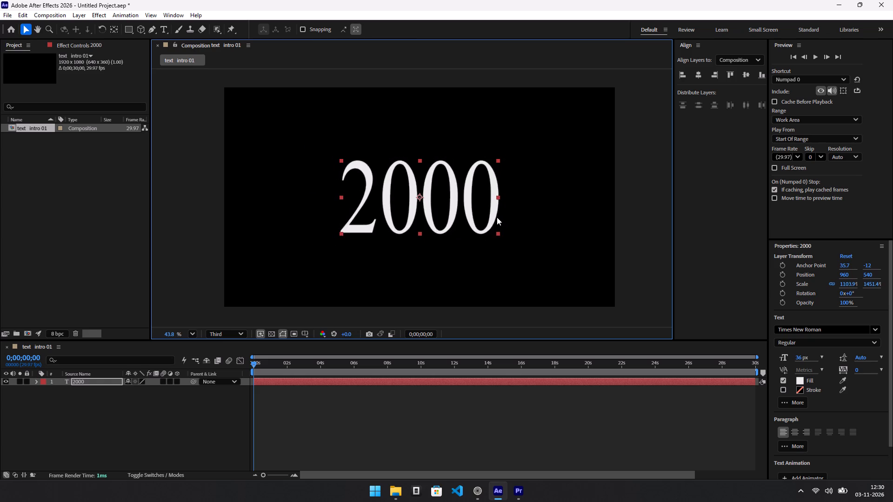
drag(497, 217, 494, 224)
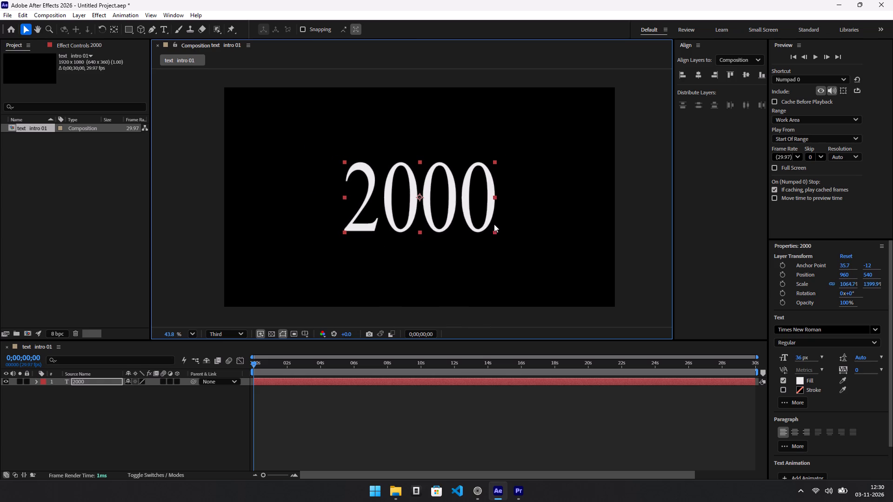
drag(494, 224, 484, 223)
click(447, 192)
double_click(447, 192)
Switch to the Zen browser, search for "google fonts" in a new tab and open the Google Fonts site.
key(alt+Tab)
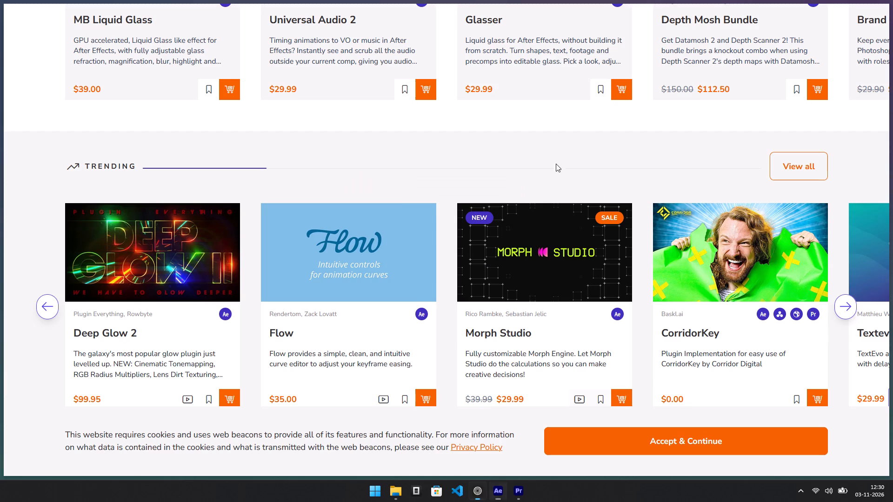
scroll(209, 311, up, 2)
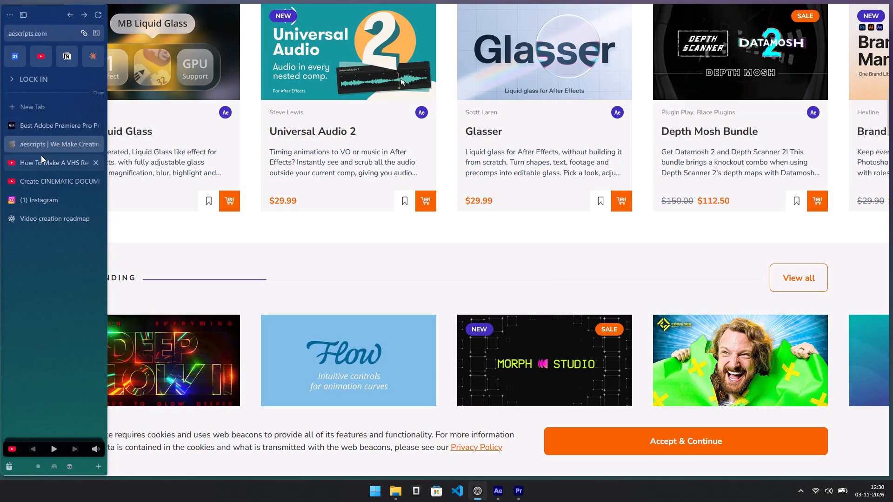
click(61, 225)
click(62, 141)
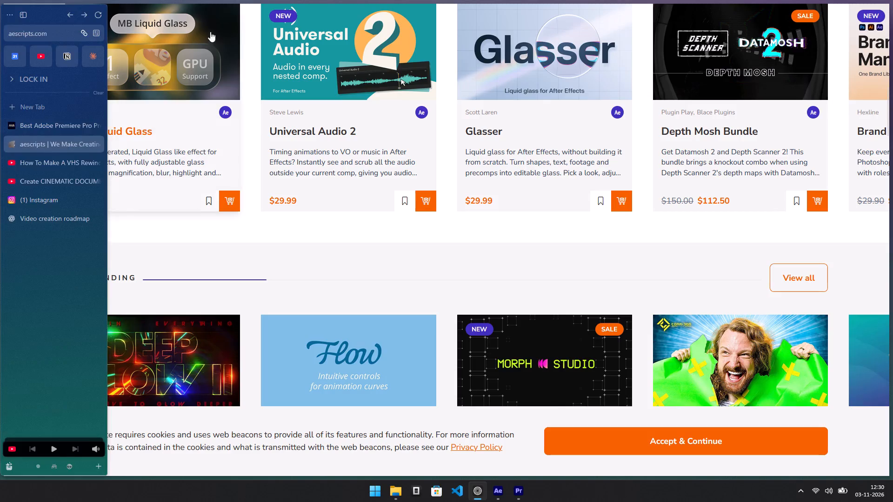
click(79, 99)
text(ggoel)
key(space)
key(BackSpace)
key(ctrl+BackSpace)
key(o)
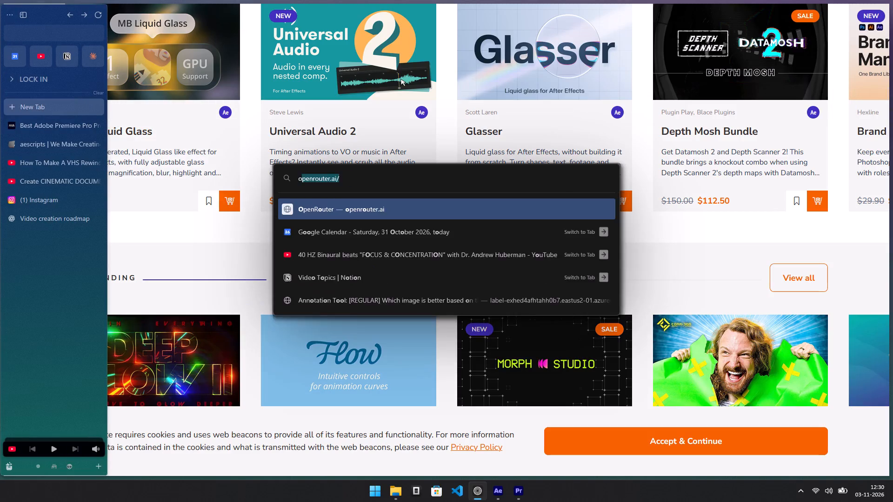
key(BackSpace)
key(BackSpace)
text(google fonts)
key(Return)
click(242, 109)
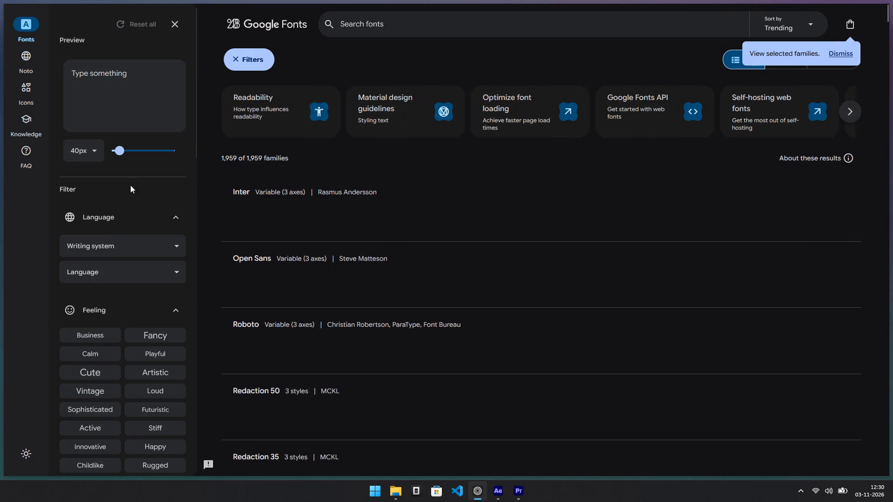
Browse the Google Fonts listing and compare the previews for a bold title font.
scroll(225, 344, down, 20)
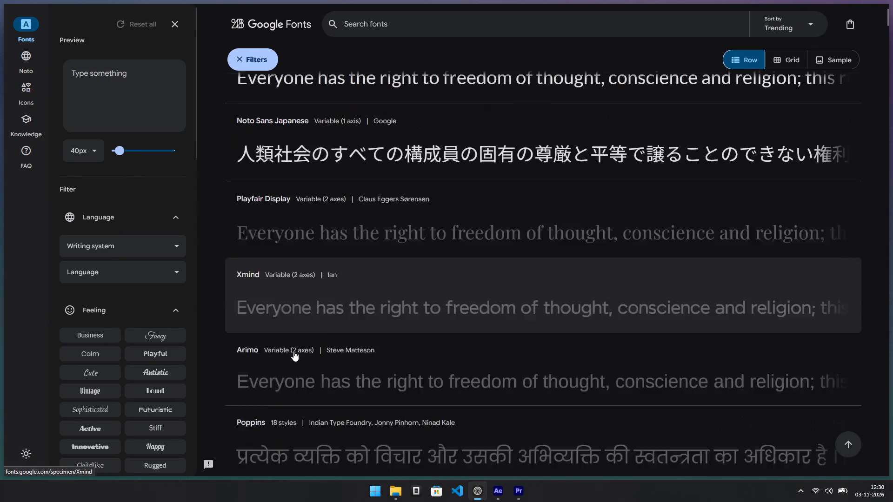
scroll(293, 351, down, 20)
scroll(293, 351, down, 11)
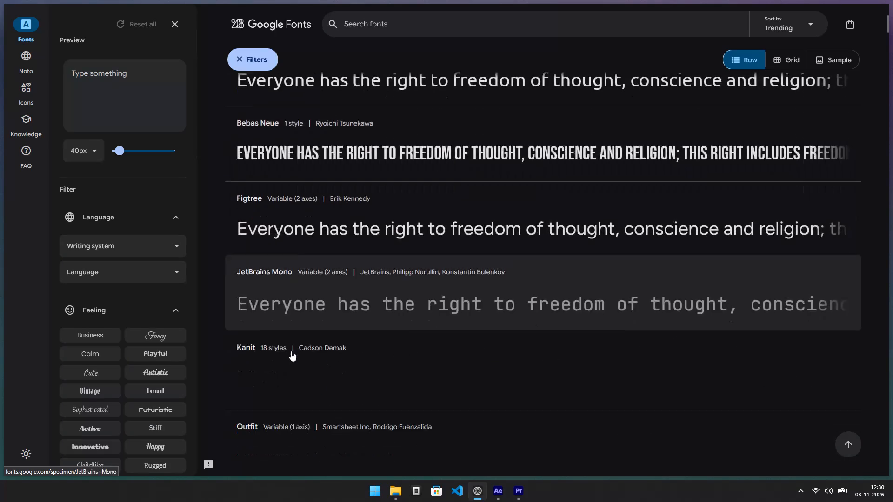
scroll(291, 351, down, 7)
scroll(290, 351, up, 9)
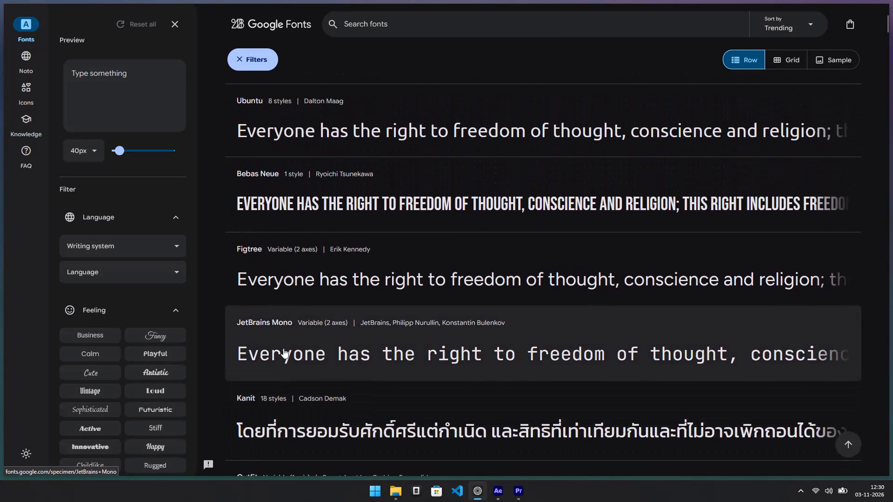
scroll(283, 348, down, 20)
scroll(283, 348, down, 6)
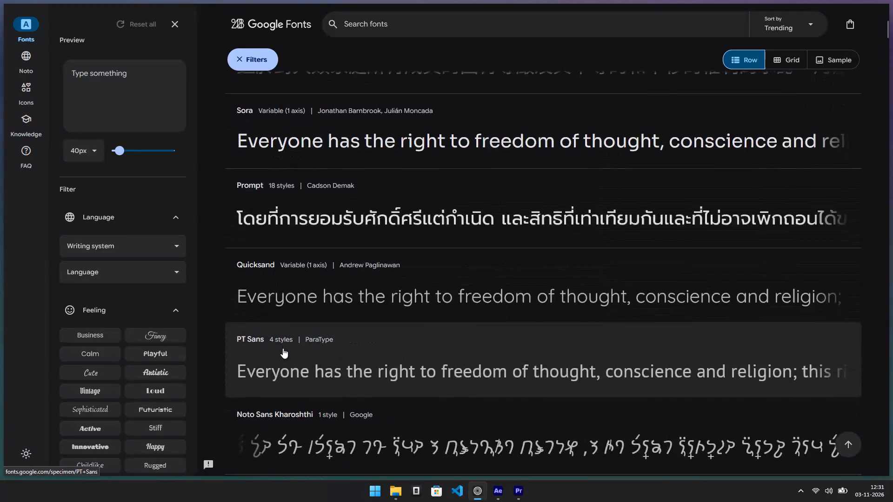
scroll(283, 348, down, 17)
scroll(283, 348, up, 7)
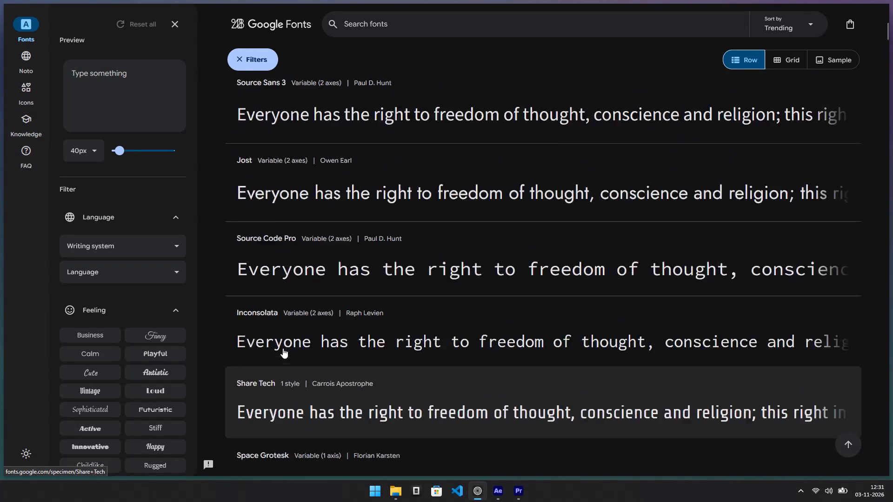
scroll(283, 348, up, 20)
scroll(283, 348, up, 7)
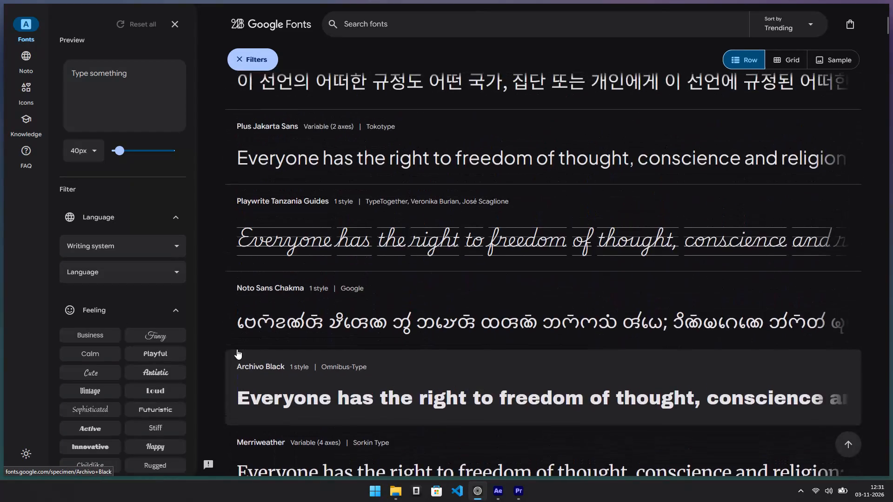
scroll(237, 349, up, 13)
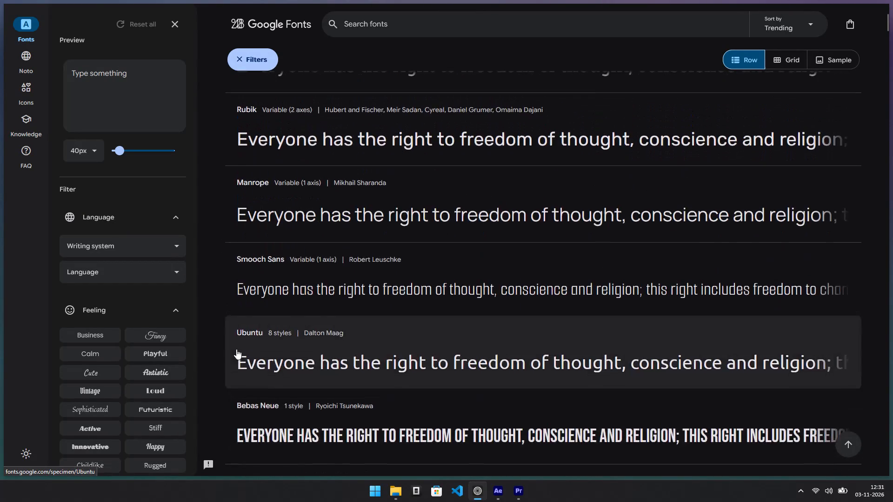
scroll(236, 349, up, 2)
scroll(236, 349, down, 3)
scroll(236, 349, up, 3)
scroll(236, 349, down, 3)
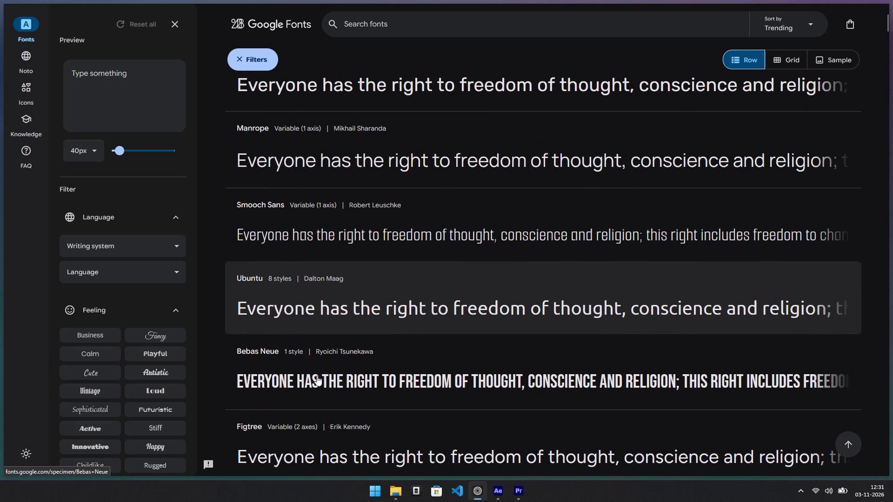
Open the Bebas Neue family page, review its specimen and styles, and download the font.
click(310, 370)
scroll(569, 222, down, 2)
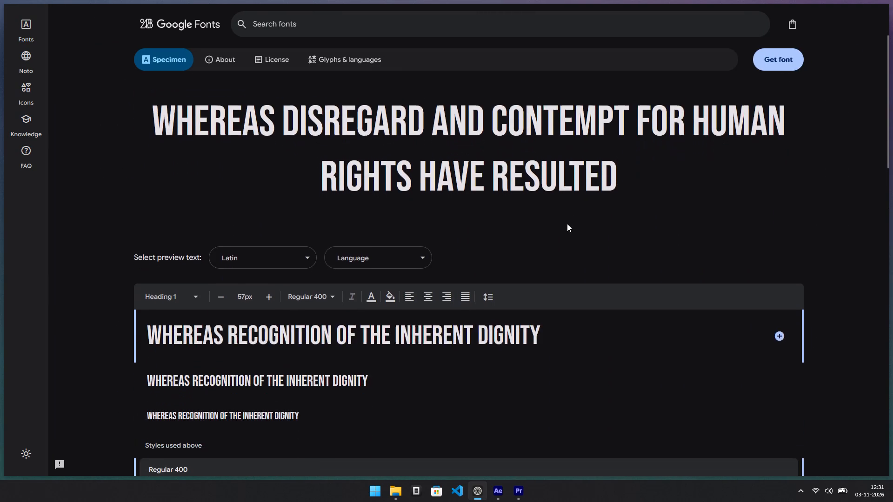
scroll(565, 225, down, 4)
scroll(565, 225, up, 3)
scroll(565, 225, down, 5)
scroll(565, 225, up, 2)
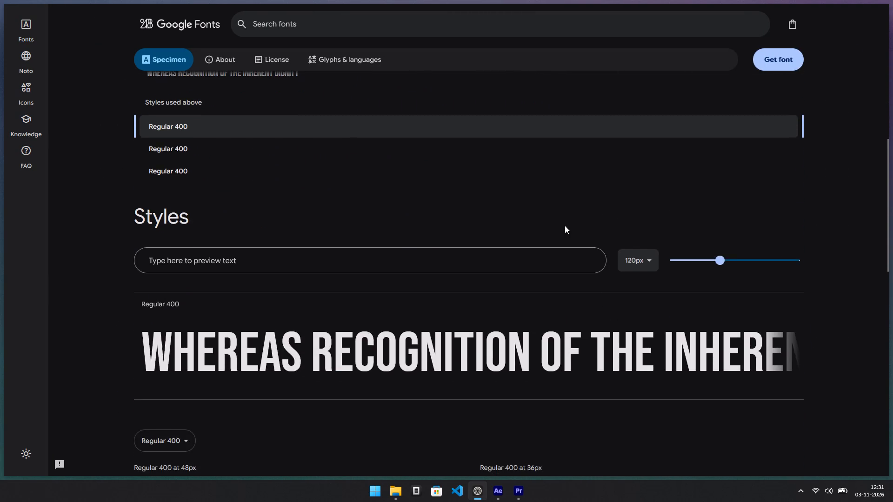
scroll(565, 225, up, 2)
click(780, 66)
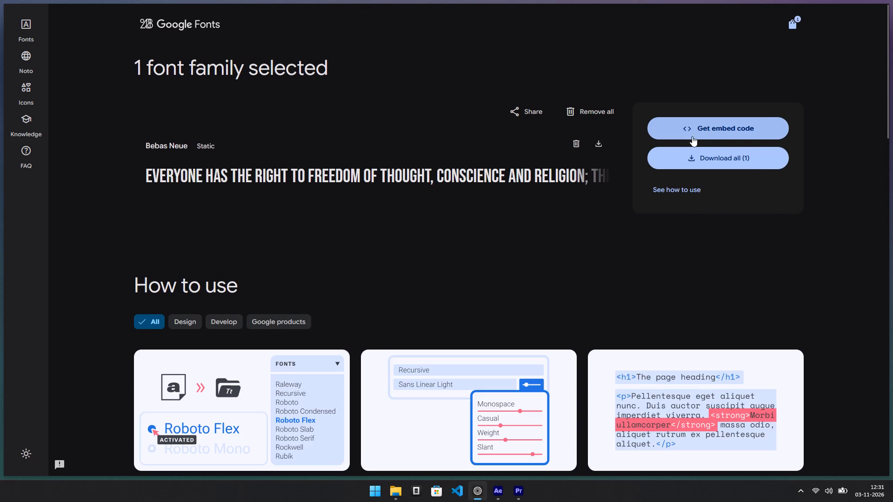
click(702, 161)
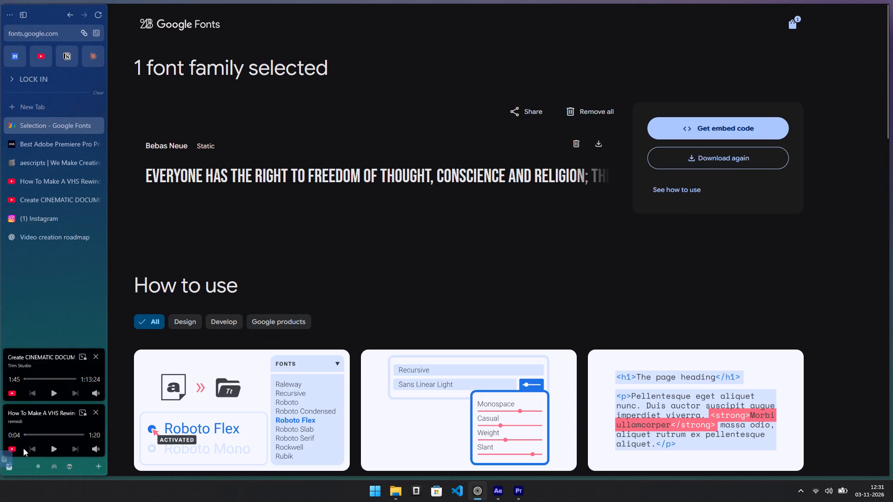
Install BebasNeue-Regular.ttf from the downloaded Bebas_Neue.zip, closing the font preview and archive windows when done.
click(51, 427)
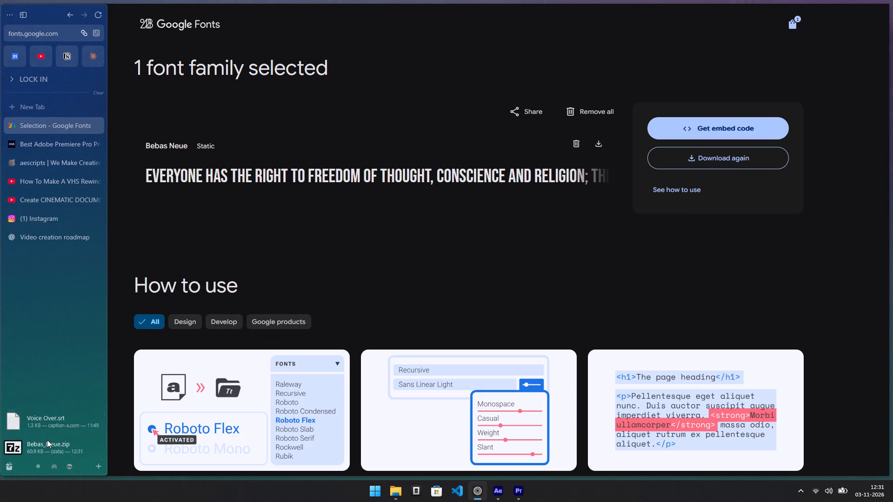
click(47, 440)
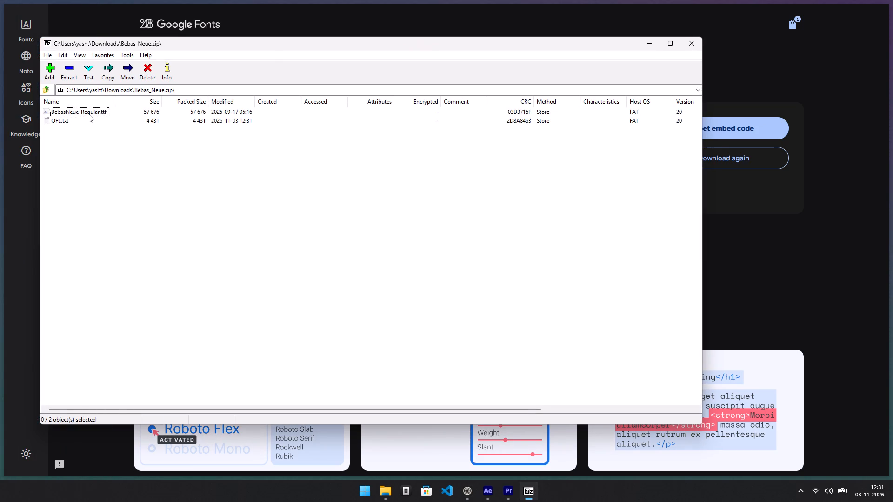
double_click(89, 114)
click(80, 34)
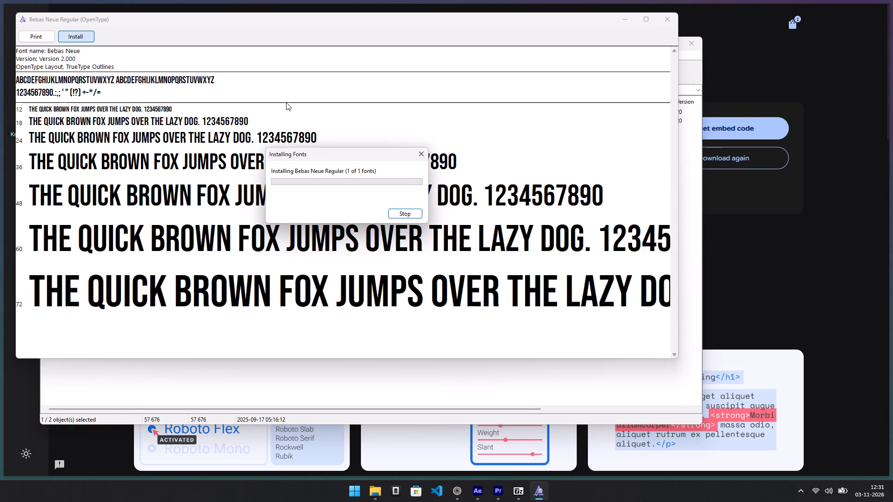
click(666, 21)
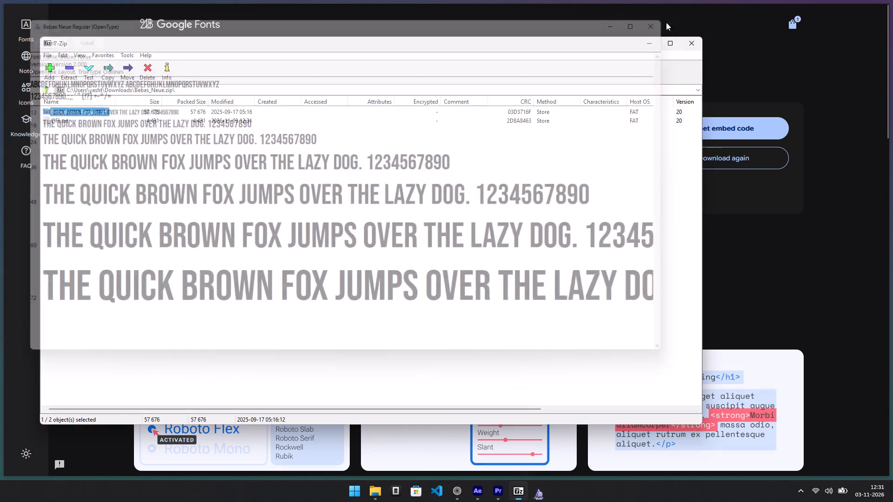
click(687, 46)
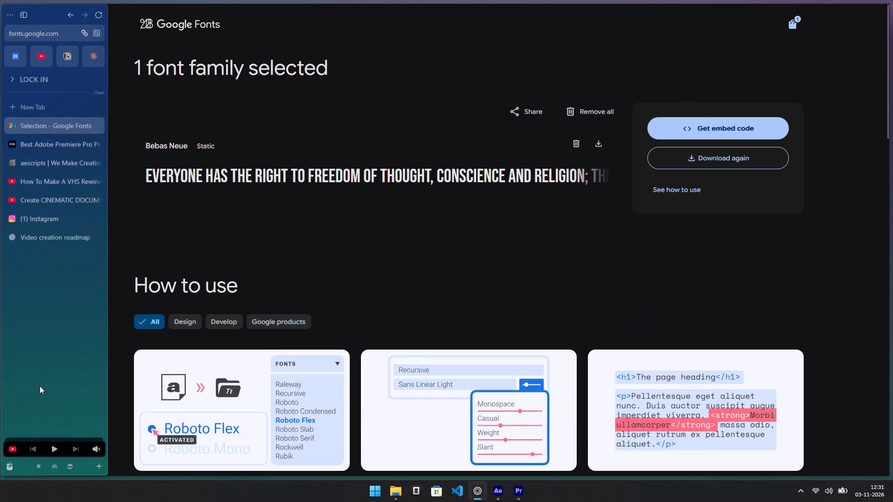
Switch to After Effects and select the 2000 text layer with the Selection tool.
click(513, 498)
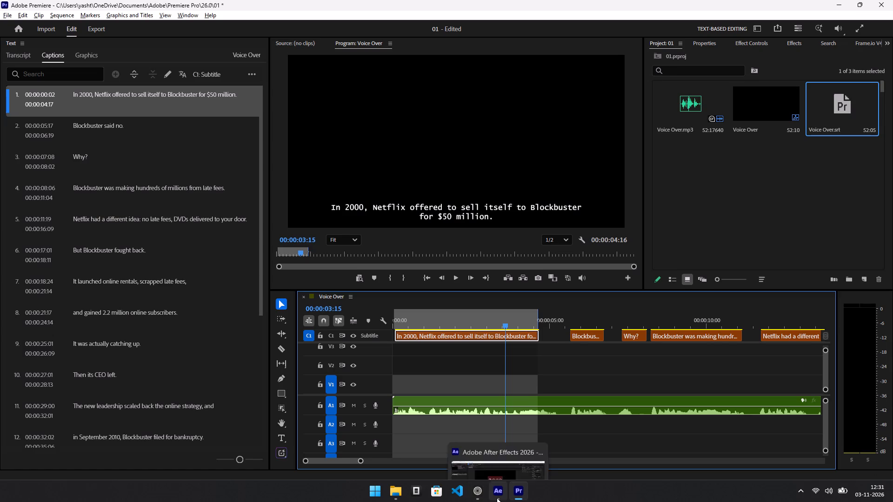
click(497, 498)
click(793, 76)
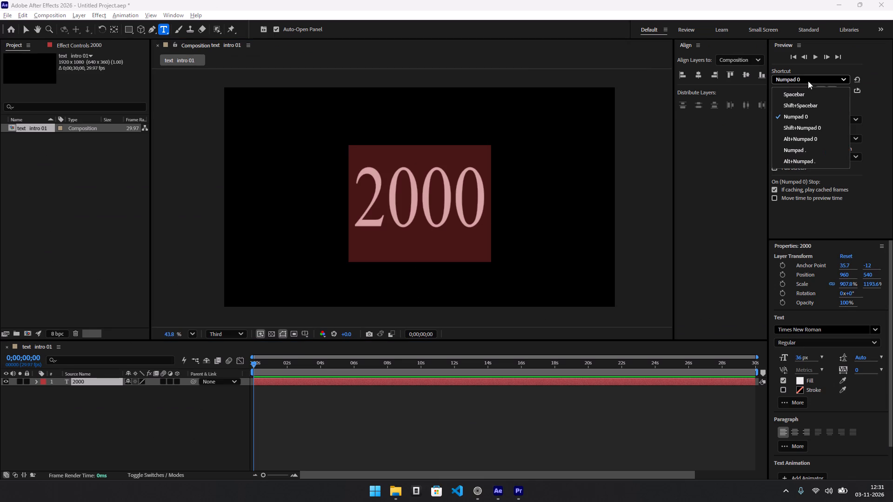
click(816, 86)
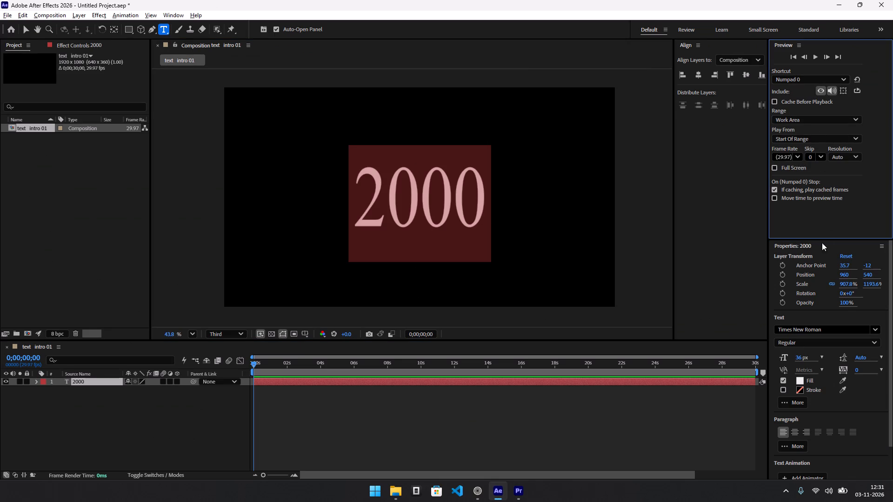
click(433, 231)
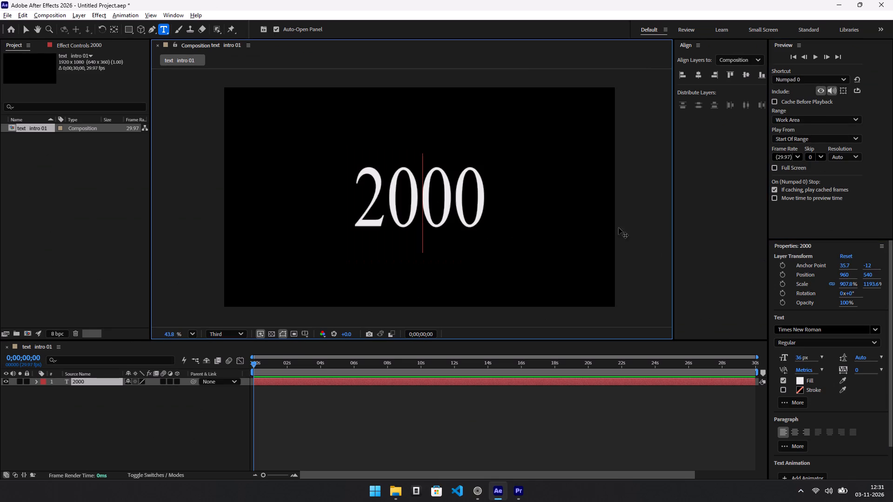
click(506, 382)
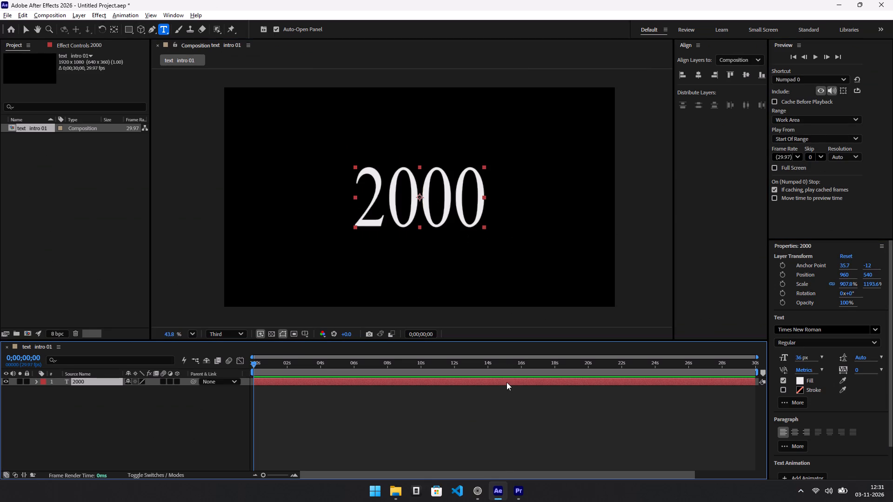
key(v)
click(443, 198)
click(447, 198)
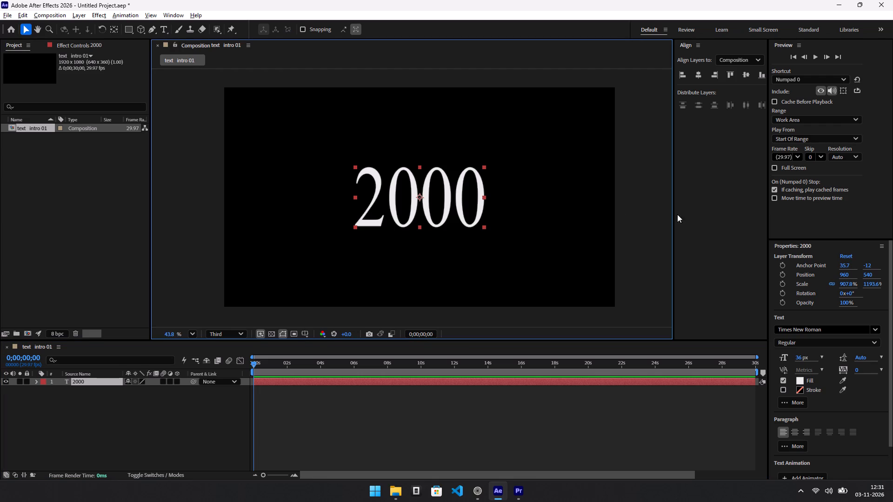
Make the Properties panel taller and set the 2000 text's font to Bebas Neue.
scroll(829, 173, down, 2)
scroll(826, 207, up, 2)
drag(813, 236, 815, 220)
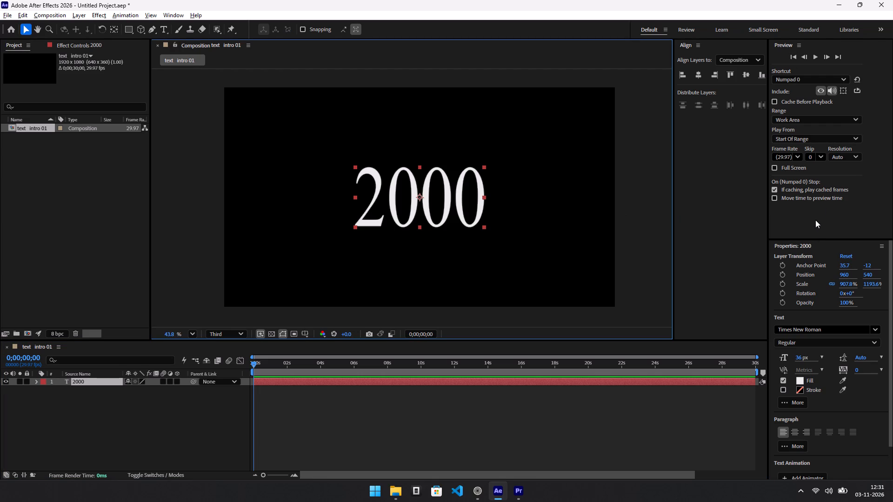
drag(815, 220, 817, 218)
drag(822, 239, 845, 139)
click(820, 228)
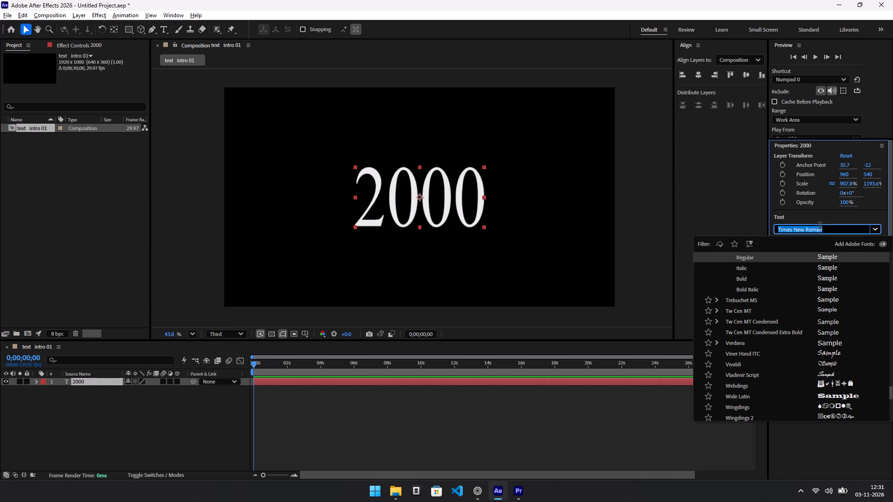
text(bee)
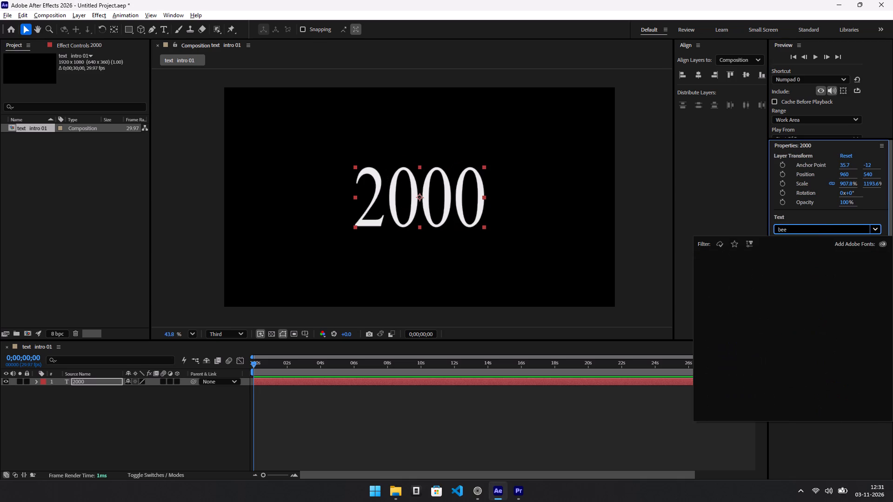
key(BackSpace)
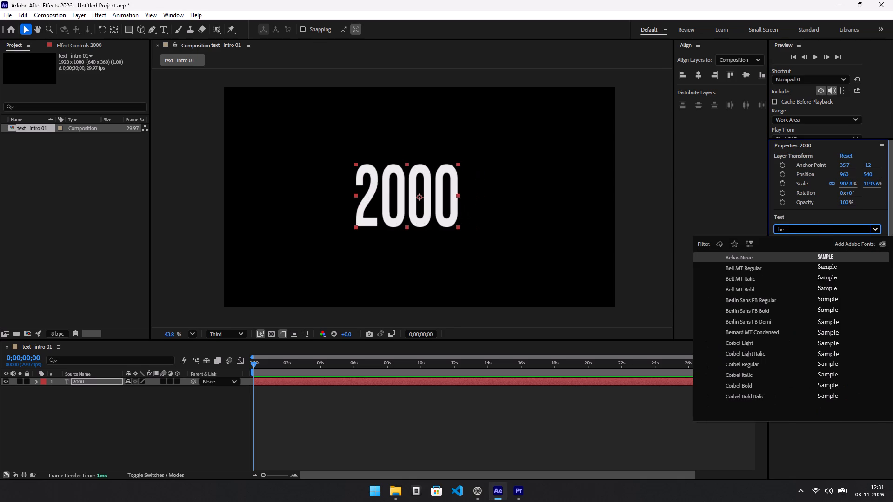
click(799, 255)
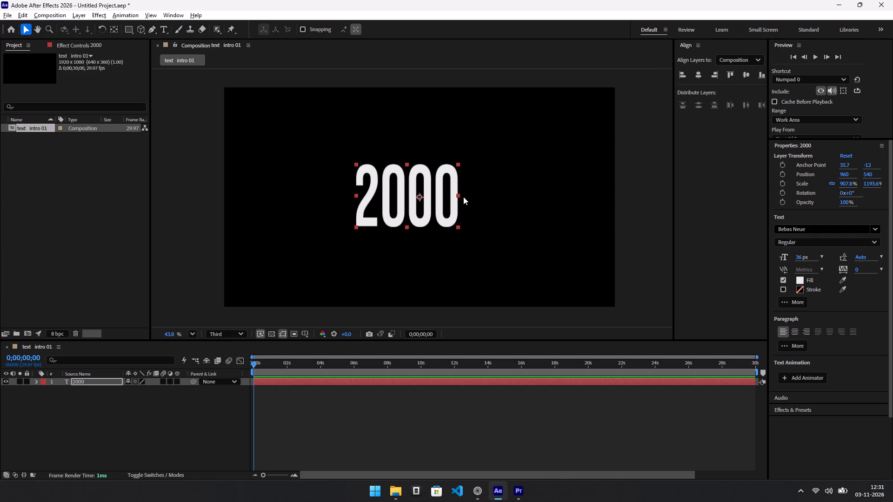
Stretch the 2000 text horizontally to about 1505% scale and move it sideways to about 1104, 540.
click(458, 198)
drag(459, 195, 490, 193)
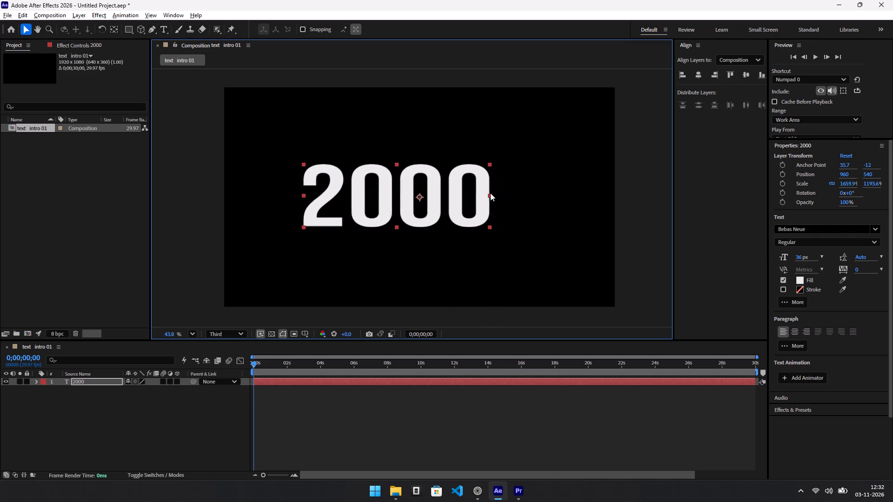
drag(490, 193, 484, 192)
drag(452, 196, 481, 196)
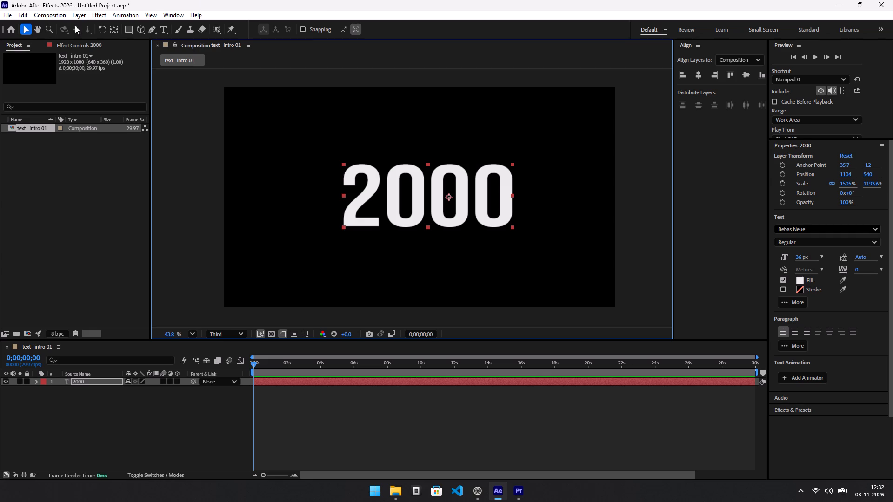
Centre the anchor point within the 2000 text using the Pan Behind tool.
click(117, 30)
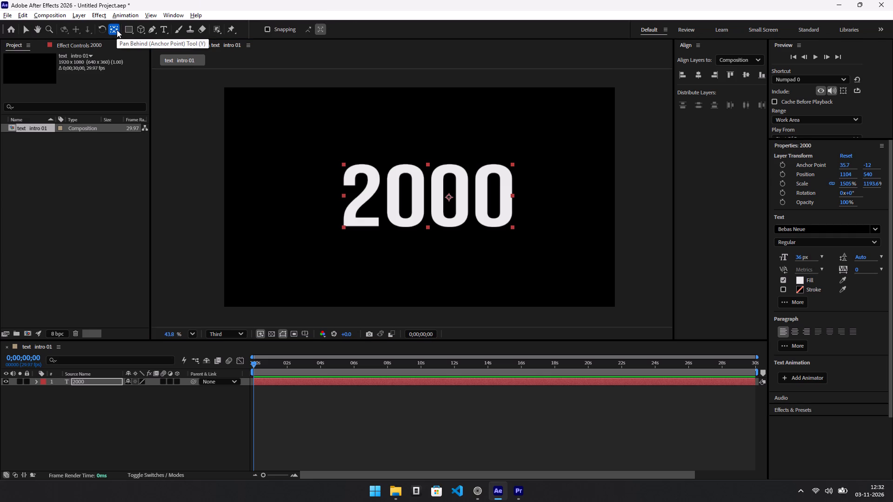
ctrl+double_click(117, 30)
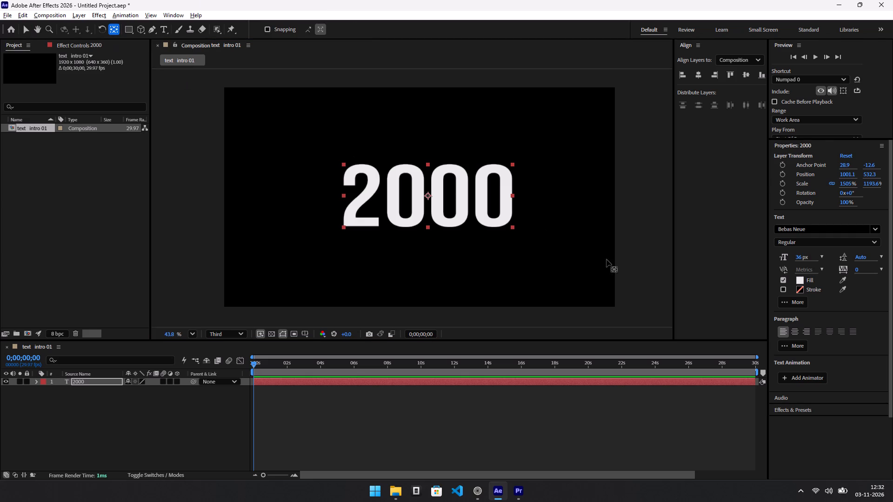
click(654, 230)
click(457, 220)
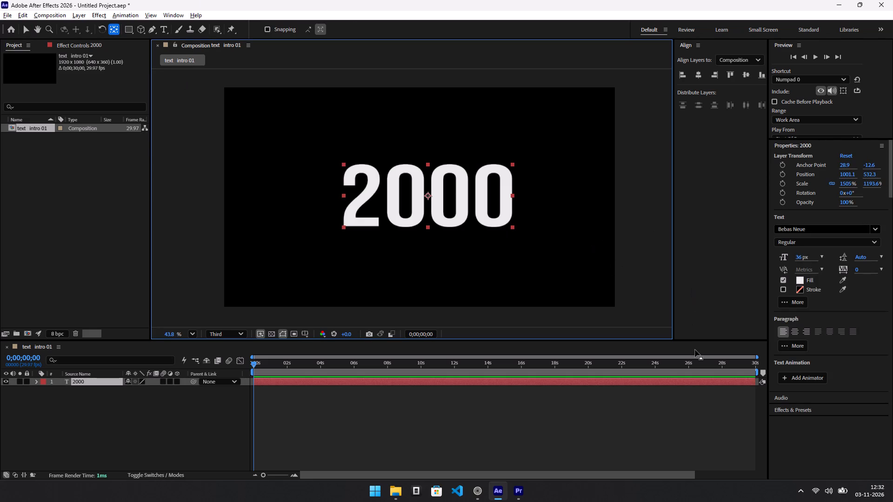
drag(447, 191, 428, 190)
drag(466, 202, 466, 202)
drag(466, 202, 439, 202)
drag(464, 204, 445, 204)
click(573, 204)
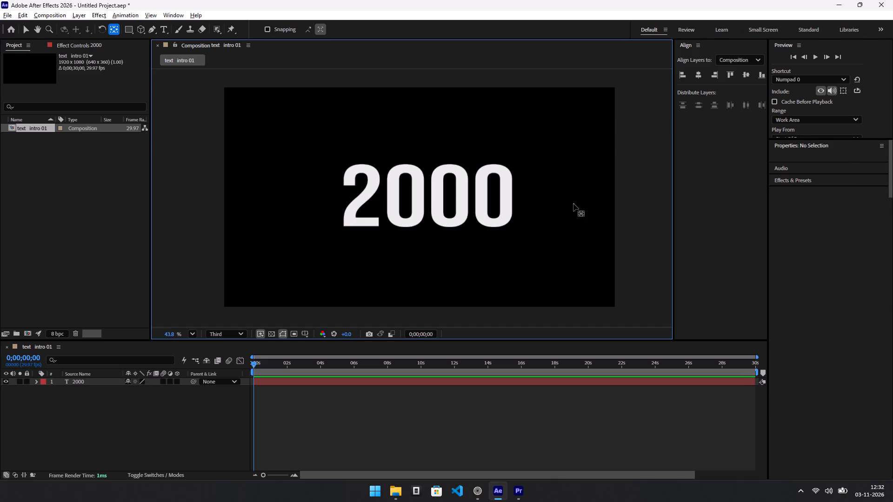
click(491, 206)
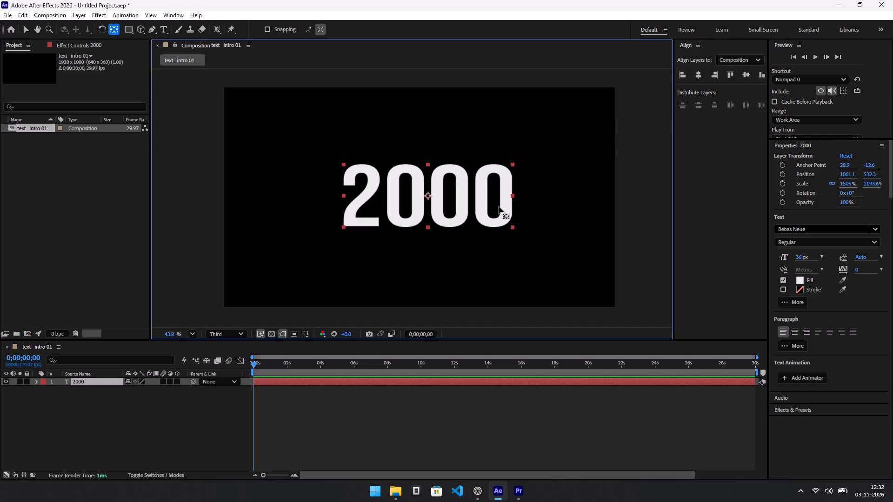
Centre the 2000 text layer horizontally and vertically in the composition using the Selection tool and Align.
key(v)
drag(506, 210, 487, 210)
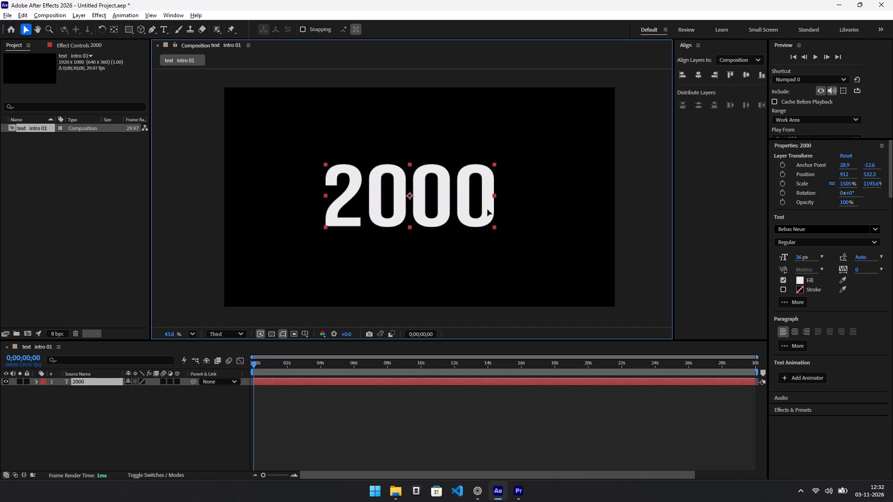
drag(487, 210, 492, 210)
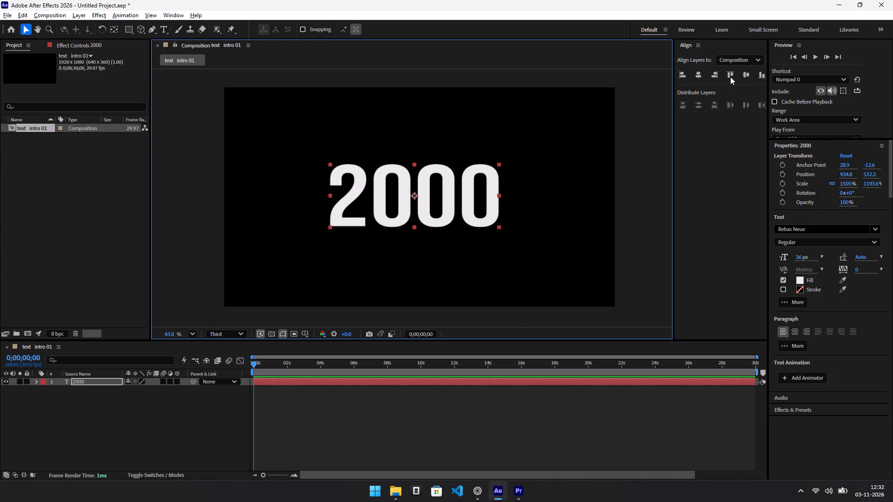
click(741, 77)
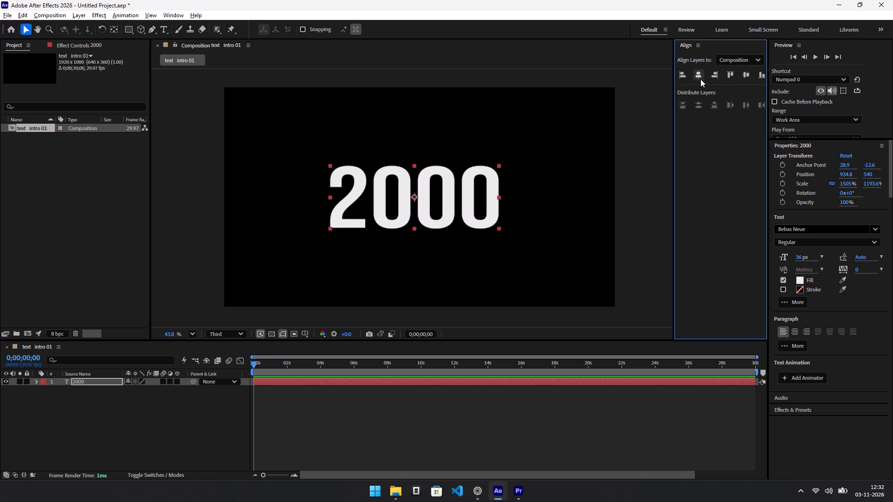
click(700, 76)
click(642, 192)
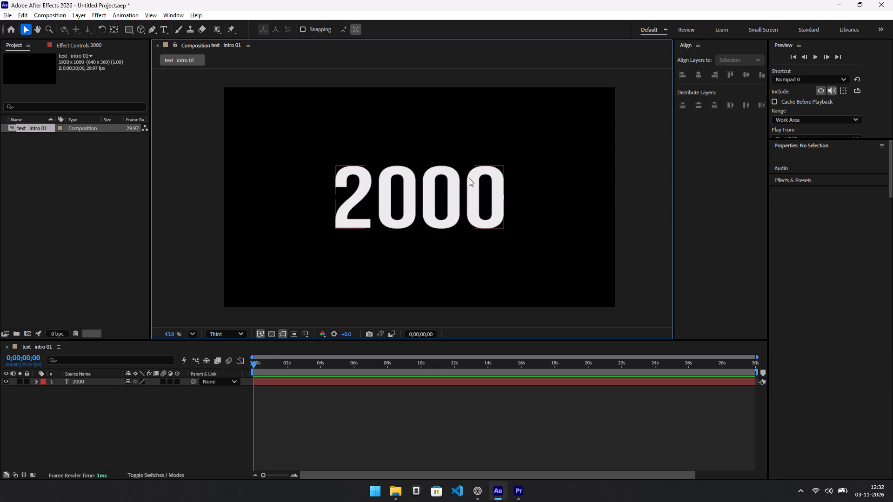
click(469, 178)
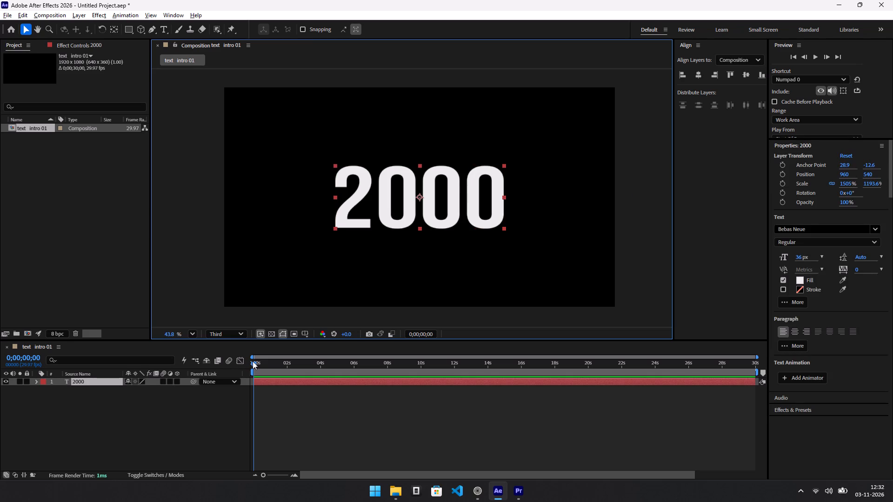
Switch to Premiere Pro and return the Voice Over sequence's playhead to 00:00:00:00.
key(alt+Tab)
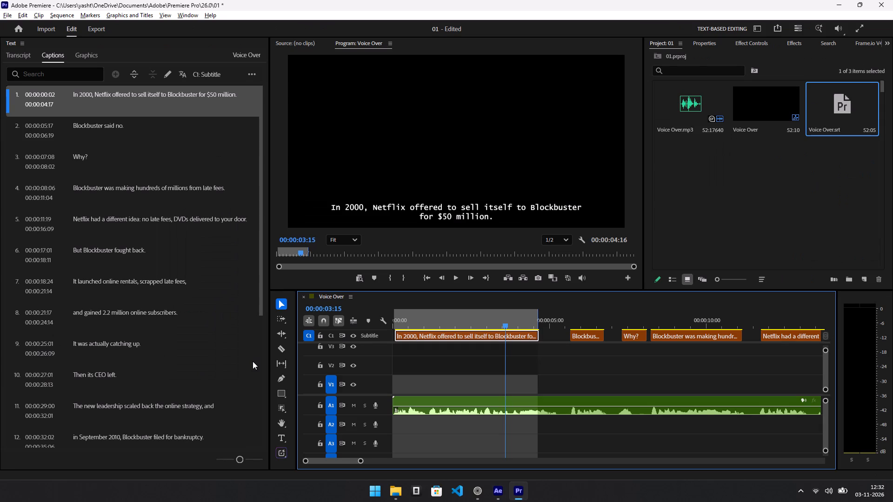
drag(422, 328, 422, 328)
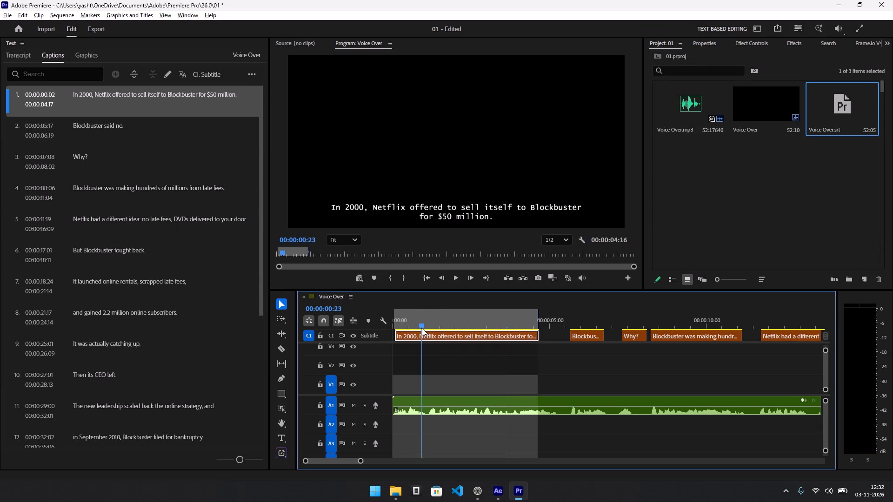
drag(422, 328, 384, 327)
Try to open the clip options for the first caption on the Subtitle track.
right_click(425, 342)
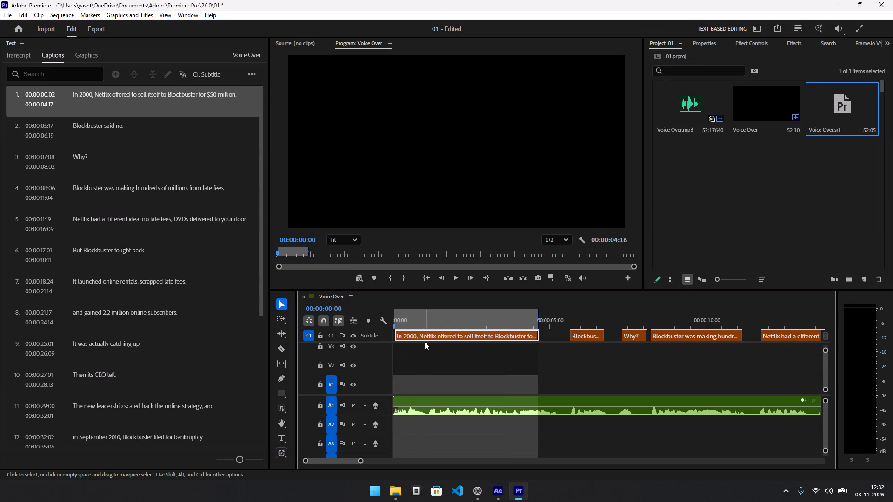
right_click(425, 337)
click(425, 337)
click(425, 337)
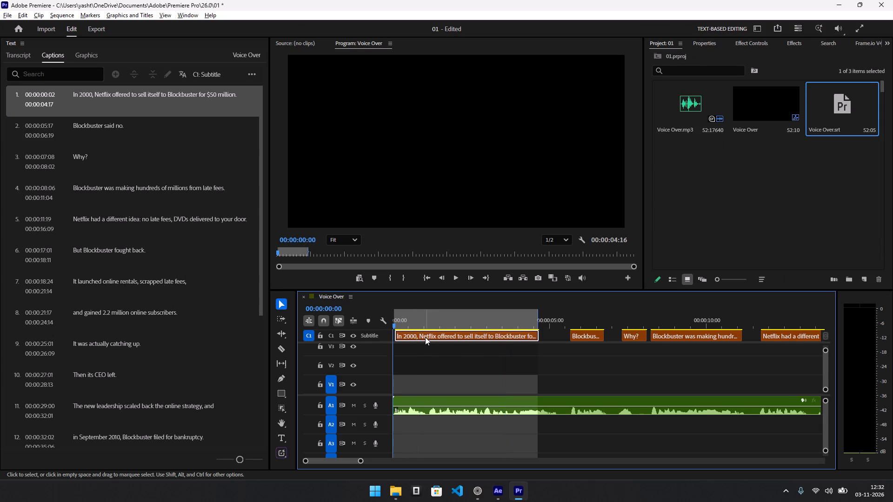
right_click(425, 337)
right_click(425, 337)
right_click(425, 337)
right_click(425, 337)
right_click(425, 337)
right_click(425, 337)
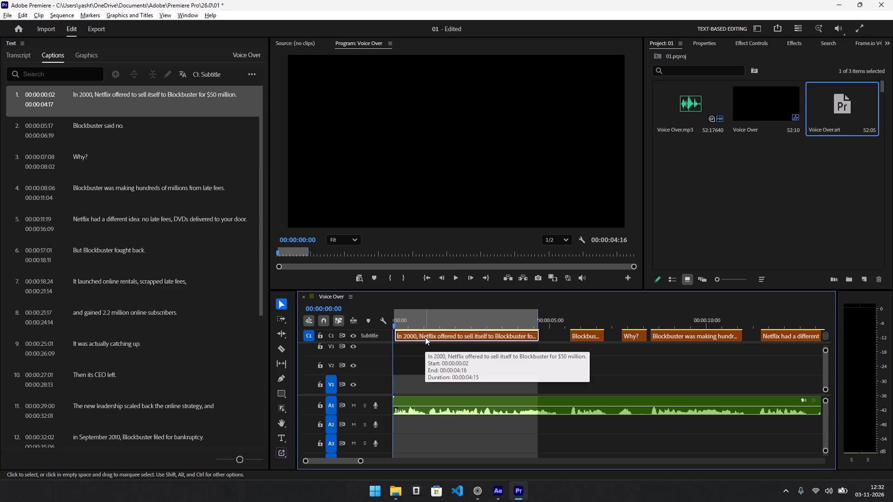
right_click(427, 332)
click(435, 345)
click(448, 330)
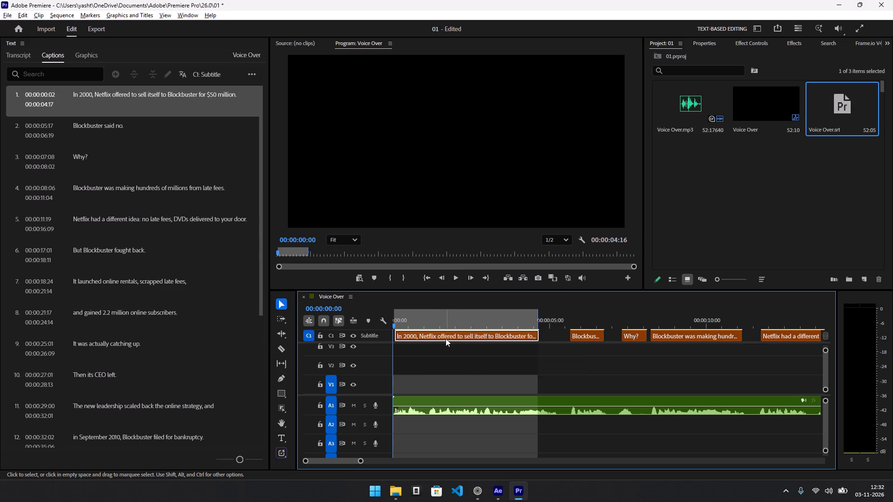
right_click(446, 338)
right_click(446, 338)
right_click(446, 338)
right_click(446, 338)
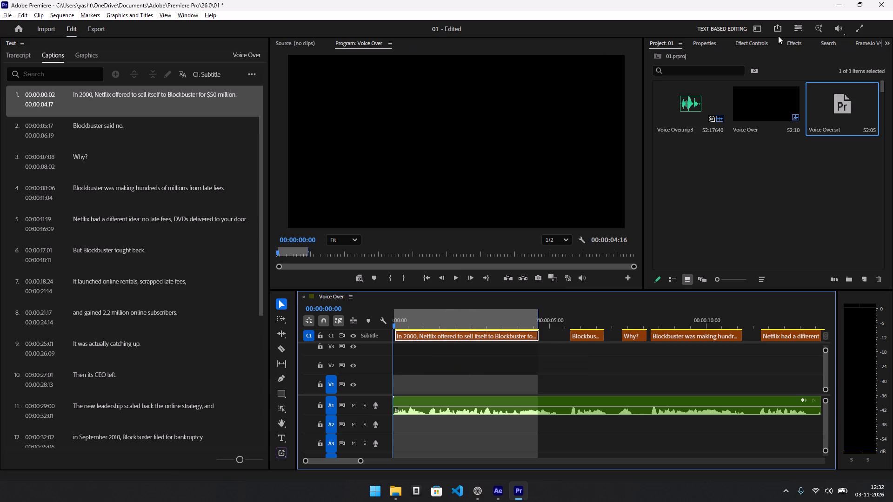
Change the Premiere Pro workspace from Text-Based Editing to Editing.
click(795, 43)
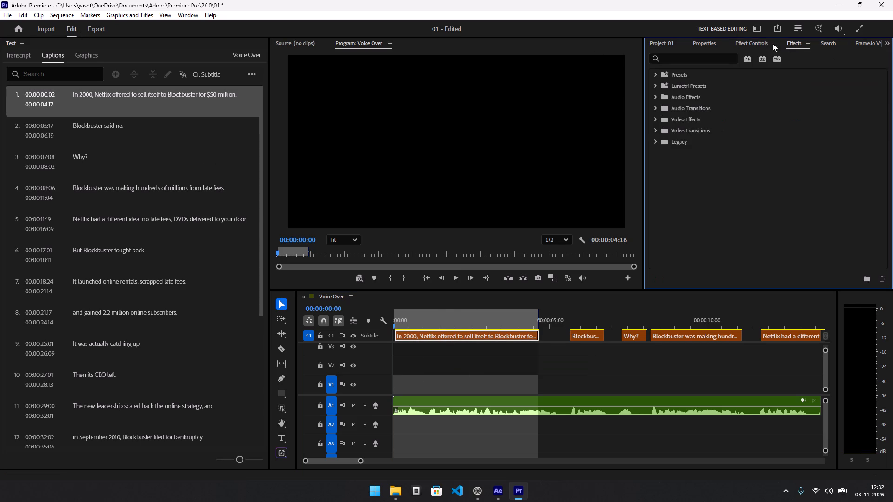
click(677, 44)
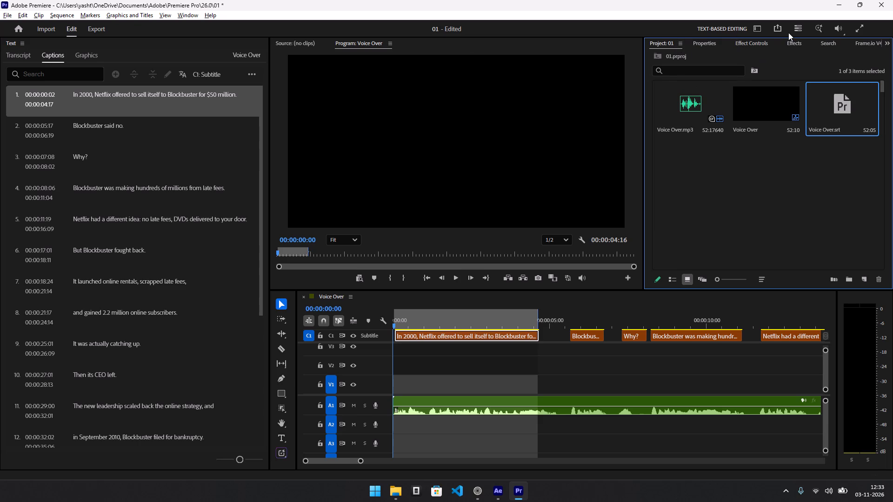
click(750, 28)
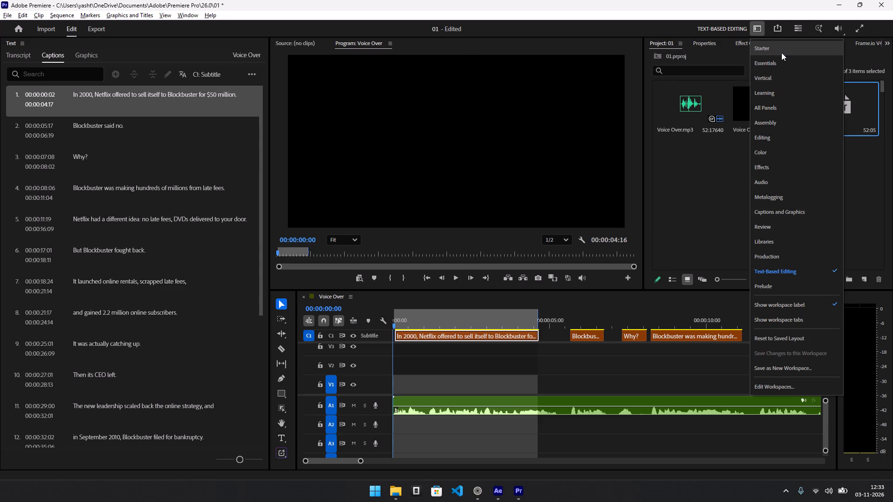
click(793, 138)
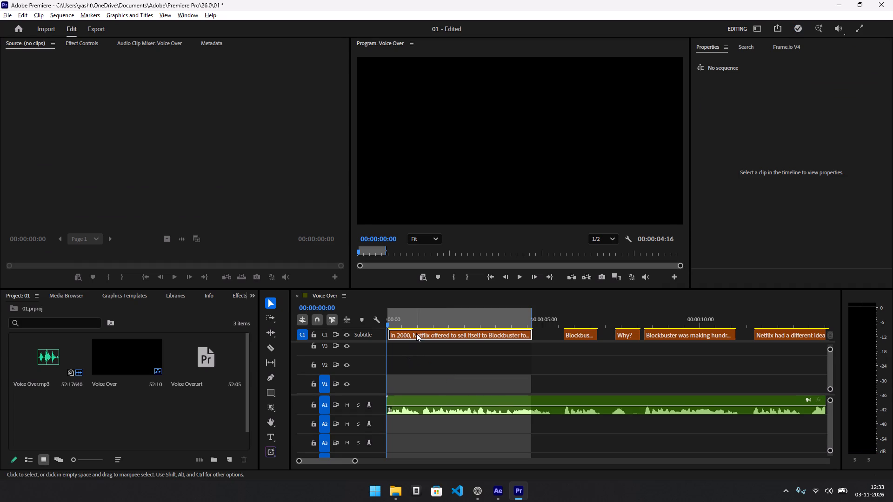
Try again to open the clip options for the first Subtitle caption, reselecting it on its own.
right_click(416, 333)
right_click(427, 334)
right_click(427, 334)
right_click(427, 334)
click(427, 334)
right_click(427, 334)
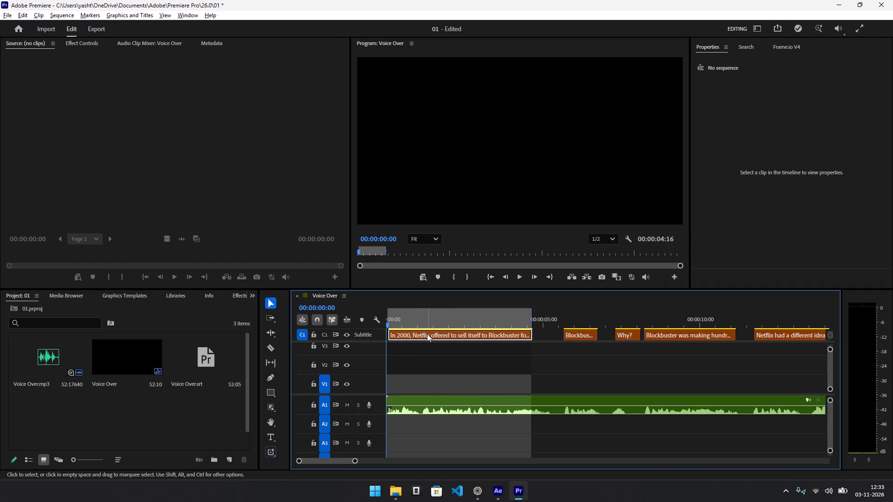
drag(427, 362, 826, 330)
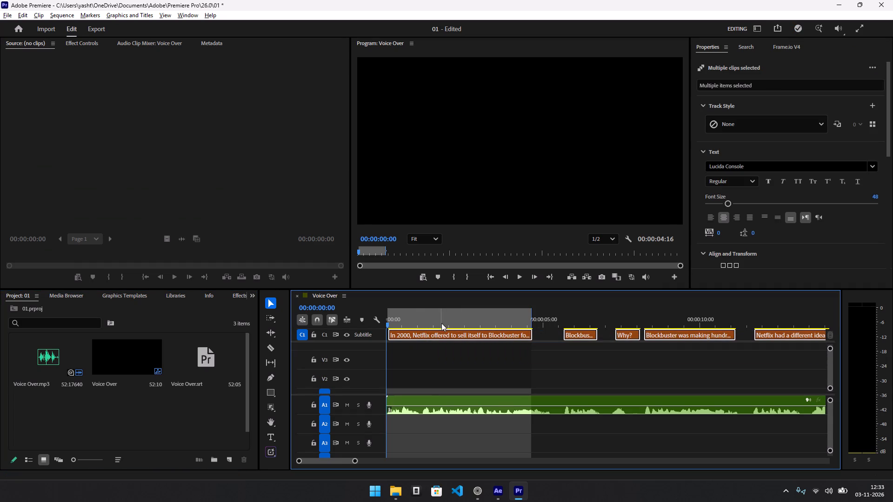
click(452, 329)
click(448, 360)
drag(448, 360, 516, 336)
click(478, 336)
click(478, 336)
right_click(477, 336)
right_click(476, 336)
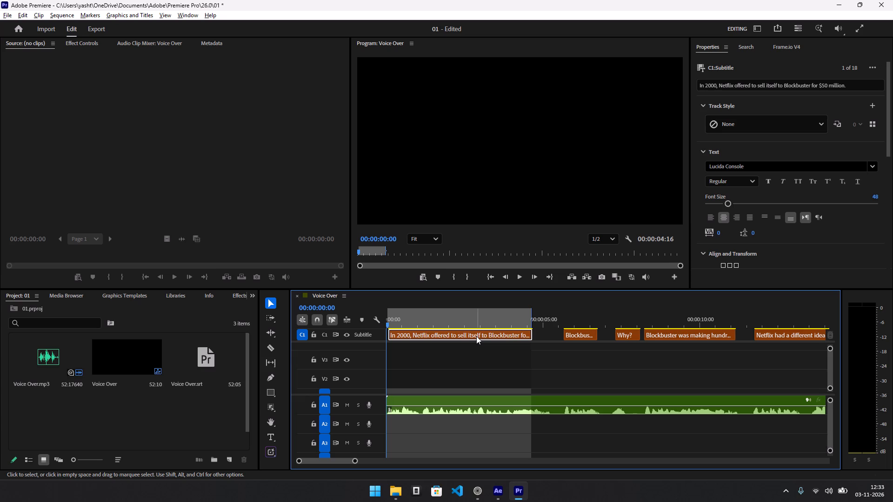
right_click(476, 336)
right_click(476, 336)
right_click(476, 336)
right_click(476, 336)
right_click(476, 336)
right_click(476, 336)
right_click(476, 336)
Examine the clip commands available for the Voice Over audio clip on track A1.
click(476, 401)
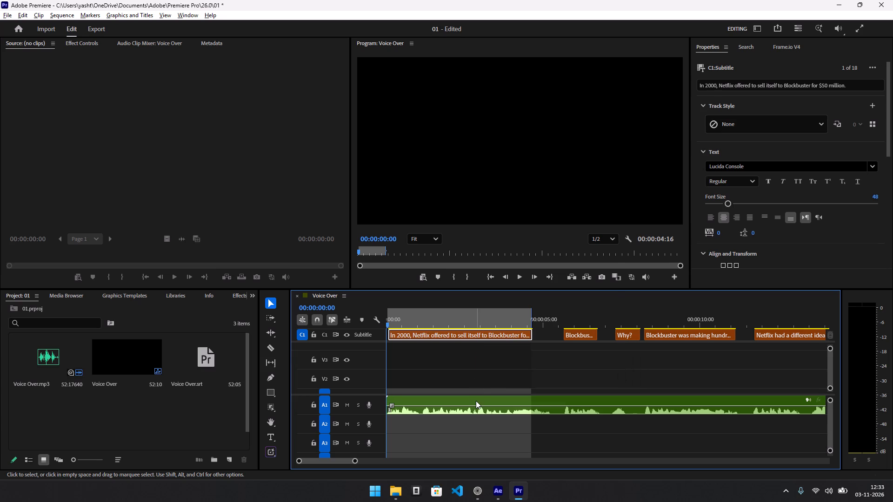
right_click(476, 401)
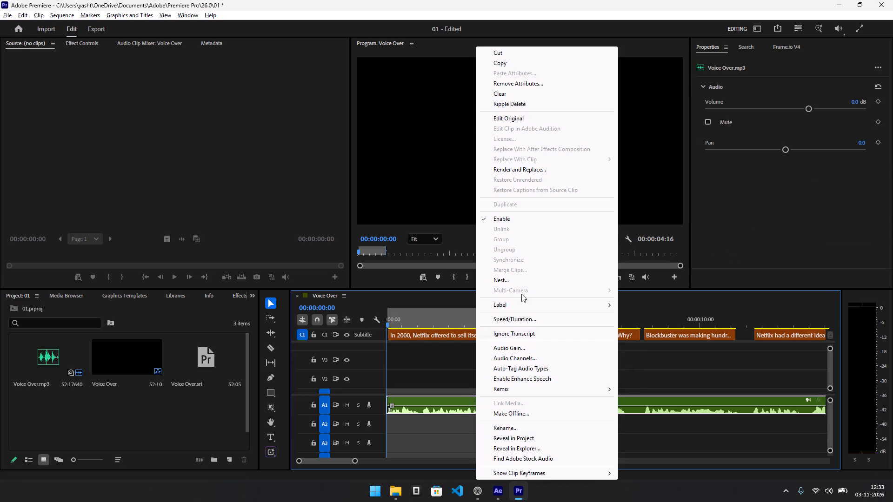
key(space)
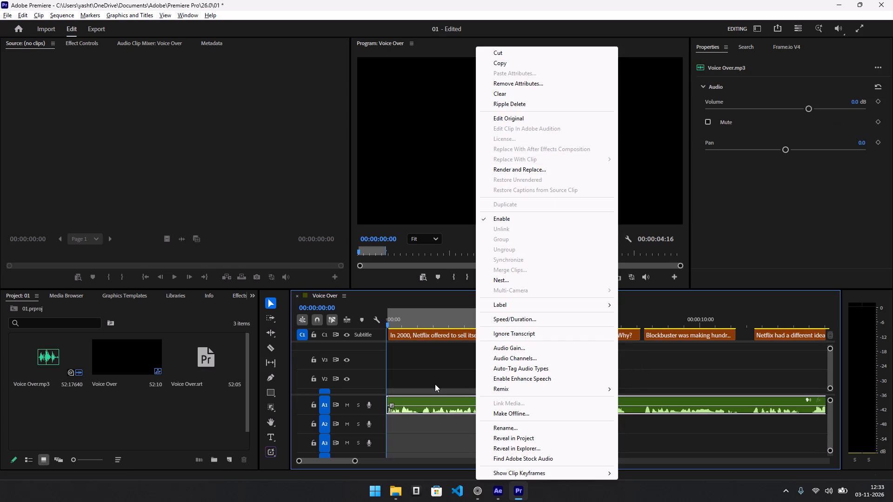
click(434, 384)
Switch to After Effects and import the Voice Over MP3 file from the Downloads folder as footage.
key(alt+Tab)
click(381, 288)
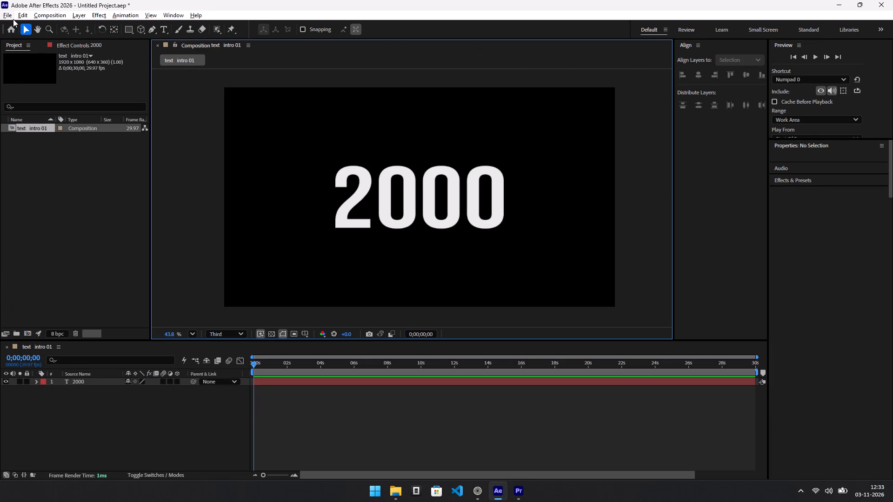
right_click(48, 170)
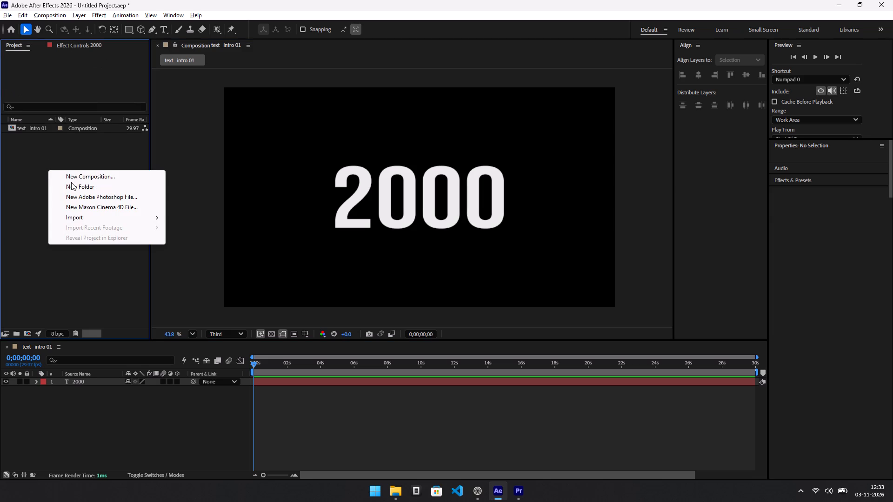
click(80, 219)
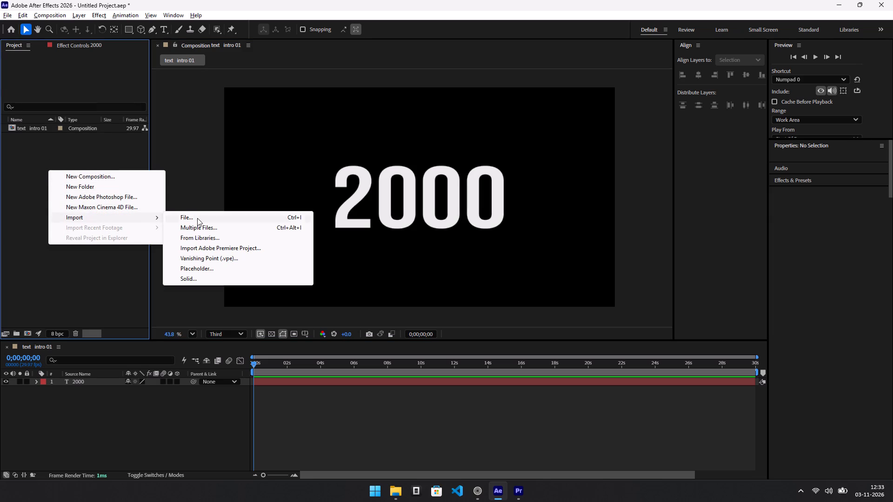
click(214, 218)
scroll(106, 215, down, 2)
scroll(113, 198, up, 2)
scroll(41, 202, down, 1)
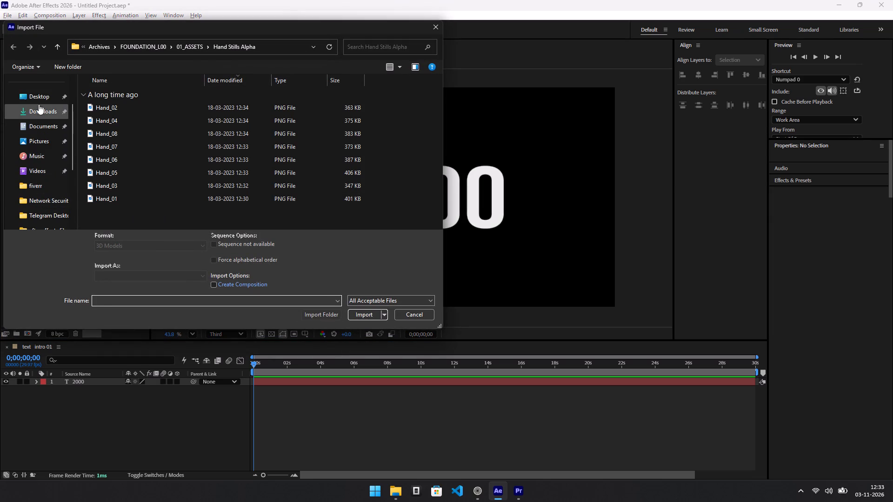
click(32, 117)
scroll(99, 202, down, 2)
scroll(99, 203, up, 2)
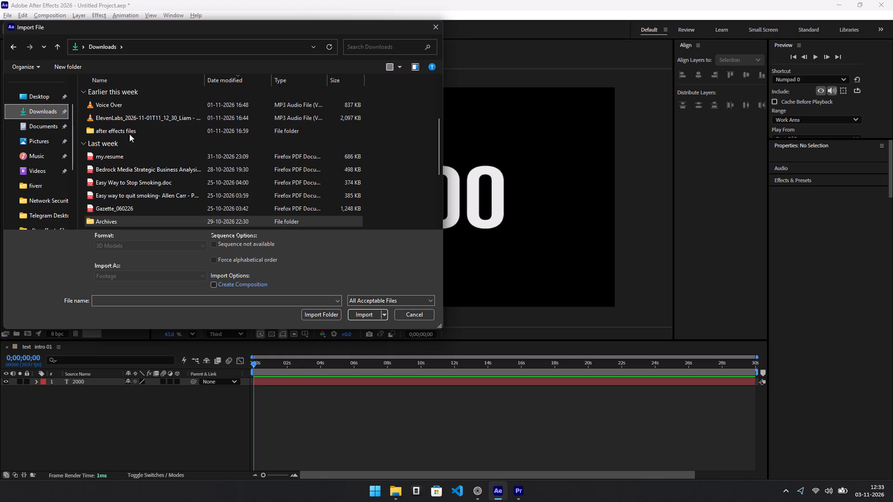
drag(129, 108, 210, 113)
click(185, 111)
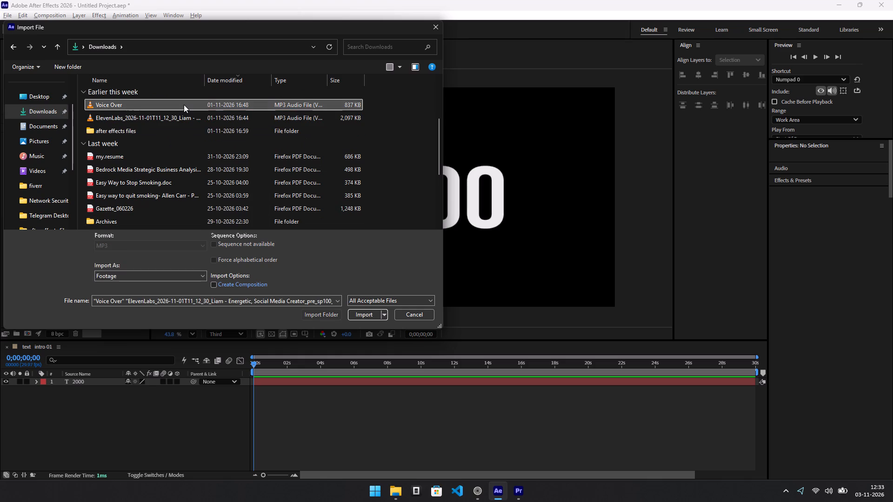
double_click(184, 105)
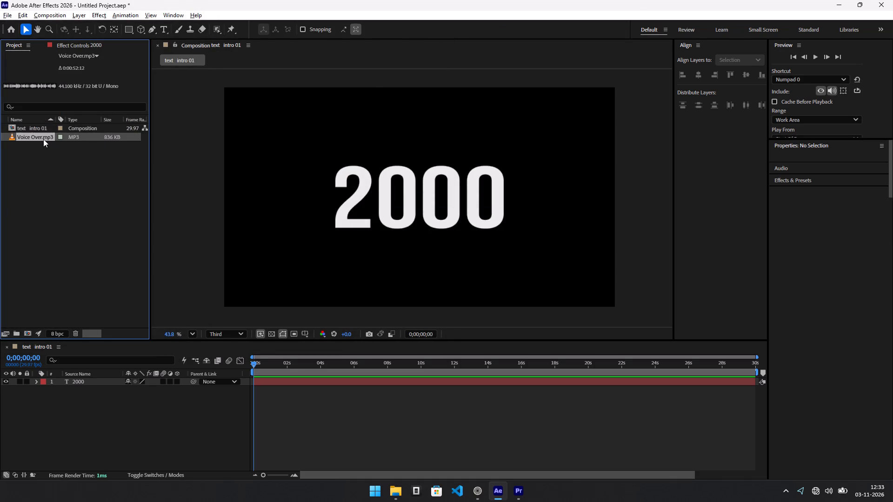
Add Voice Over.mp3 to the text intro 01 timeline beneath the 2000 layer, near the start.
double_click(83, 139)
drag(83, 139, 287, 388)
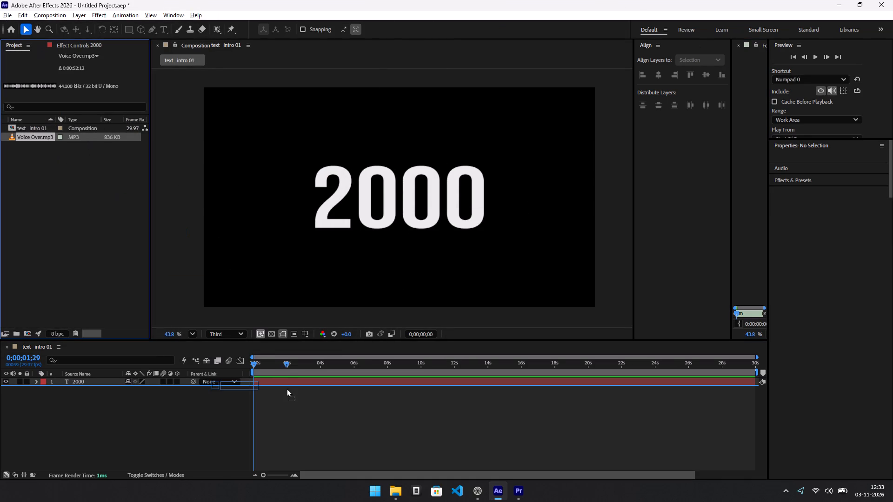
drag(287, 388, 260, 402)
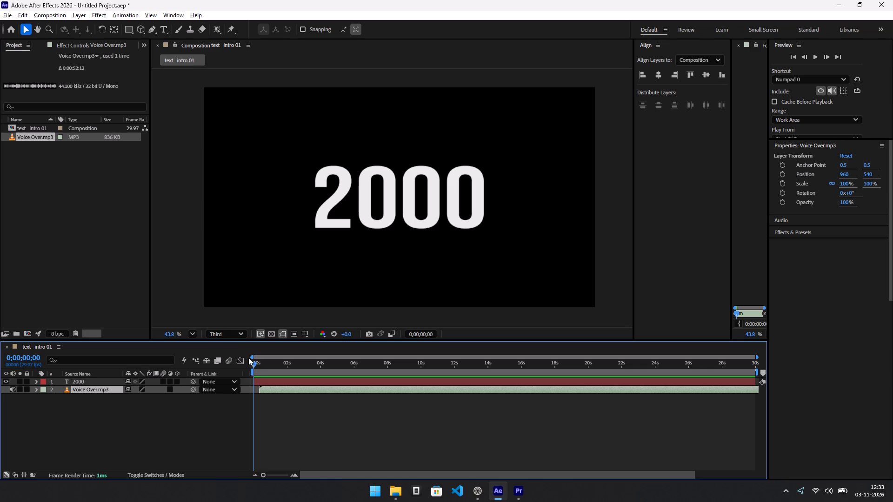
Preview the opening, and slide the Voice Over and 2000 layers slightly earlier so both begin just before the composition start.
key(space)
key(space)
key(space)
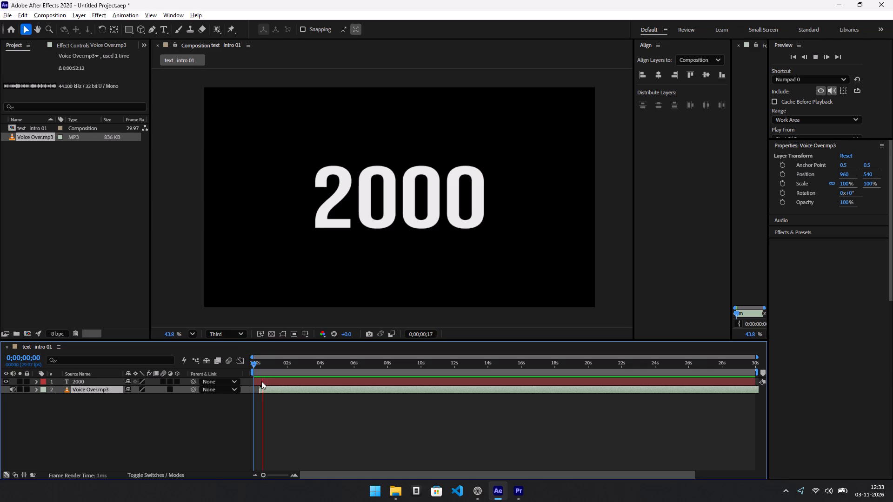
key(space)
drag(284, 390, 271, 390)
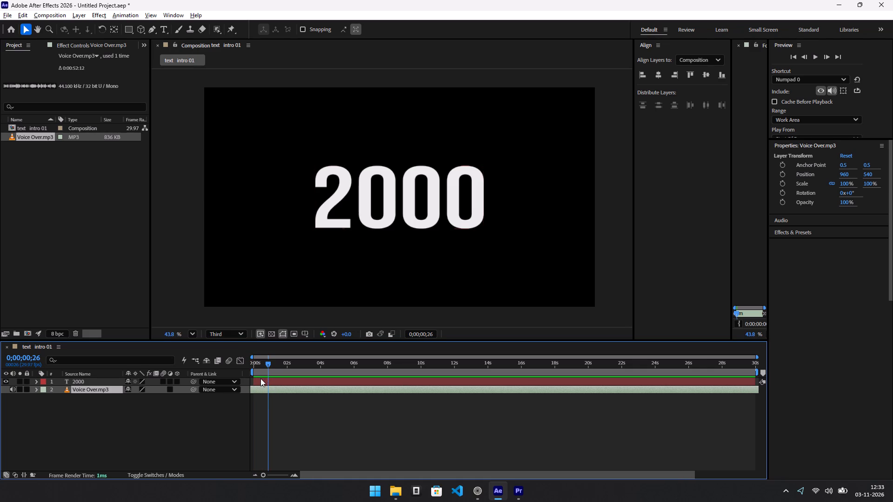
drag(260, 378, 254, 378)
Play the first second of the composition repeatedly from the start to check the narration timing against the title.
drag(266, 363, 248, 363)
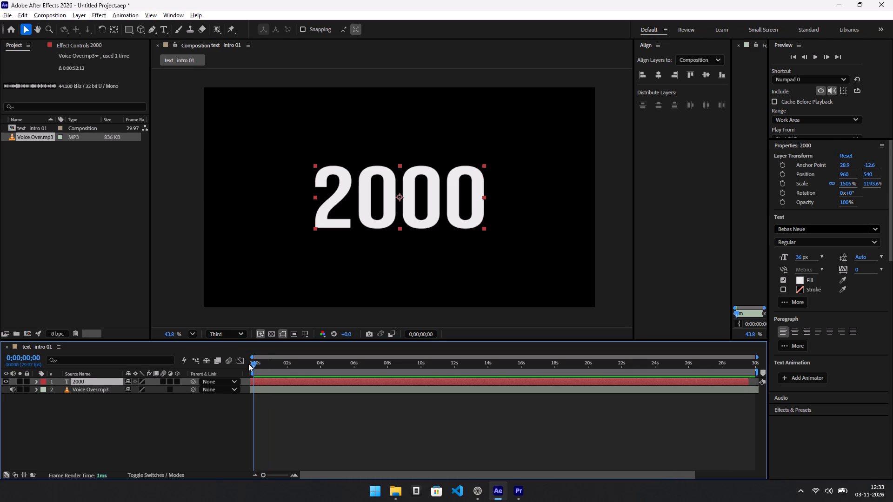
drag(248, 363, 245, 363)
key(space)
key(space)
key(space)
key(space)
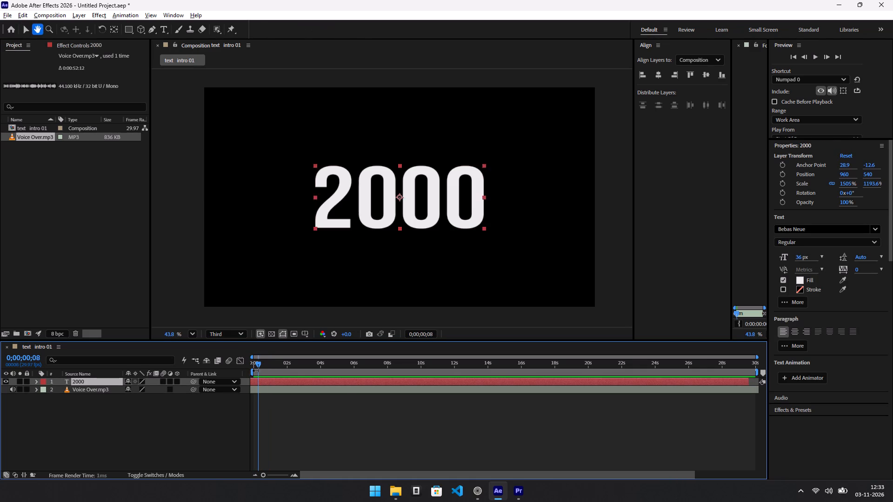
key(space)
key(space)
drag(250, 372, 211, 372)
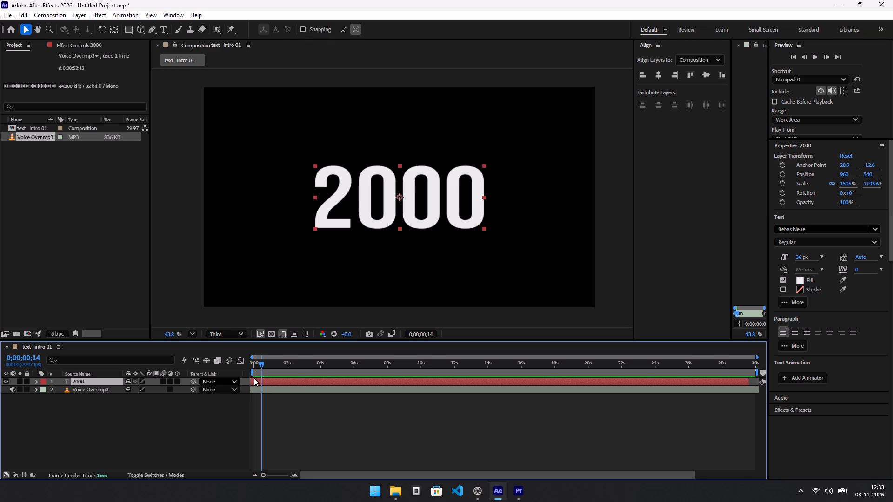
key(space)
drag(256, 362, 209, 362)
key(space)
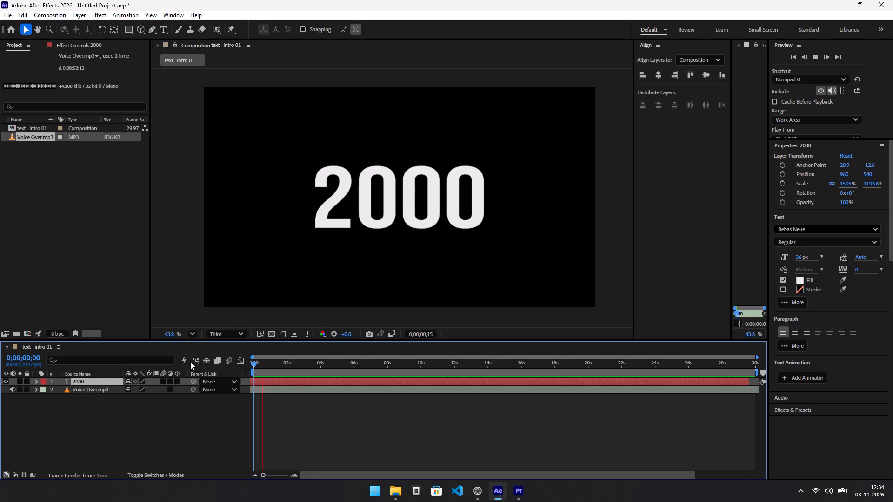
key(space)
Slide the 2000 layer slightly later so it starts at the beginning of the composition and spans its full length.
drag(263, 380, 265, 380)
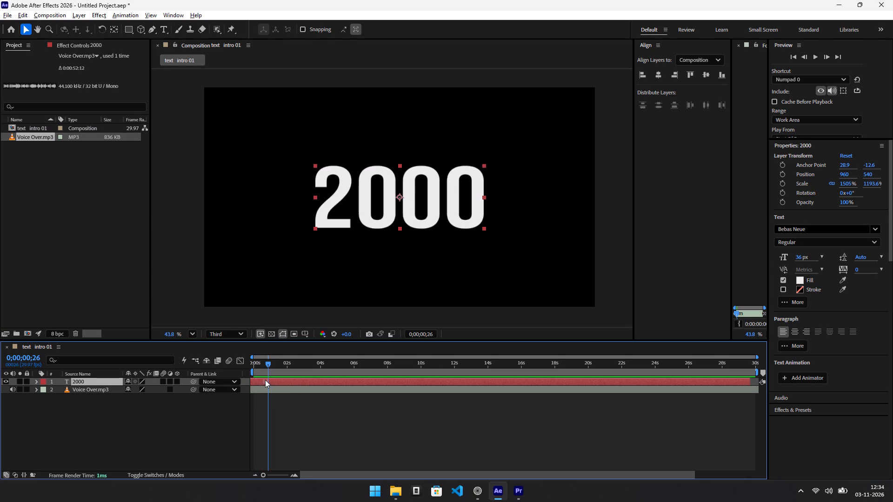
drag(265, 380, 268, 378)
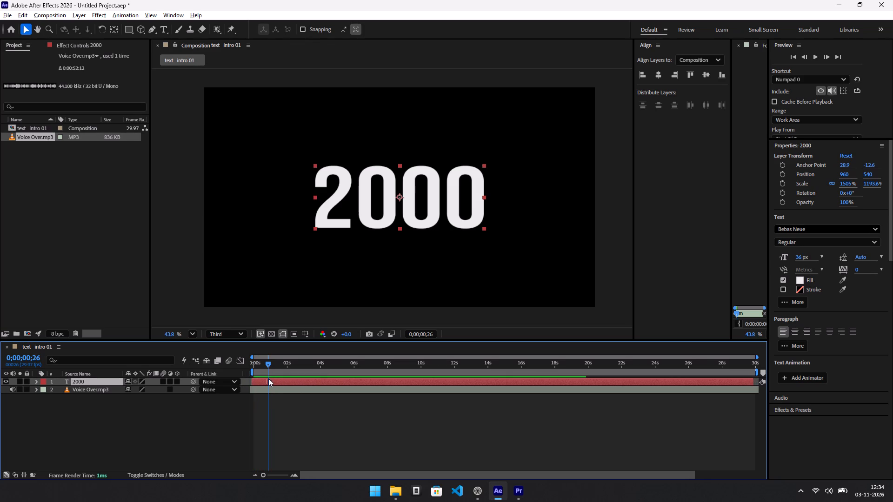
drag(268, 378, 271, 378)
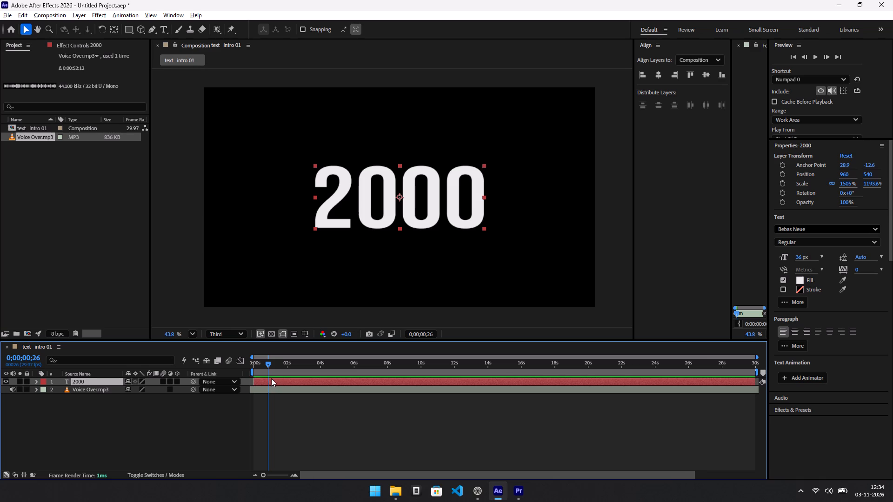
Slide the Voice Over layer on its own so that it starts at the beginning of the composition, at 0;00;00;00.
shift+drag(271, 390, 285, 390)
key(ctrl+z)
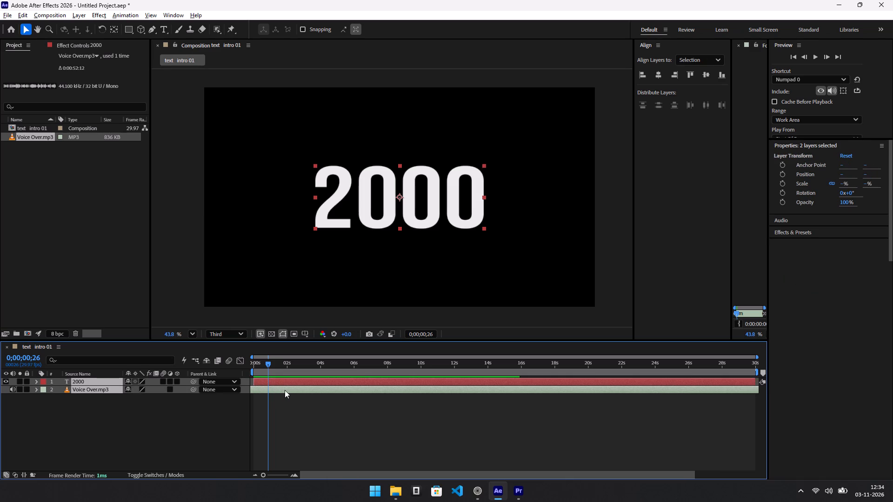
click(280, 390)
click(280, 390)
click(283, 404)
click(287, 391)
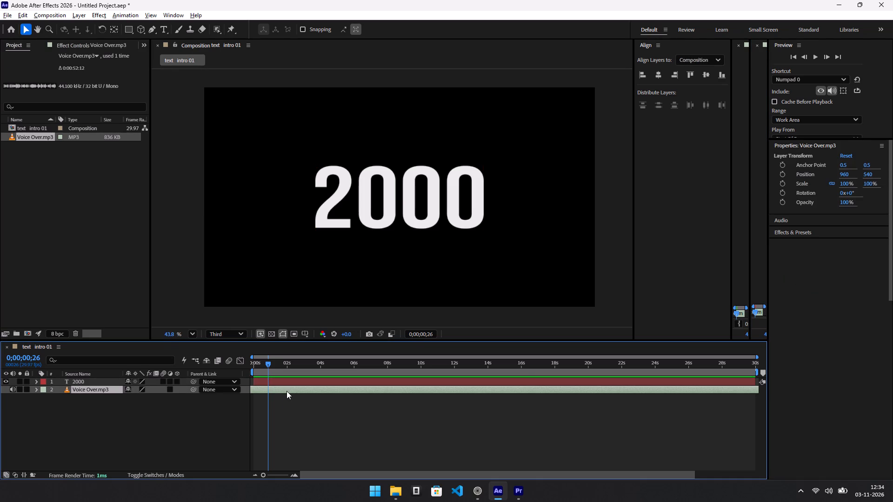
shift+drag(287, 391, 297, 390)
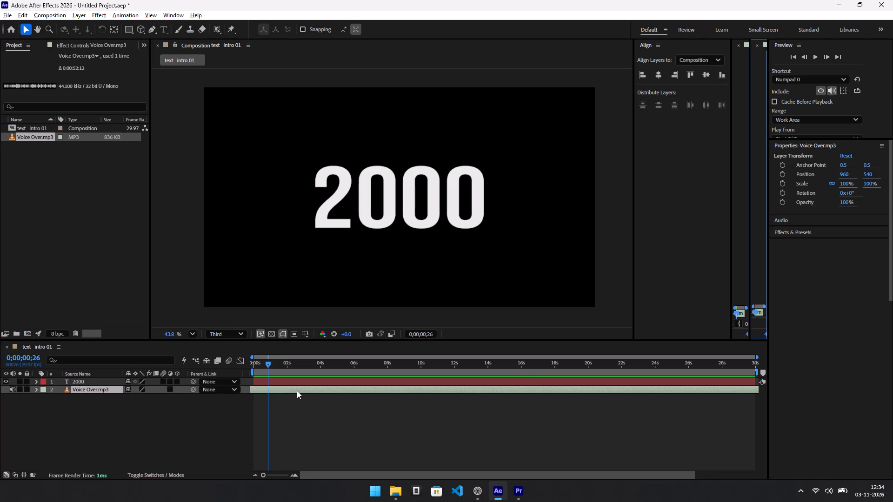
shift+drag(297, 390, 408, 409)
shift+drag(408, 409, 296, 401)
ctrl+drag(277, 393, 307, 390)
ctrl+drag(306, 388, 306, 388)
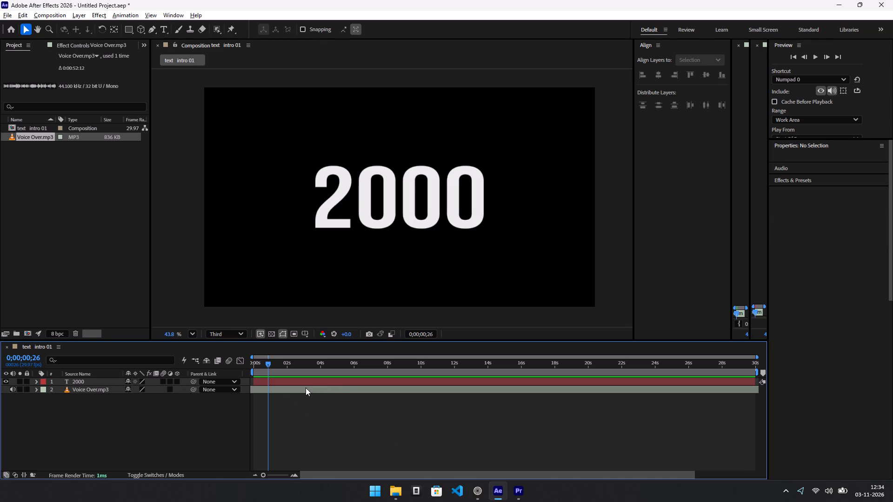
ctrl+drag(306, 388, 349, 388)
click(331, 389)
ctrl+drag(330, 389, 387, 390)
shift+drag(338, 387, 349, 387)
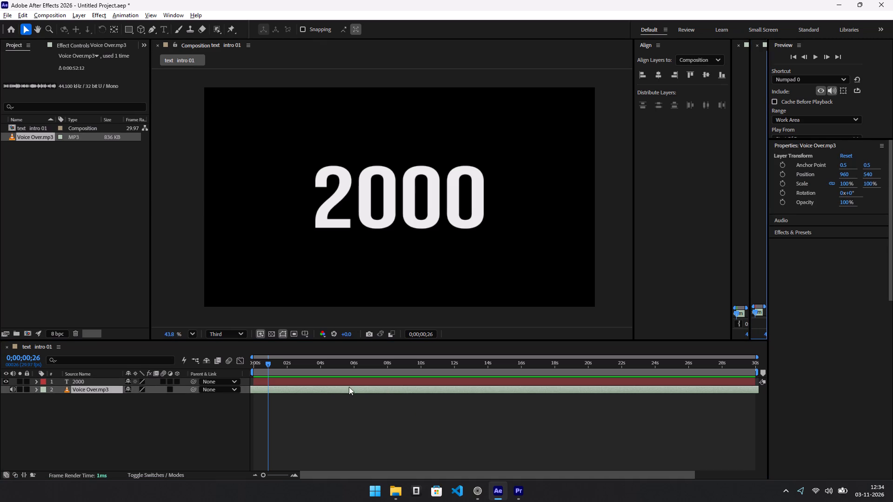
shift+drag(349, 387, 403, 391)
shift+drag(375, 391, 318, 391)
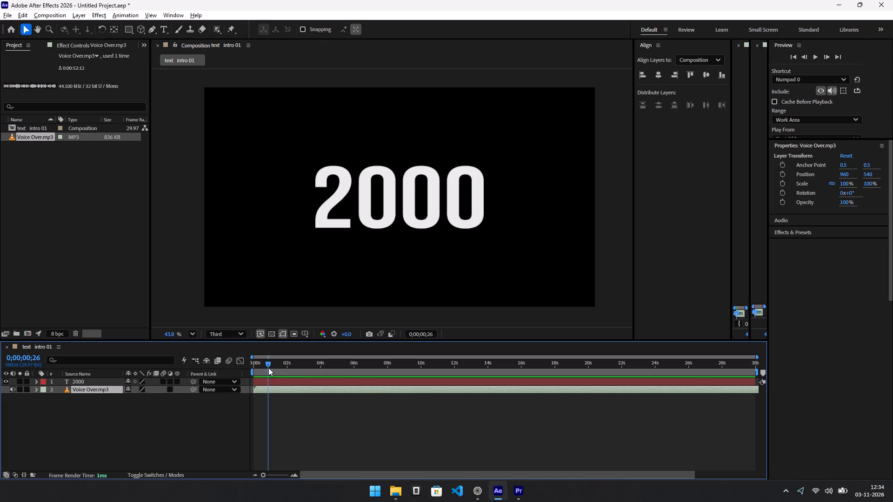
Clear the layer selection and play the opening from 0;00;00;00 to check the aligned voice-over.
drag(268, 365, 109, 372)
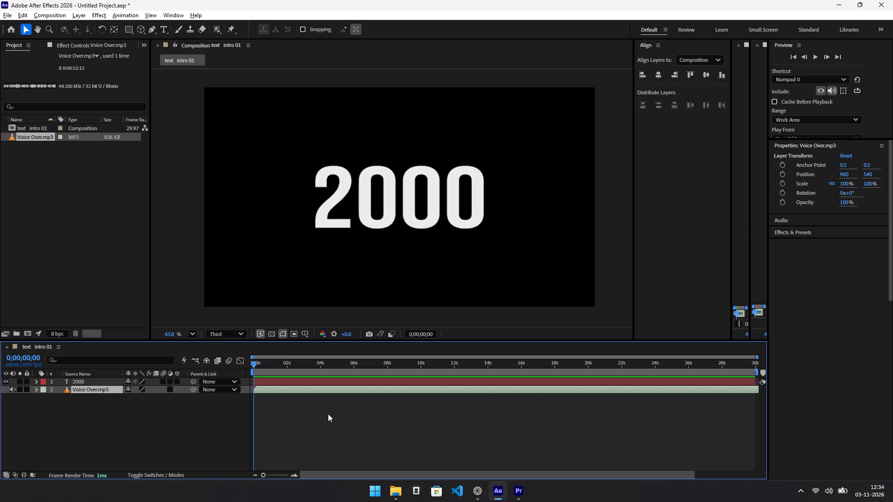
click(328, 414)
click(286, 414)
scroll(254, 405, down, 2)
scroll(434, 424, up, 3)
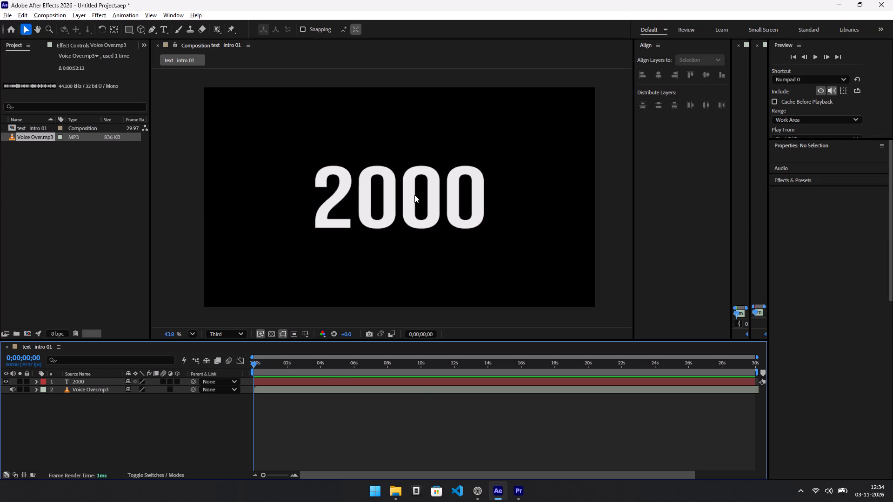
key(space)
key(space)
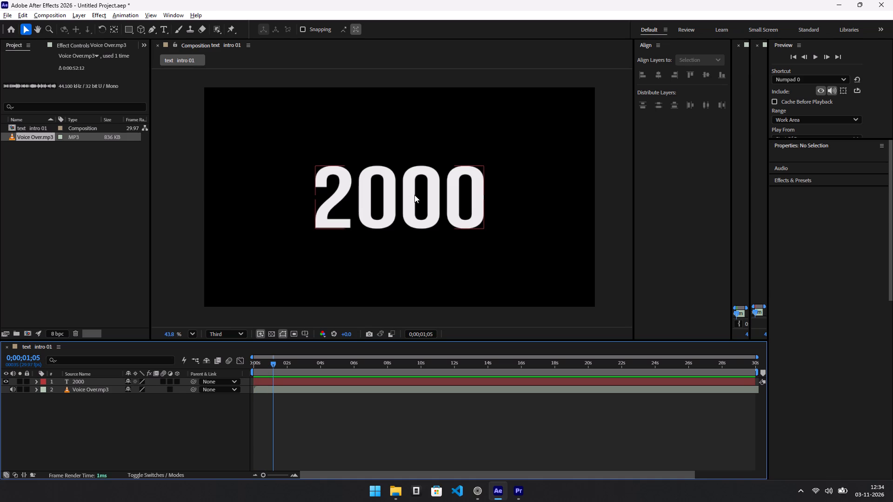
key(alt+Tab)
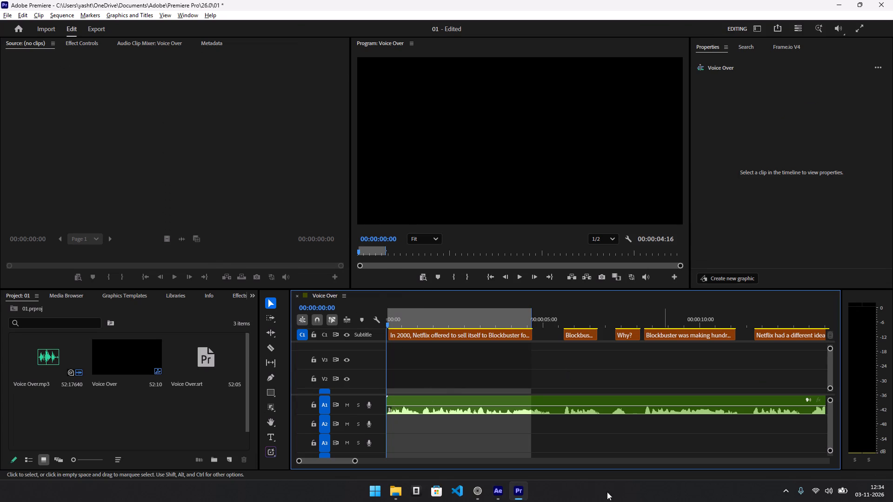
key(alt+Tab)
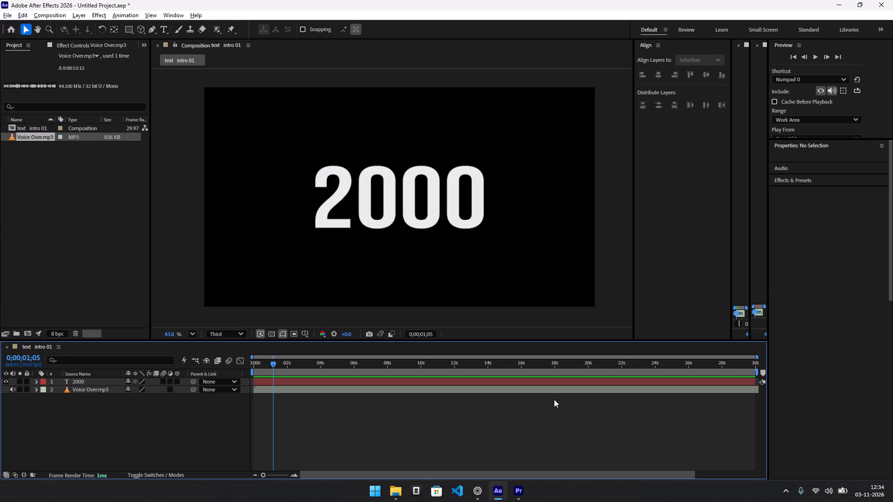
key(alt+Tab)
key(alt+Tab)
Replay the first moments of the composition from the start to listen for when the narration begins.
drag(270, 364, 197, 364)
key(space)
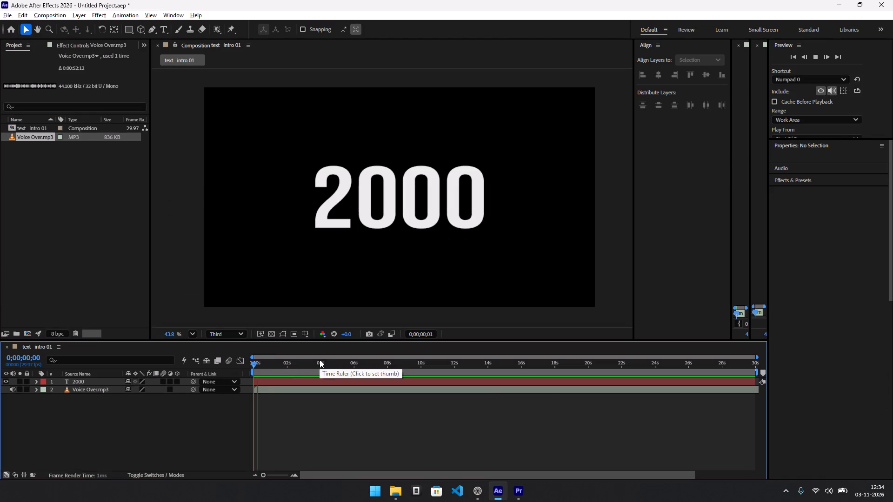
key(space)
drag(261, 367, 242, 367)
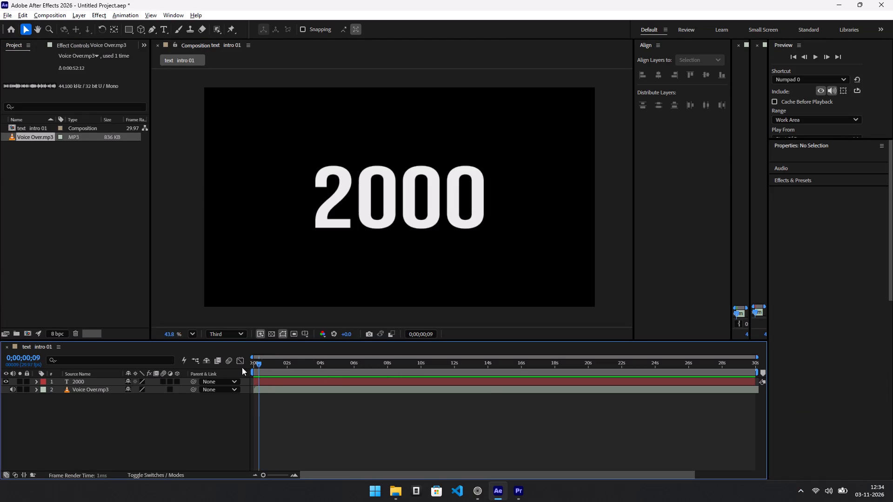
drag(242, 367, 233, 367)
key(space)
key(space)
key(space)
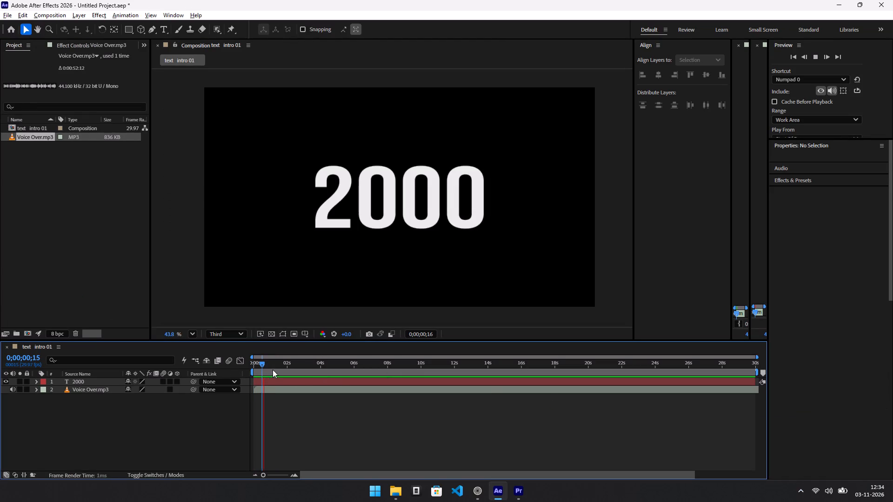
key(space)
Add Anchor Point, Position and Scale keyframes to the 2000 text layer at 0;00;00;00.
drag(271, 366, 229, 363)
click(444, 207)
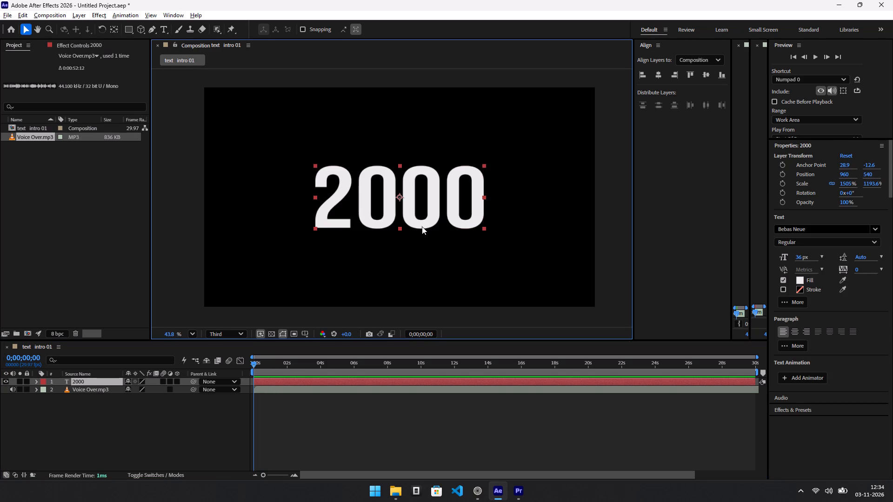
scroll(755, 371, down, 1)
scroll(786, 183, up, 2)
click(782, 167)
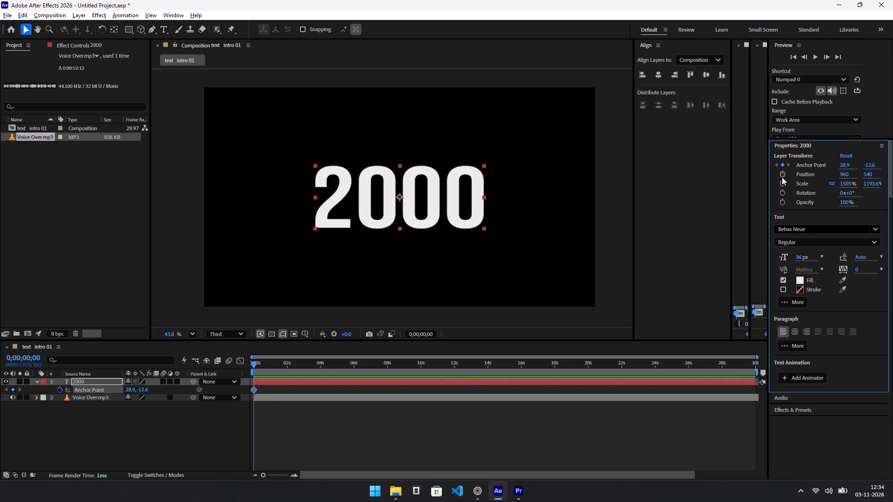
click(781, 177)
click(781, 184)
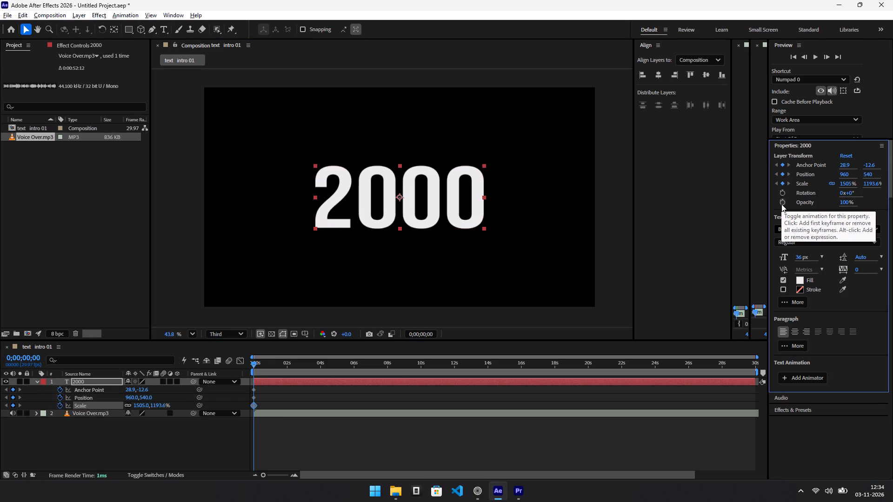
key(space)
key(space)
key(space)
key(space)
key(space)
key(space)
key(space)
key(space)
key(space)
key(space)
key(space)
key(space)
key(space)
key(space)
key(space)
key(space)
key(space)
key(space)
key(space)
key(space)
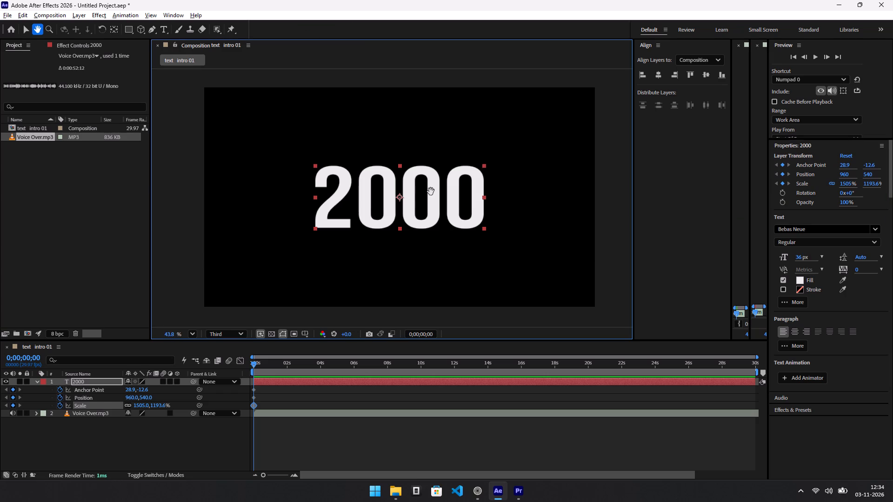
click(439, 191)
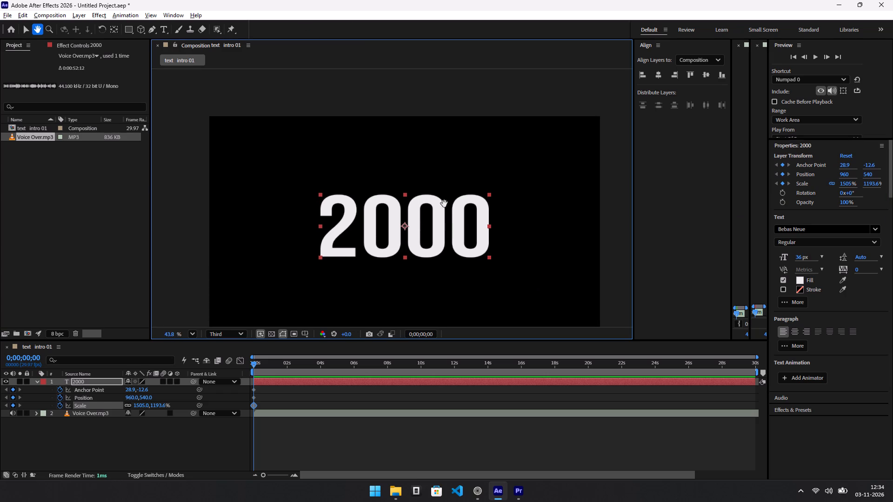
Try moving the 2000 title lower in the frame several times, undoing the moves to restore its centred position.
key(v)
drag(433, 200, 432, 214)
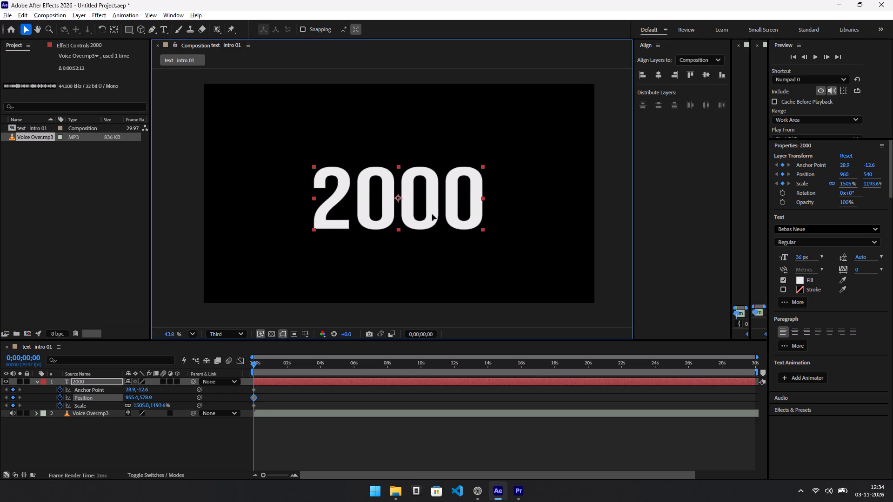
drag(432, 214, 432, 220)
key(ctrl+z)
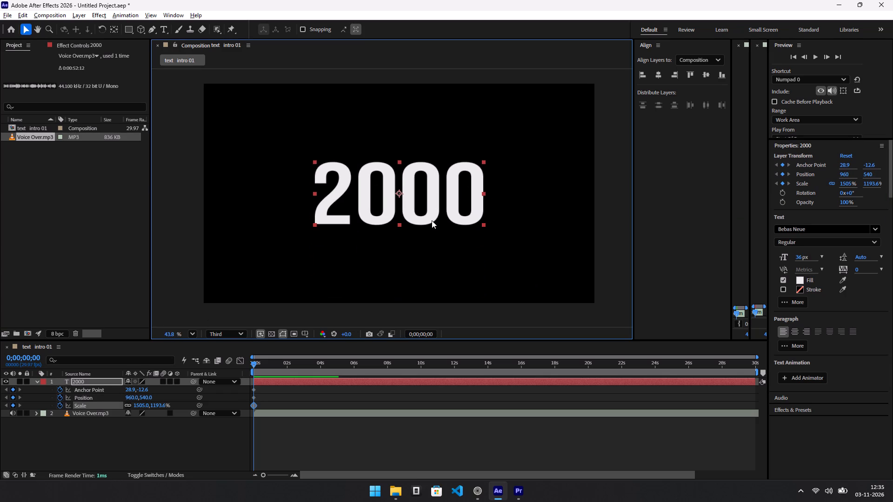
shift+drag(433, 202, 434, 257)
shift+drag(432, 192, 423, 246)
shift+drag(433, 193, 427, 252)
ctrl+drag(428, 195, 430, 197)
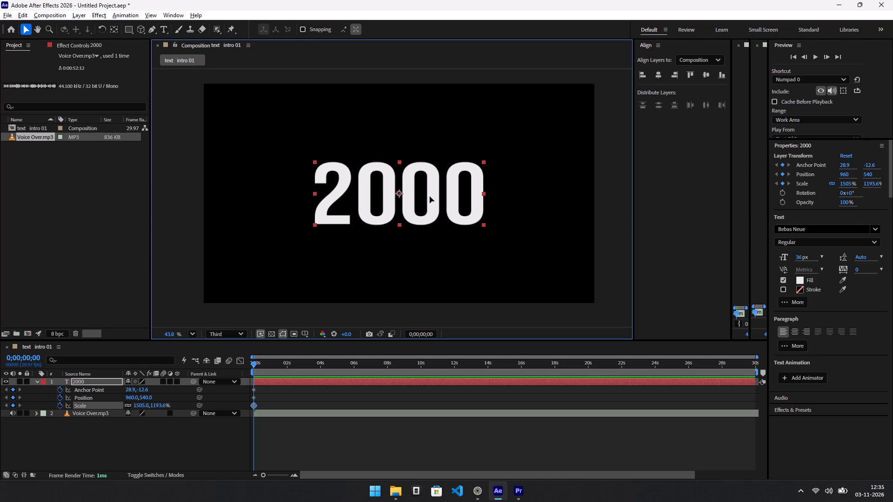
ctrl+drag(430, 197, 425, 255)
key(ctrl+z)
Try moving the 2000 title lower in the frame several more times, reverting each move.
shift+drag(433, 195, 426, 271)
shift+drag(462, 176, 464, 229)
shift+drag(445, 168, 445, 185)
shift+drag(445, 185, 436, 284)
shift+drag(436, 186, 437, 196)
Delete the Anchor Point, Position and Scale keyframes of the 2000 text layer at 0;00;00;00.
click(367, 379)
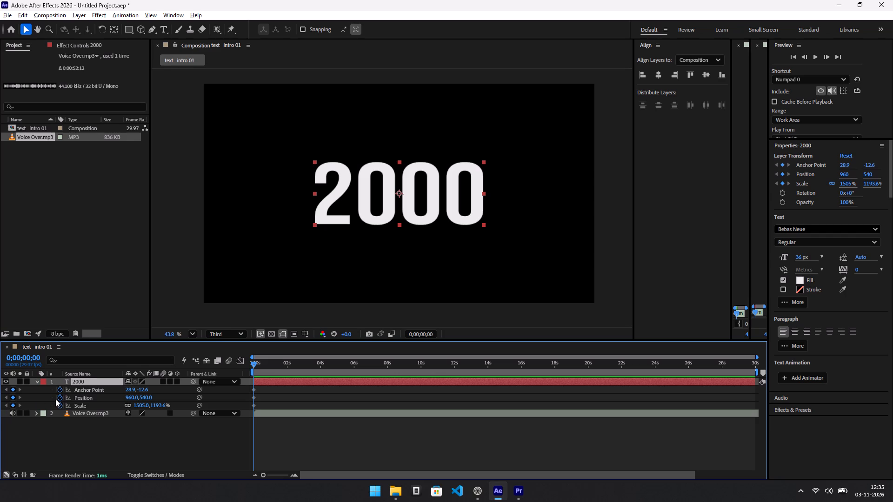
drag(283, 392, 238, 408)
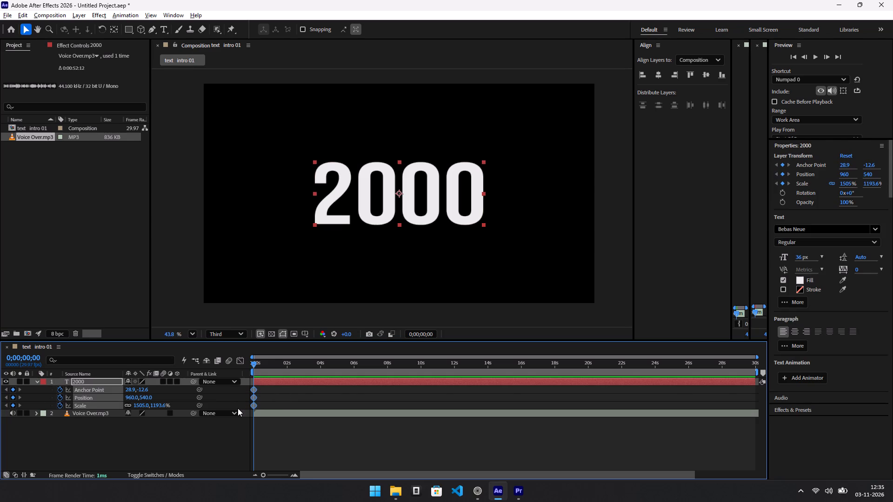
key(BackSpace)
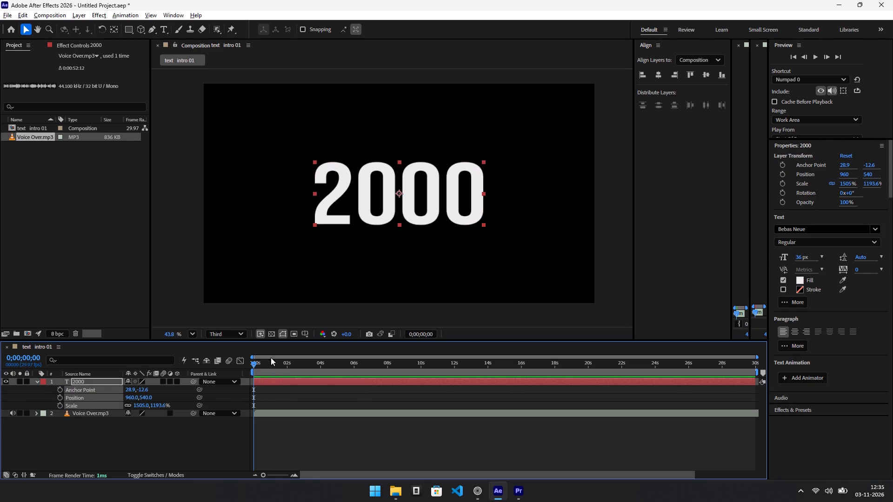
Scrub and replay the opening second from 0;00;00;00 to find where the title's entrance should end against the voice-over.
drag(261, 359, 286, 362)
drag(286, 363, 222, 363)
key(space)
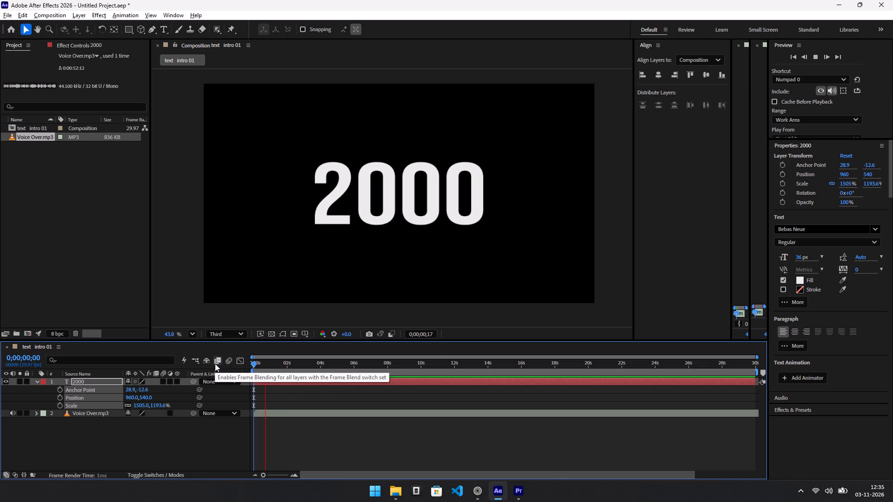
key(space)
key(space)
key(space)
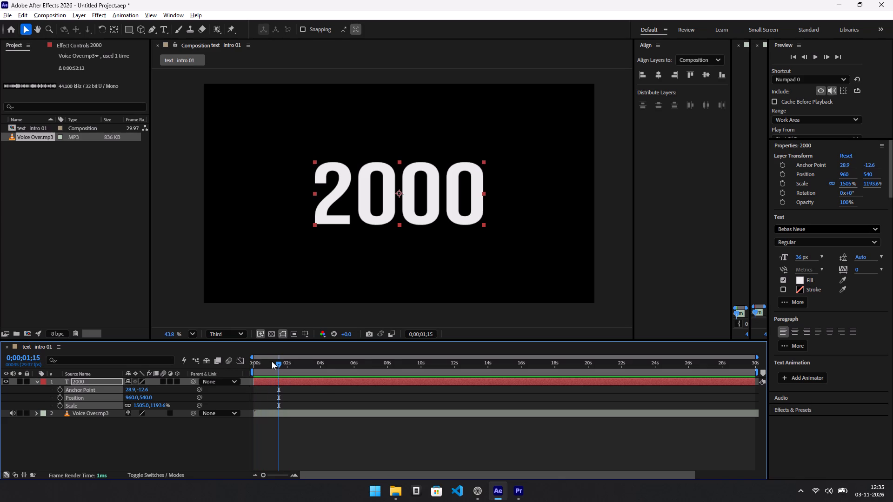
click(269, 362)
drag(269, 362, 211, 364)
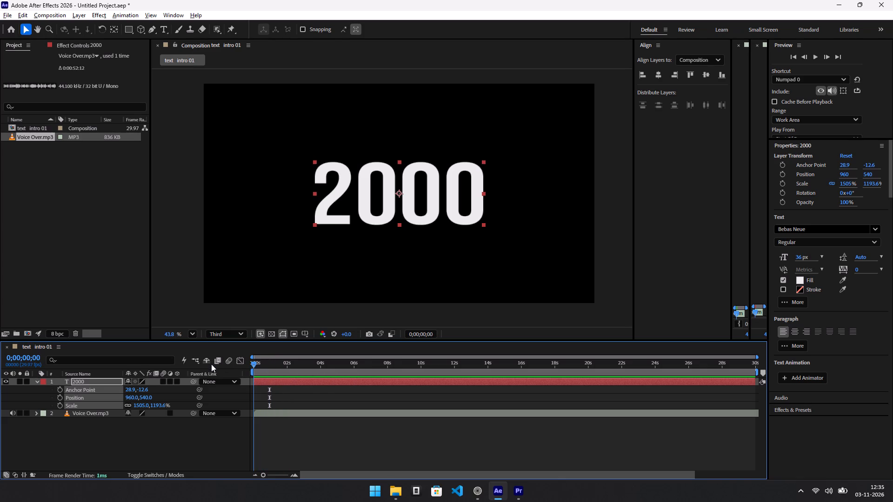
key(space)
key(space)
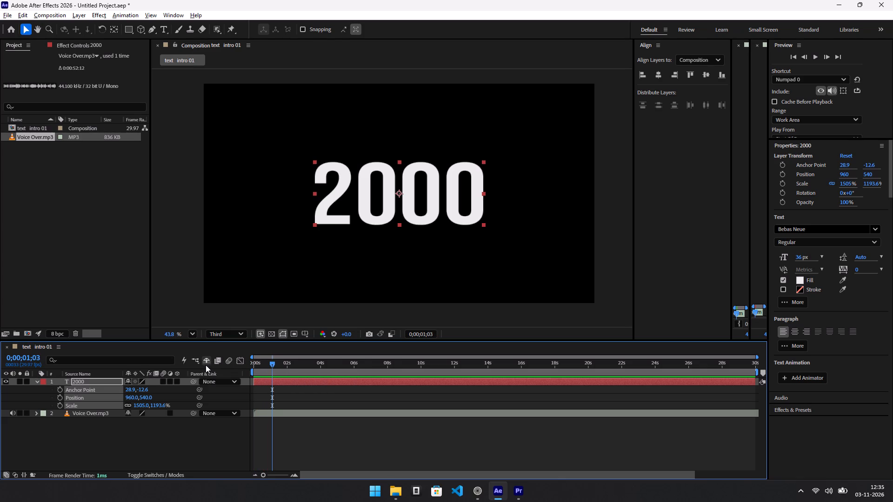
Nudge the 2000 title slightly left in the frame to Position 938, 540.
key(Left)
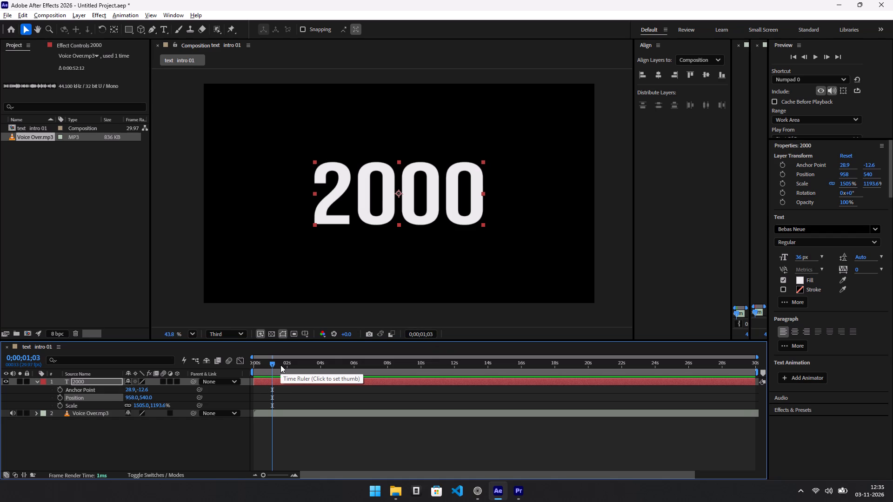
key(shift+Left)
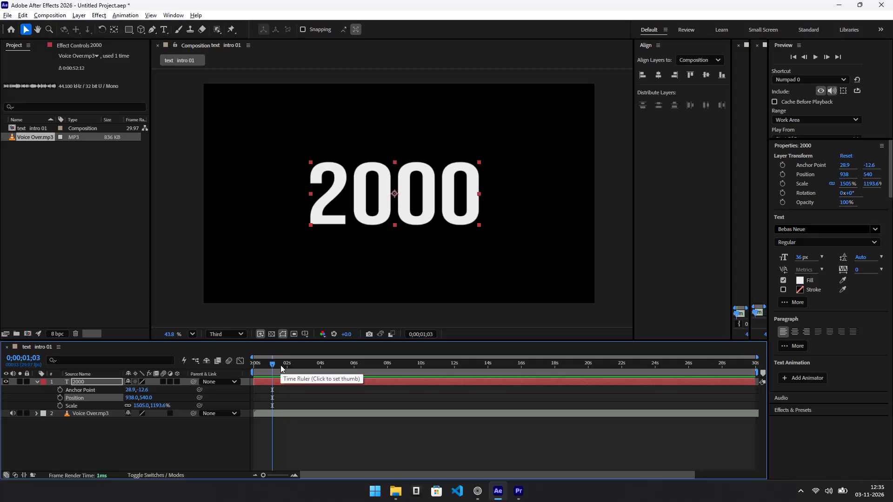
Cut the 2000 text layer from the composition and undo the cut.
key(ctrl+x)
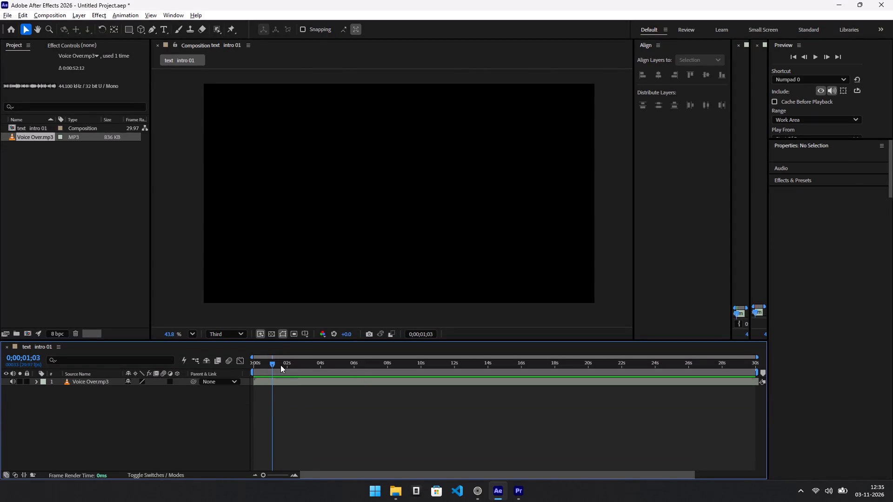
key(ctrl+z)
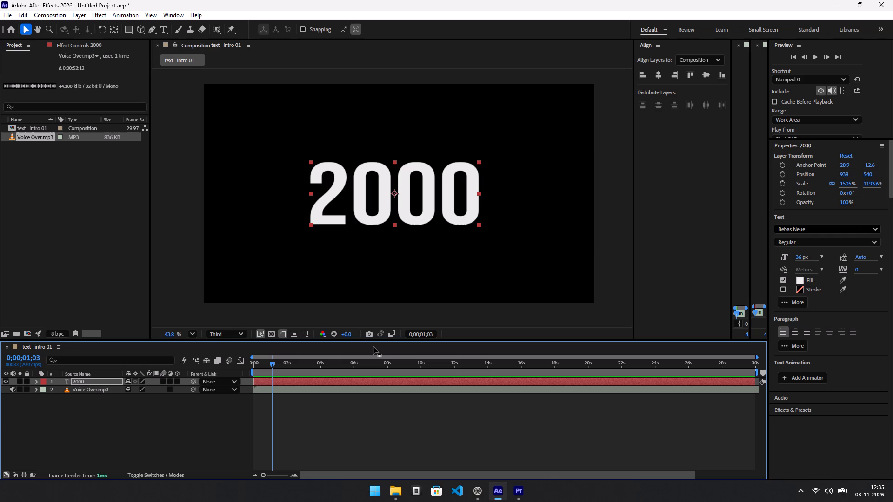
Add Position and Scale keyframes to the 2000 text layer at 0;00;01;00.
key(ctrl+Left)
key(ctrl+Left)
key(ctrl+Left)
key(ctrl+Left)
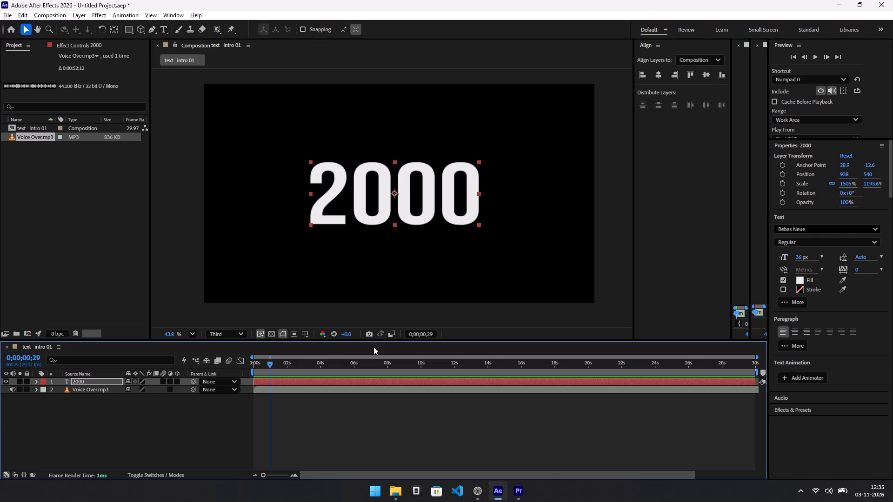
key(ctrl+Right)
click(36, 378)
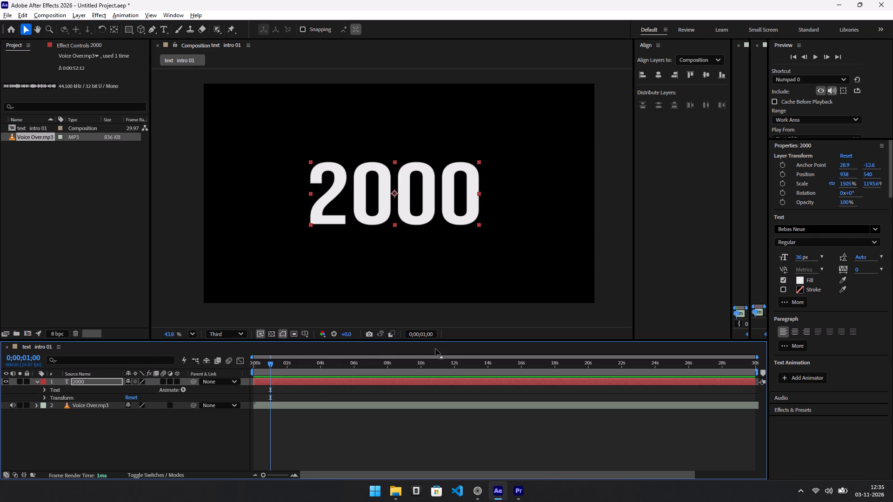
click(44, 398)
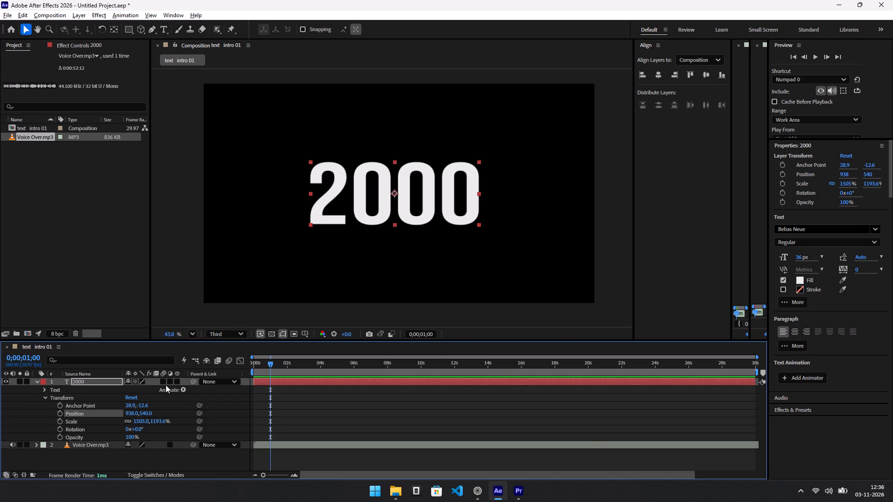
click(60, 414)
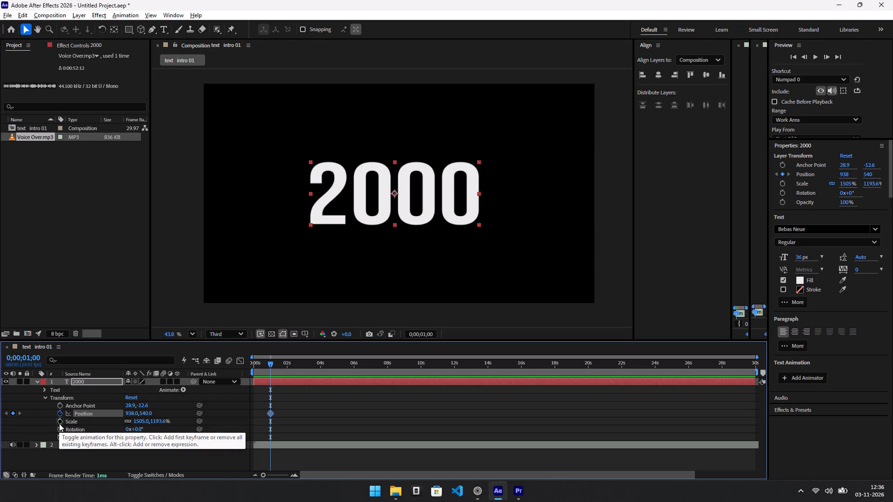
click(59, 423)
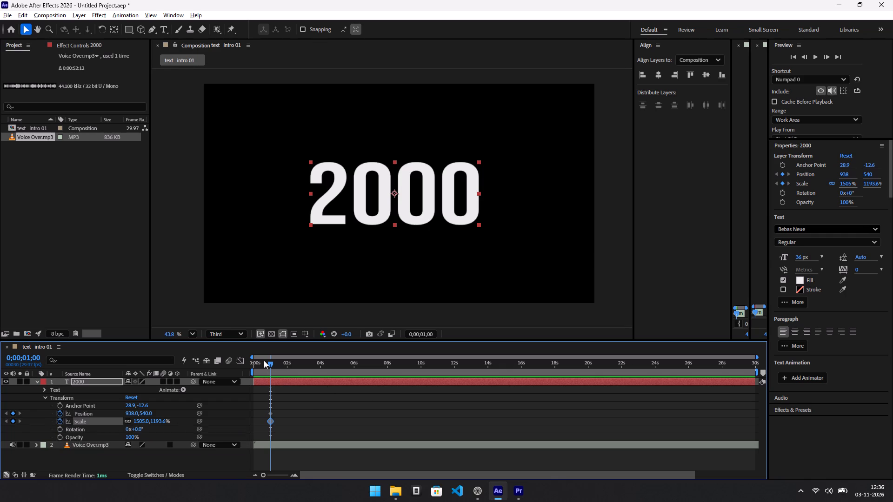
At 0;00;00;00, move the 2000 title straight down below the frame to Position 938, 1244.
drag(266, 365, 232, 368)
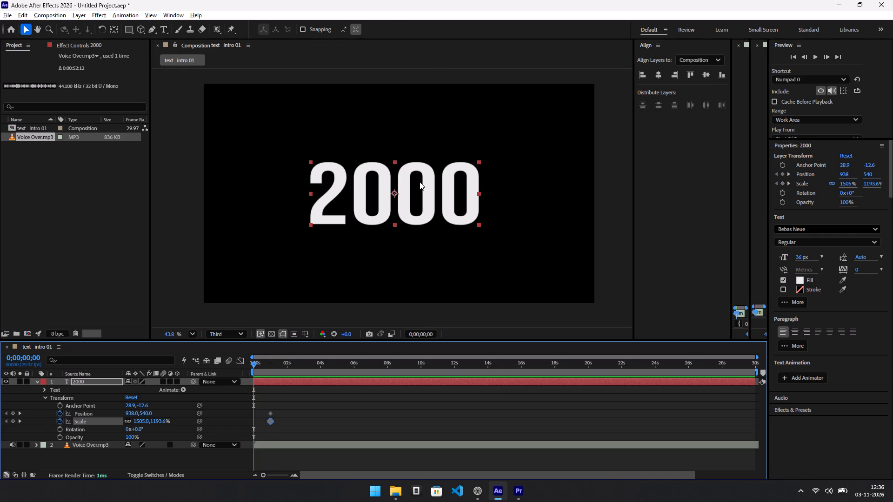
shift+drag(415, 185, 414, 219)
drag(407, 198, 414, 302)
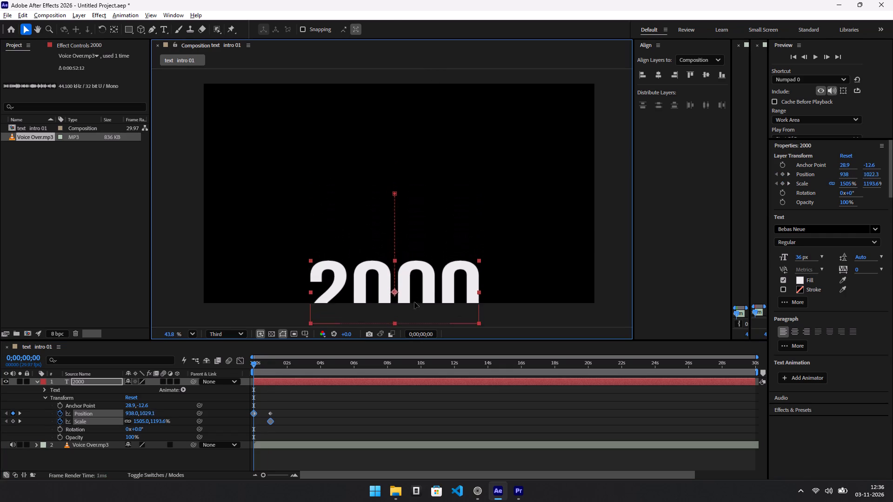
drag(414, 302, 409, 342)
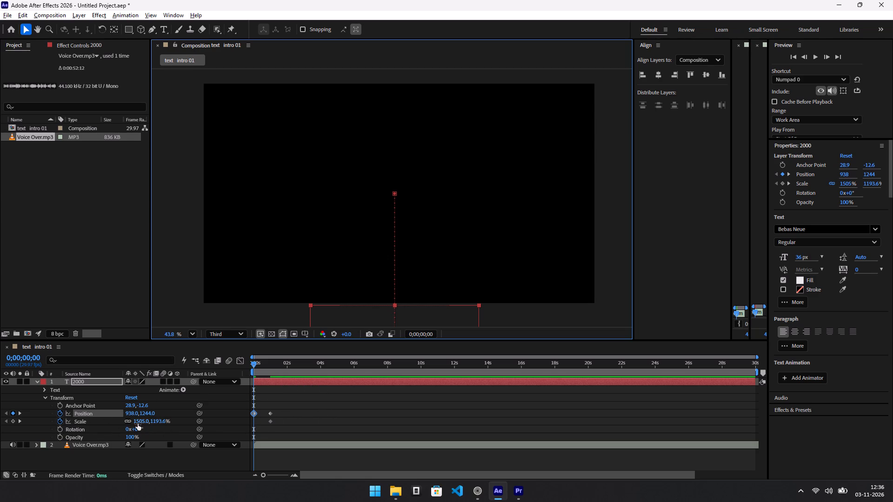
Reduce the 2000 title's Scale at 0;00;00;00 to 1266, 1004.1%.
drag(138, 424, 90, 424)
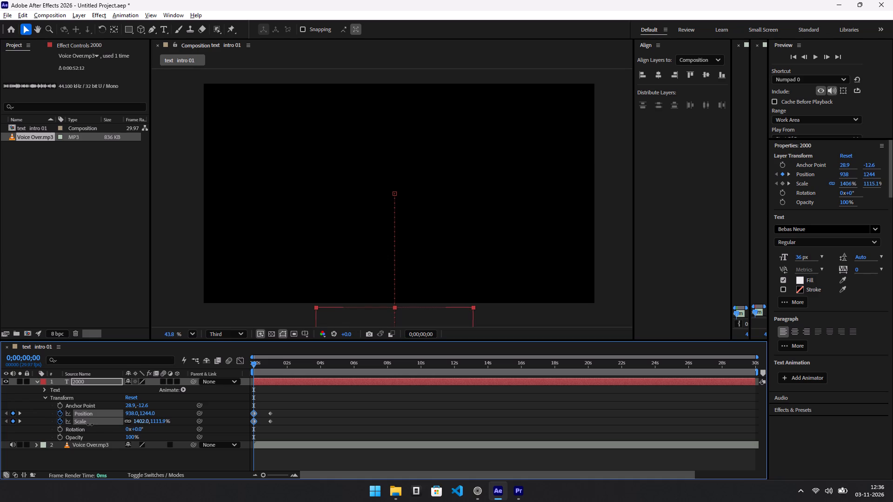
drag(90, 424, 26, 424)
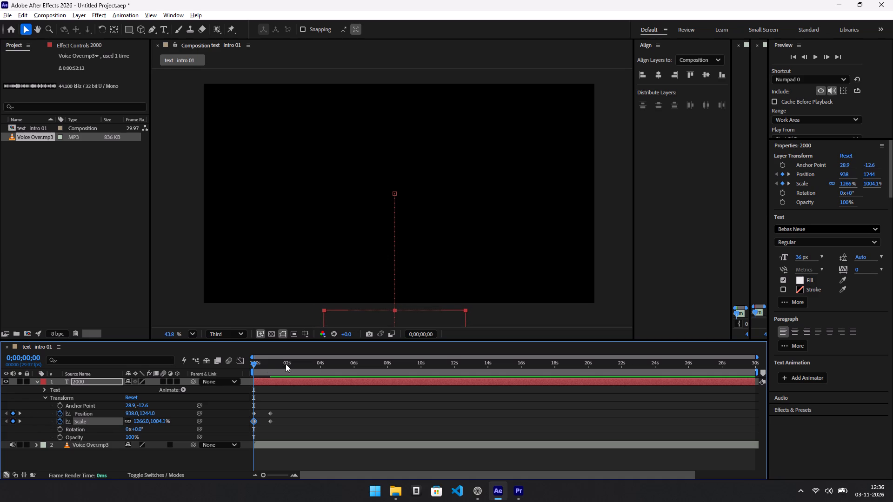
Play the 2000 title's entrance animation from 0;00;00;00 to check its movement and scaling.
drag(263, 364, 200, 365)
key(space)
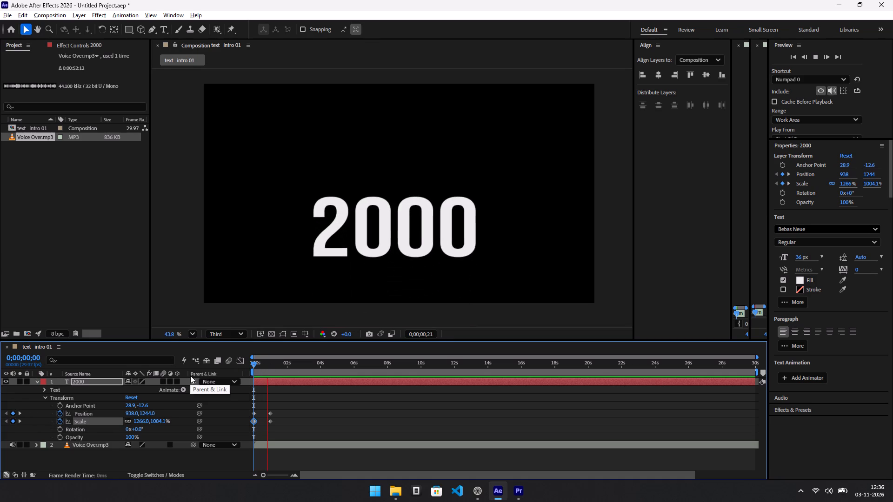
key(space)
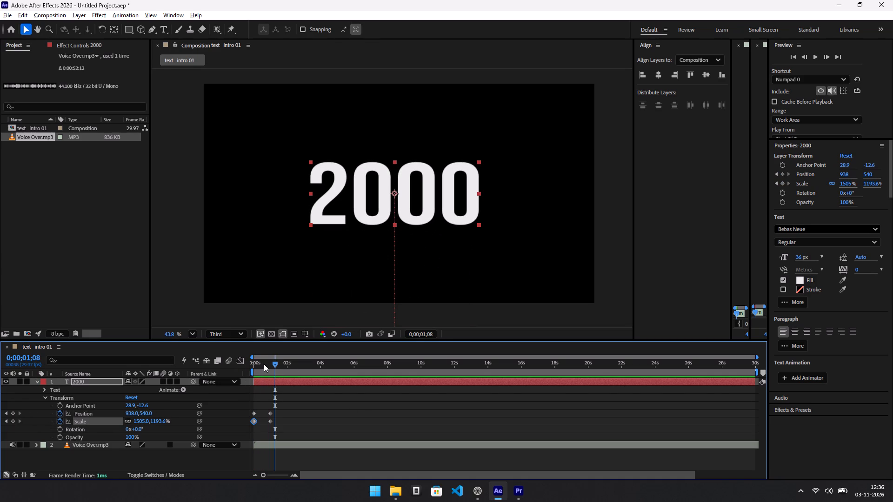
Reduce the 2000 title's starting Scale at 0;00;00;00 to 1091, 865.3%.
drag(275, 364, 221, 372)
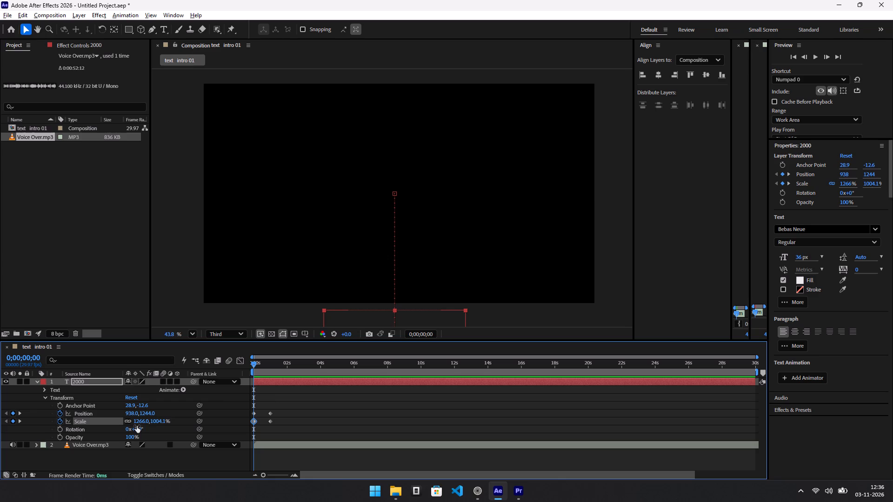
drag(140, 424, 94, 426)
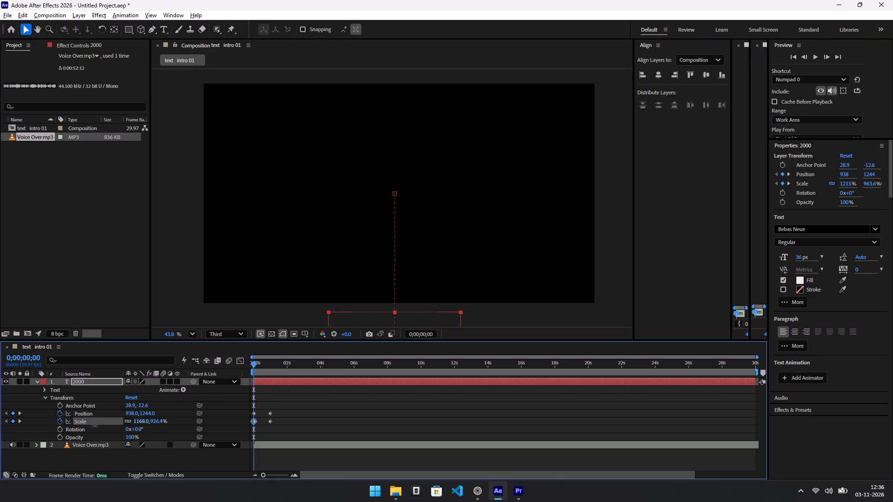
drag(94, 426, 62, 428)
Select all Position and Scale keyframes of the 2000 layer and show their curves in the Graph Editor.
drag(297, 406, 240, 429)
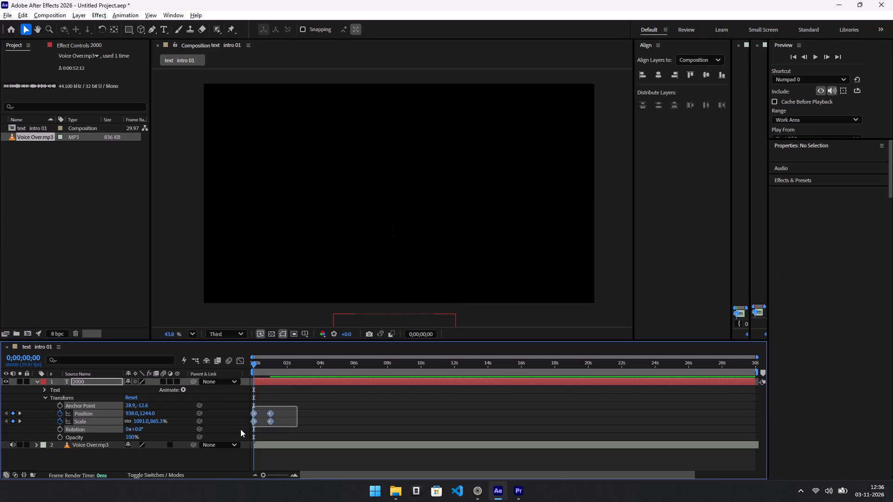
drag(240, 429, 240, 429)
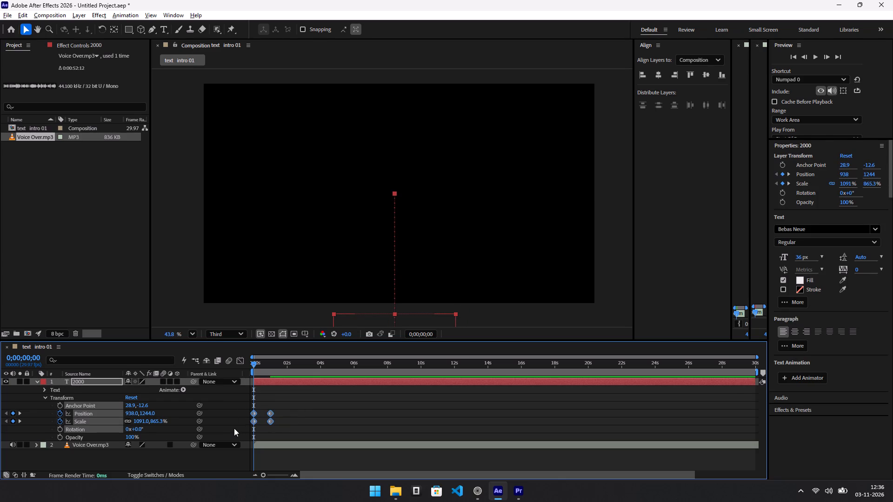
click(237, 361)
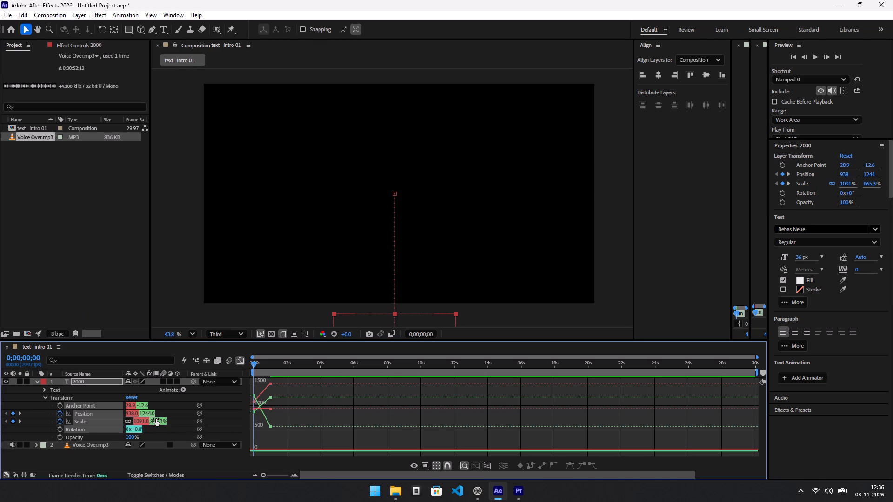
Examine the 2000 title's Position and Scale curves over the first second in the Graph Editor while scrubbing the entrance.
drag(266, 373, 215, 373)
drag(215, 373, 256, 375)
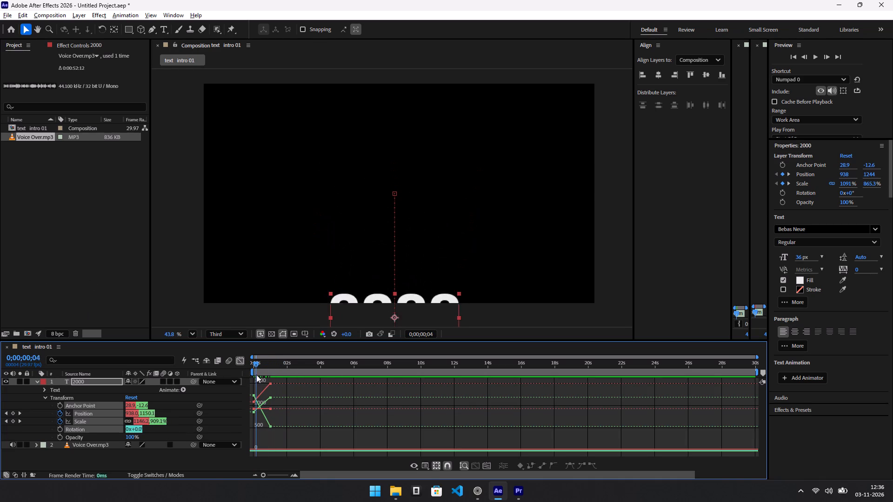
drag(256, 375, 273, 376)
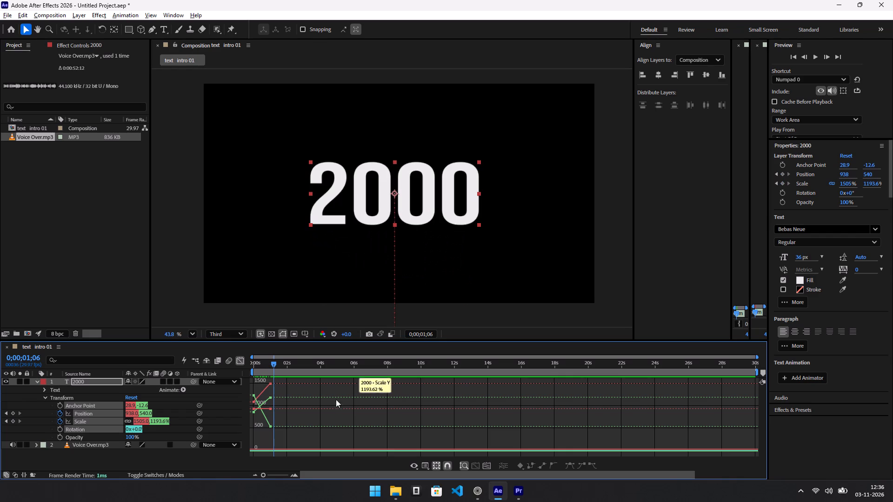
ctrl+scroll(281, 408, up, 4)
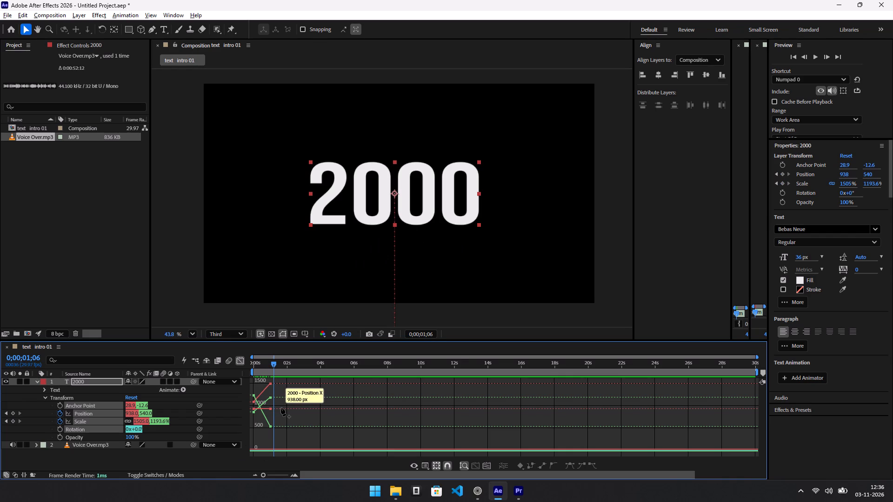
alt+scroll(281, 408, up, 8)
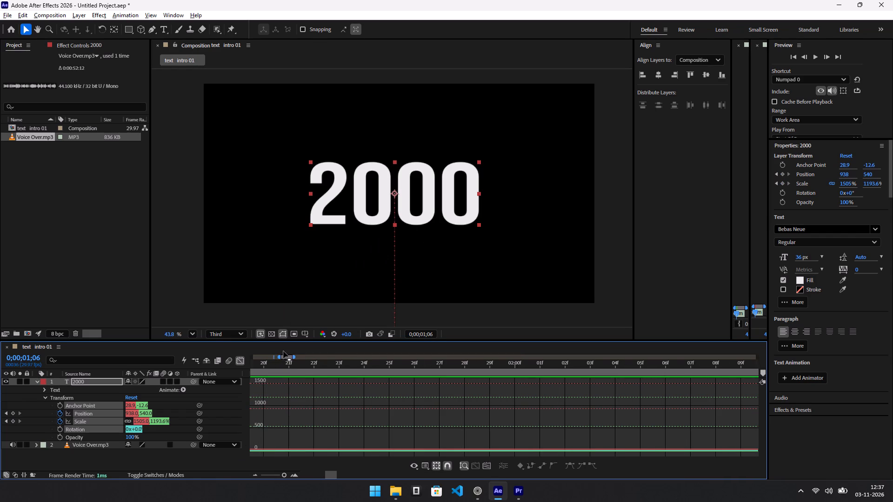
drag(287, 357, 267, 356)
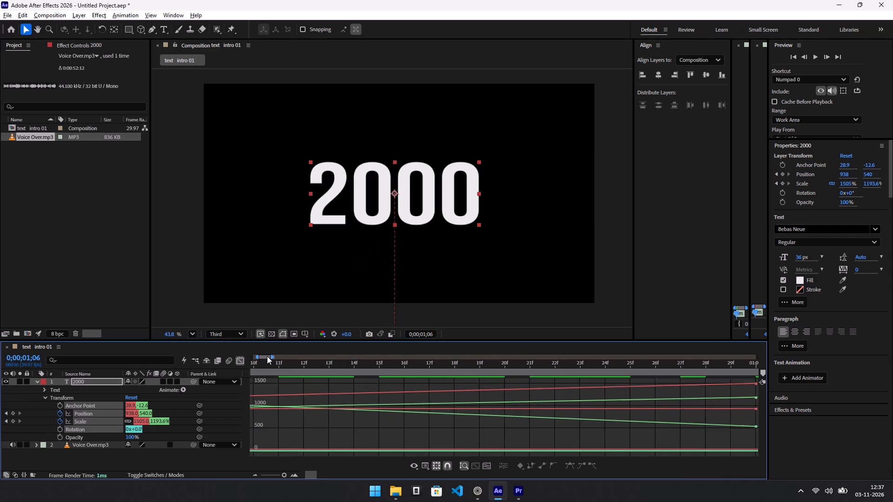
drag(267, 356, 271, 356)
alt+scroll(406, 418, down, 4)
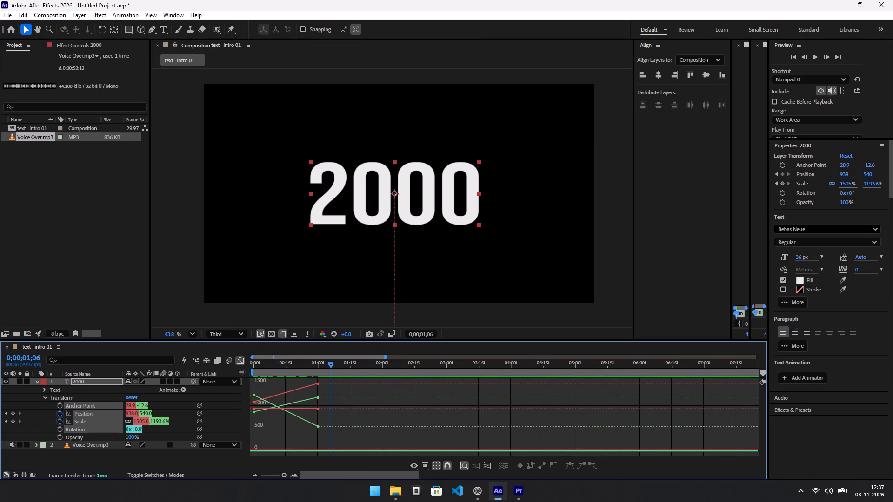
click(244, 363)
click(244, 363)
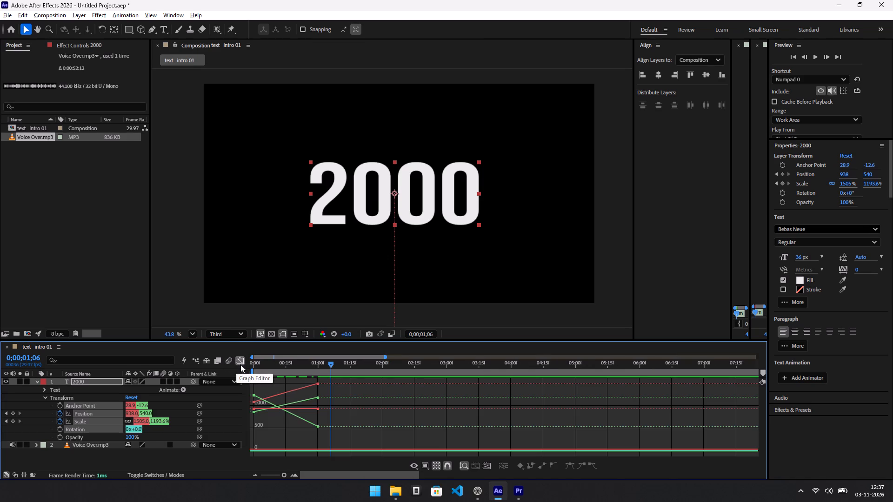
double_click(240, 364)
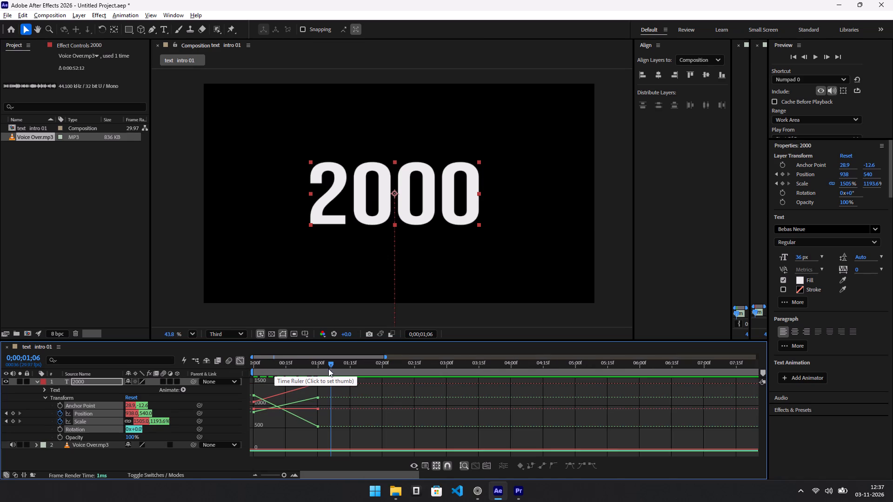
drag(332, 364, 307, 367)
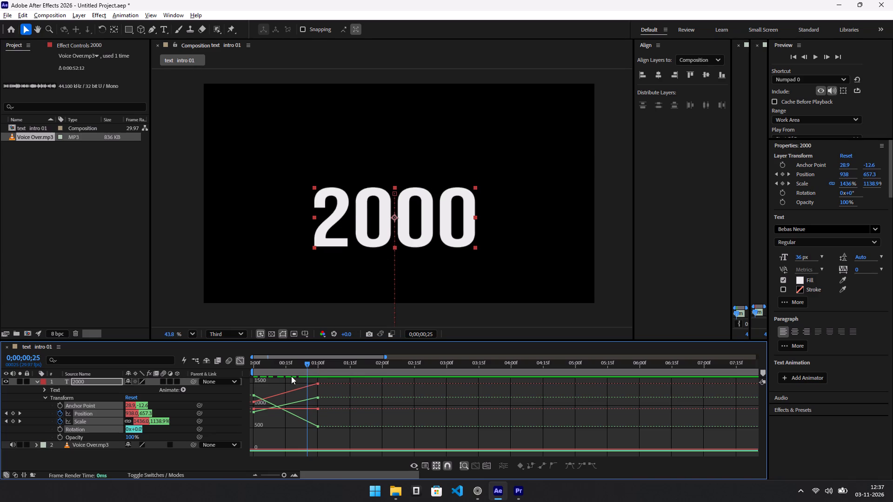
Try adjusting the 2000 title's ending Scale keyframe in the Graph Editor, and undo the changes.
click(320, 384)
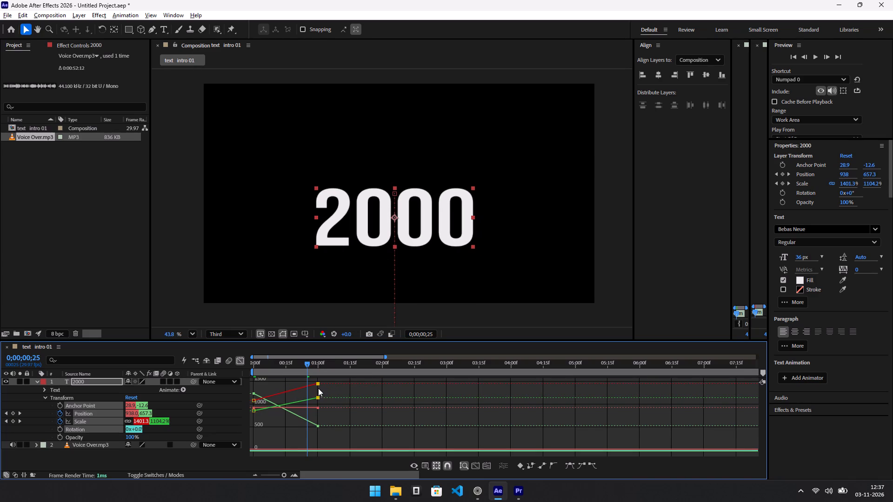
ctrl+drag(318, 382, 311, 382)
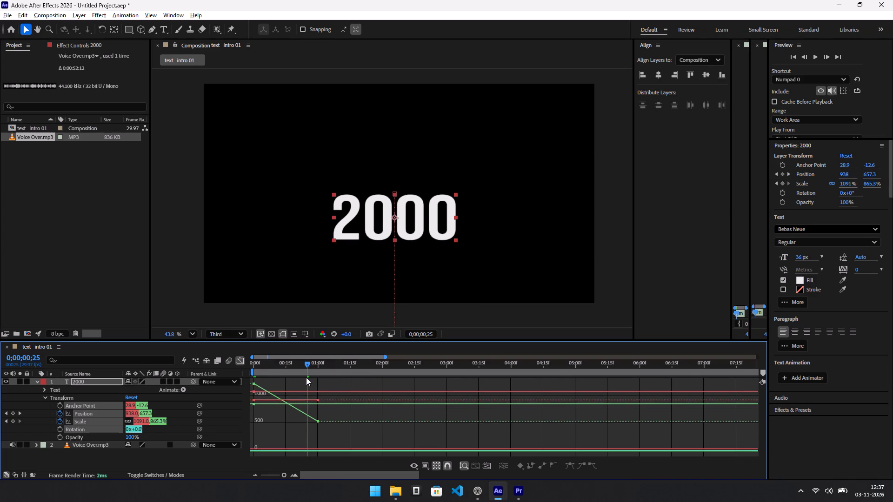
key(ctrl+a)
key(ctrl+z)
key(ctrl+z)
Return to 0;00;00;00, close the Graph Editor, and apply Easy Ease to all Position and Scale keyframes of the 2000 layer.
drag(308, 363, 294, 363)
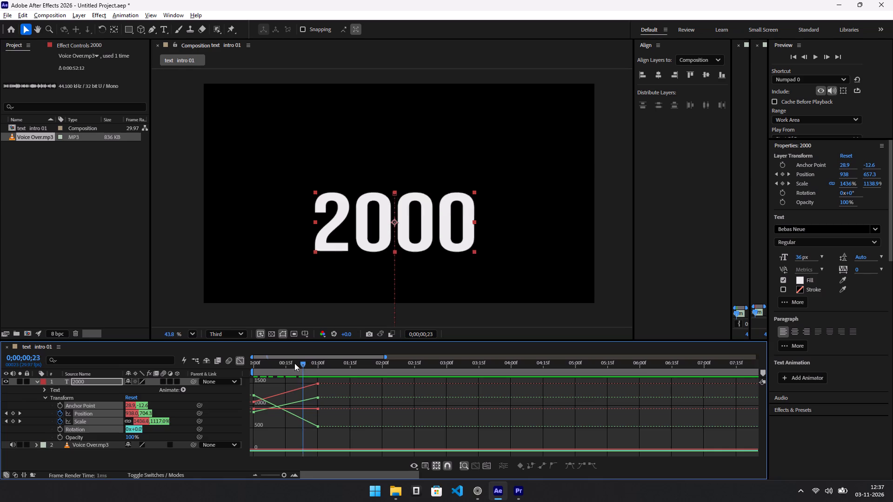
drag(294, 363, 218, 363)
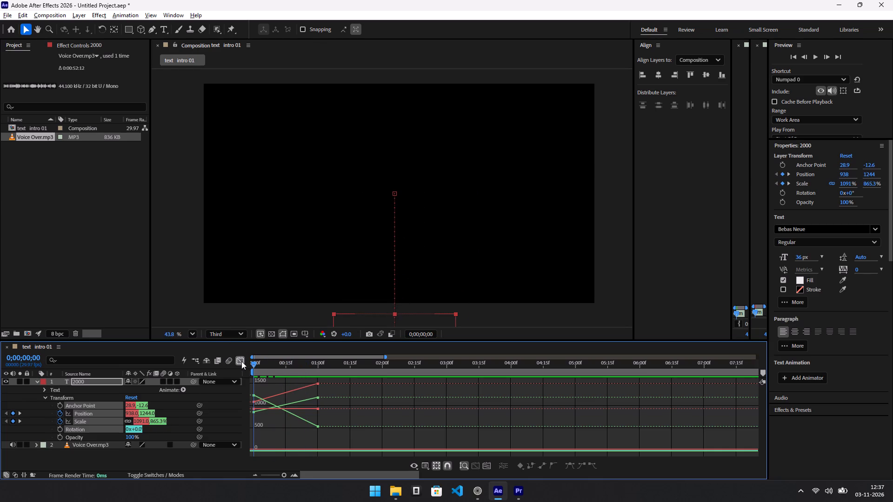
click(241, 362)
drag(360, 408, 245, 434)
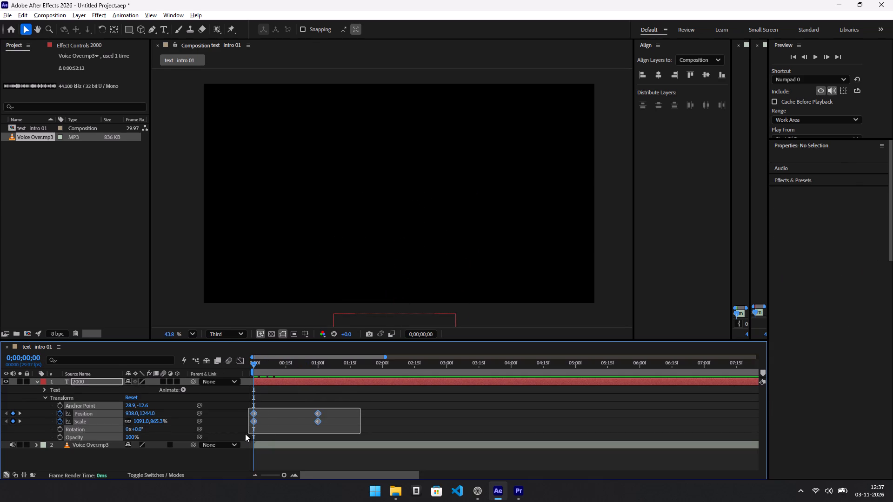
drag(245, 434, 245, 434)
key(F9)
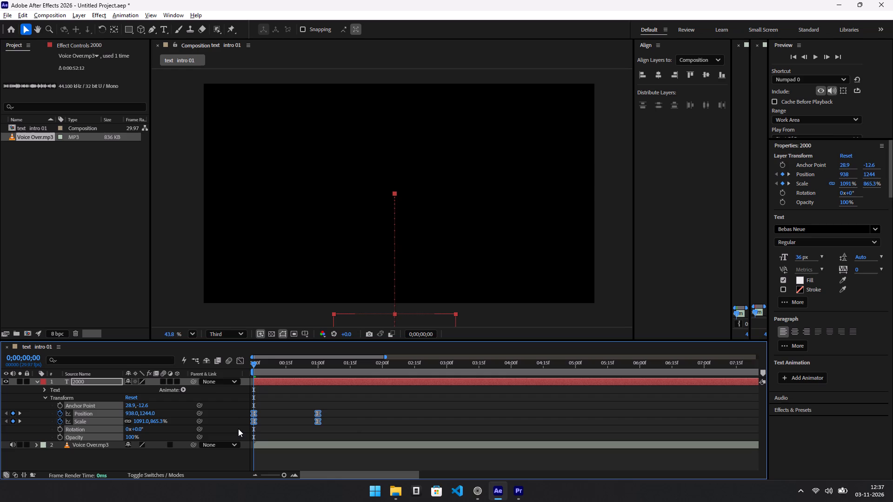
Play the 2000 title's entrance repeatedly from 0;00;00;00 to check the eased movement and scaling.
key(space)
key(space)
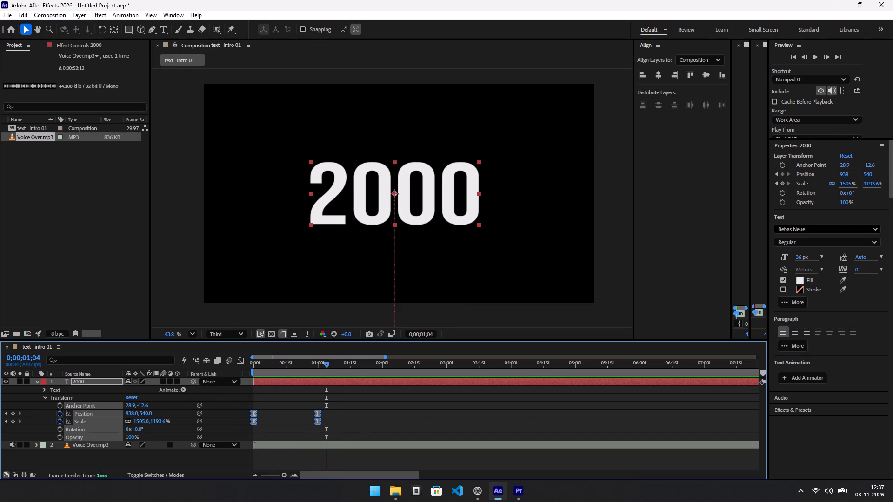
drag(326, 368, 227, 368)
key(space)
key(space)
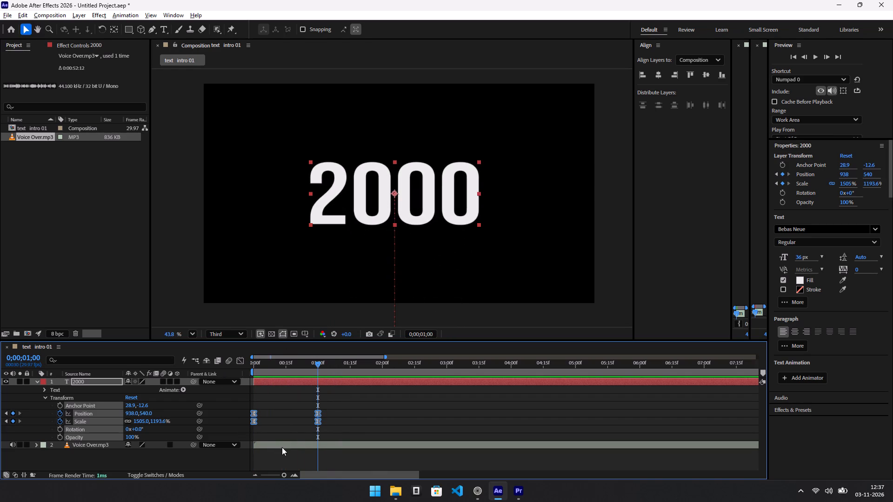
key(space)
drag(318, 360, 209, 365)
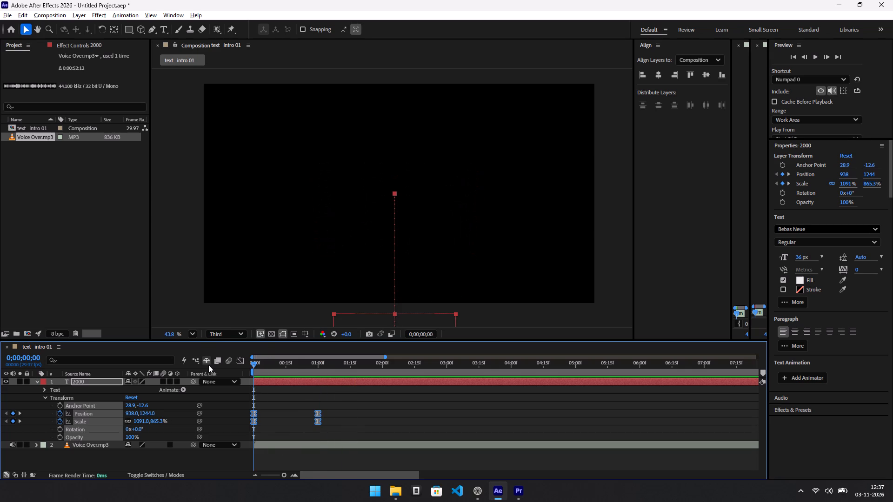
key(space)
key(space)
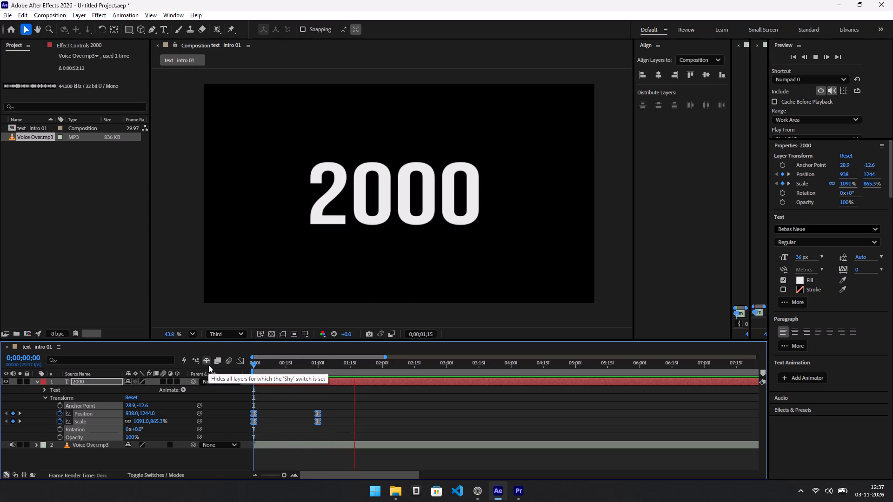
drag(316, 361, 259, 361)
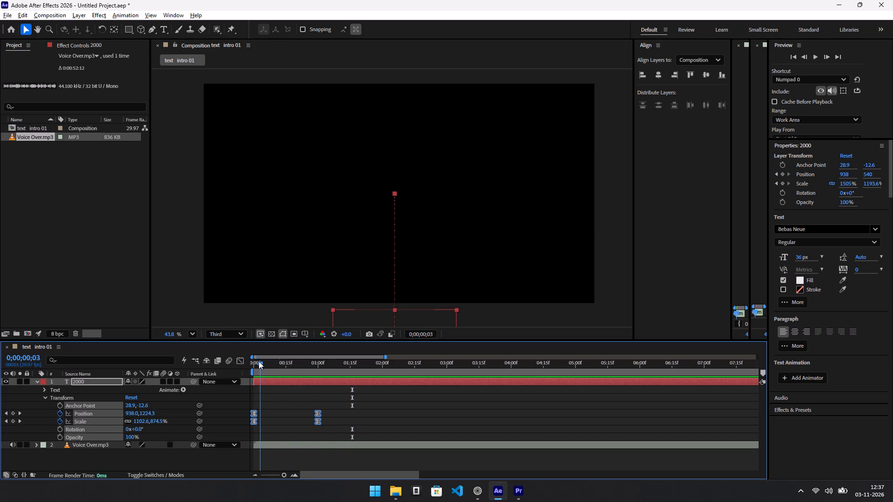
drag(259, 361, 228, 363)
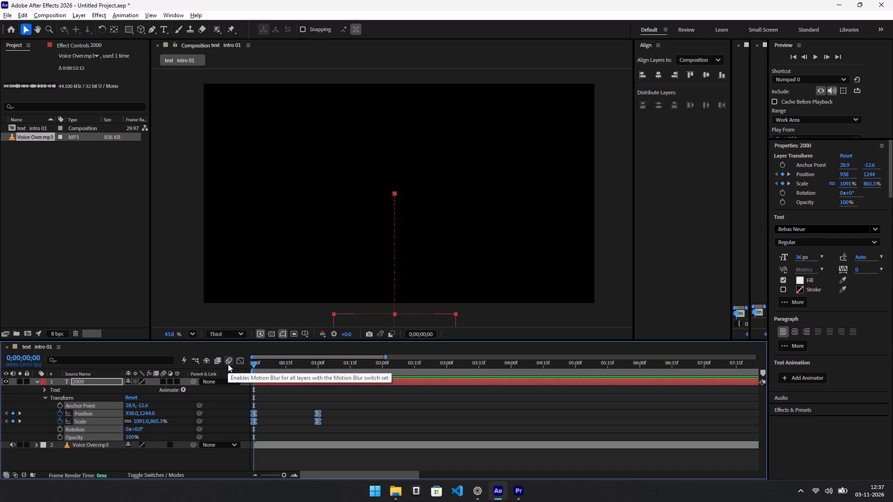
key(space)
key(space)
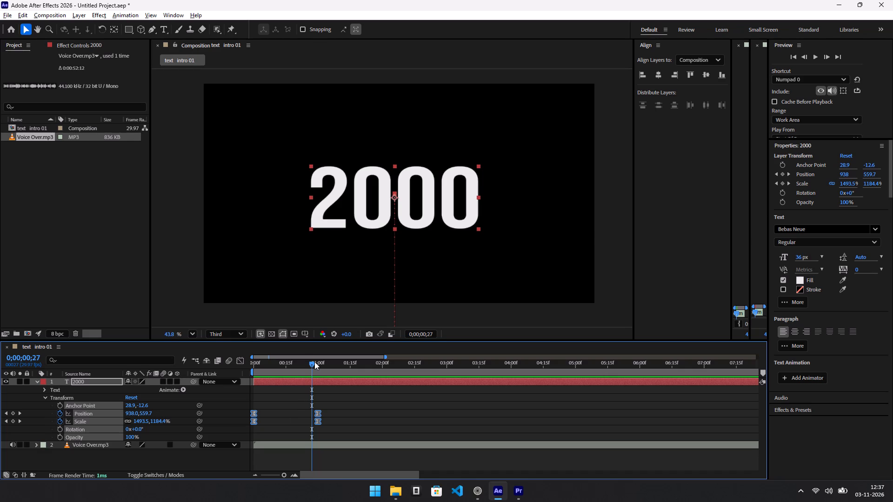
Nudge the 2000 title sideways at 0;00;00;29 to Position 940, 542.3.
drag(314, 363, 320, 365)
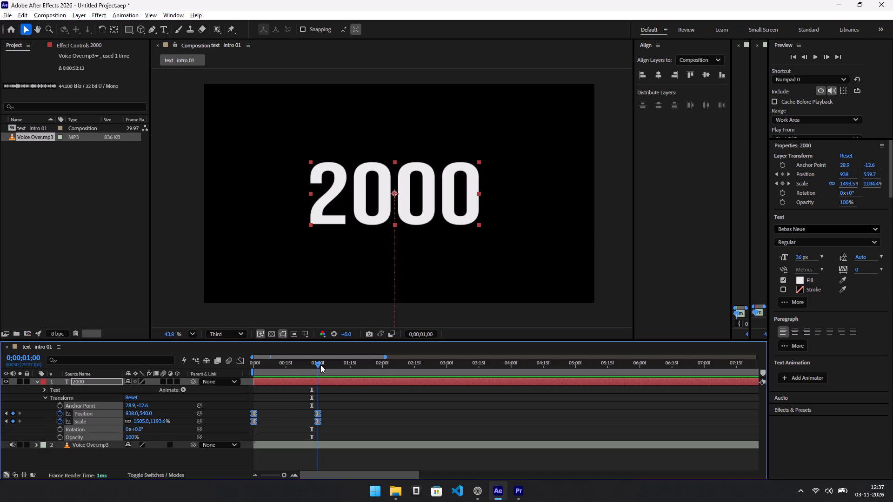
drag(320, 365, 320, 369)
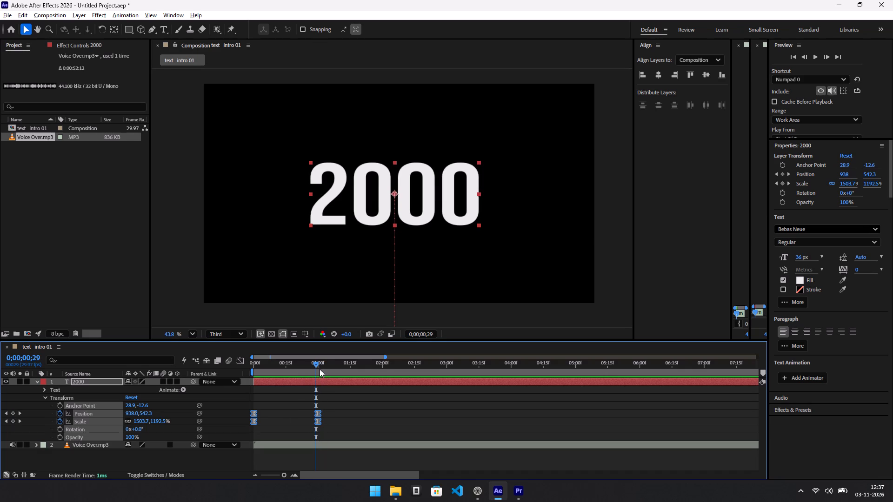
key(Right)
key(Right)
key(ctrl+z)
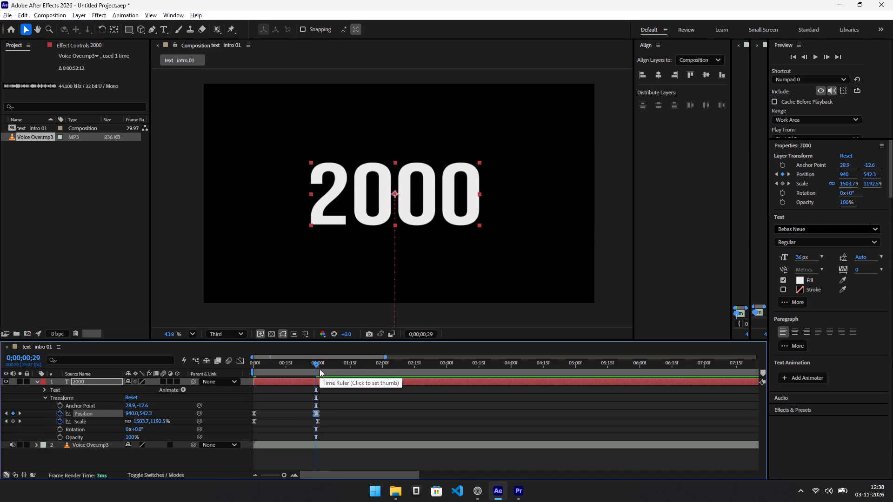
key(Right)
key(ctrl+z)
Replay the 2000 title's entrance from 0;00;00;00 and inspect its end around 0;00;00;29.
drag(320, 369, 206, 383)
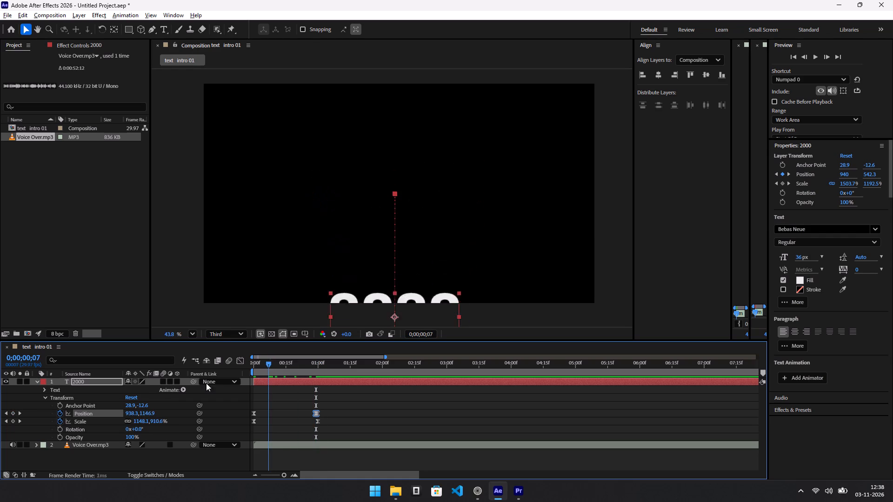
drag(206, 383, 156, 389)
key(space)
key(space)
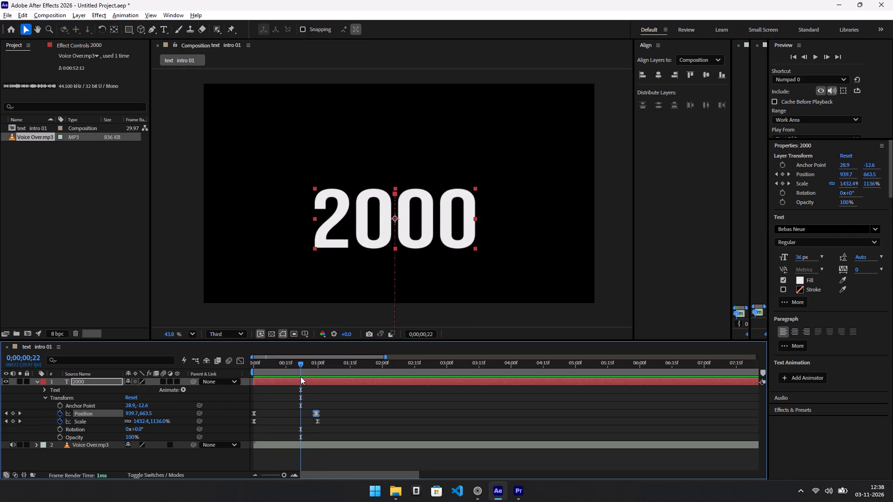
drag(301, 367, 318, 375)
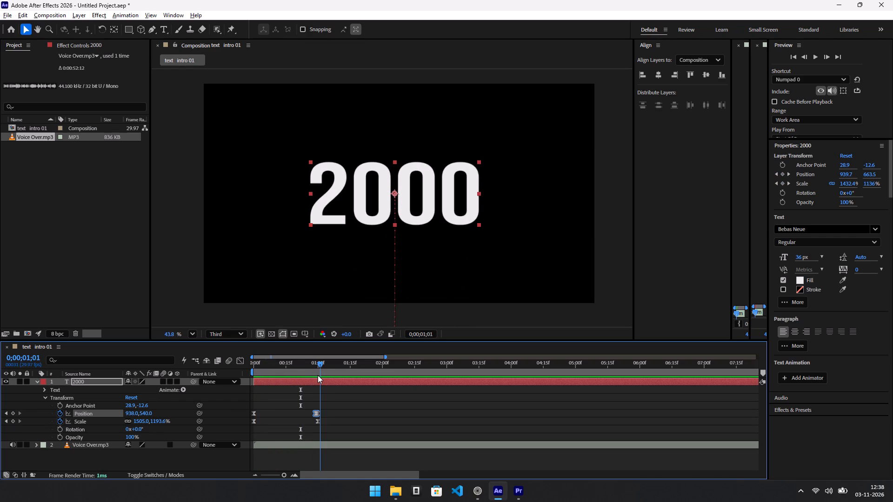
drag(318, 375, 316, 375)
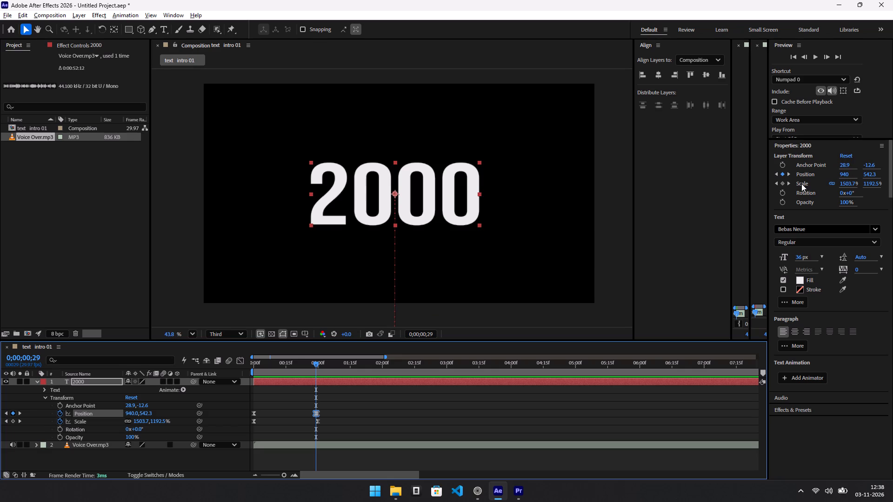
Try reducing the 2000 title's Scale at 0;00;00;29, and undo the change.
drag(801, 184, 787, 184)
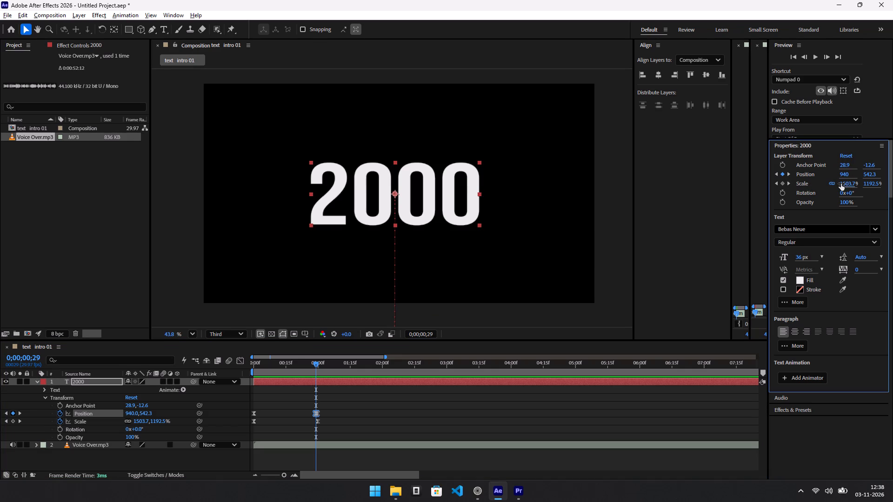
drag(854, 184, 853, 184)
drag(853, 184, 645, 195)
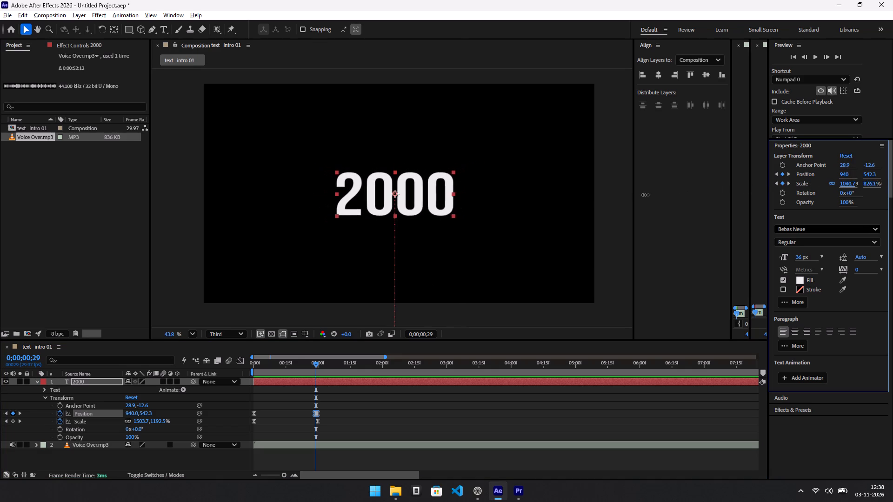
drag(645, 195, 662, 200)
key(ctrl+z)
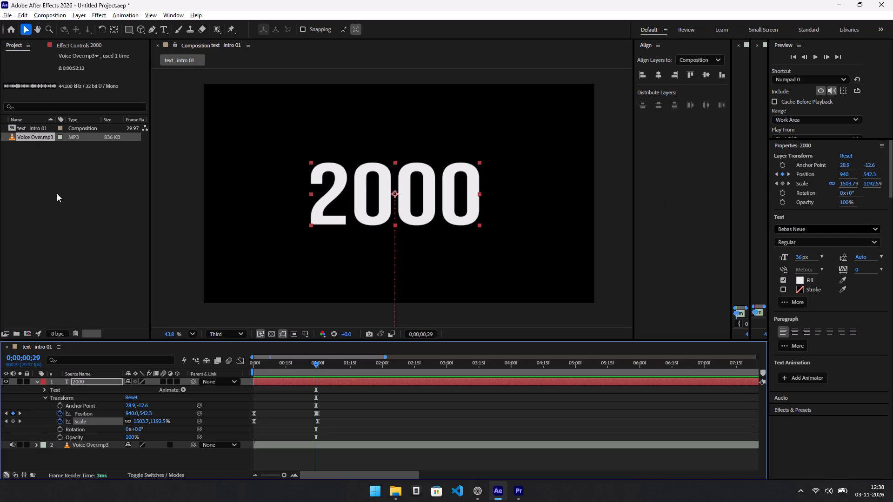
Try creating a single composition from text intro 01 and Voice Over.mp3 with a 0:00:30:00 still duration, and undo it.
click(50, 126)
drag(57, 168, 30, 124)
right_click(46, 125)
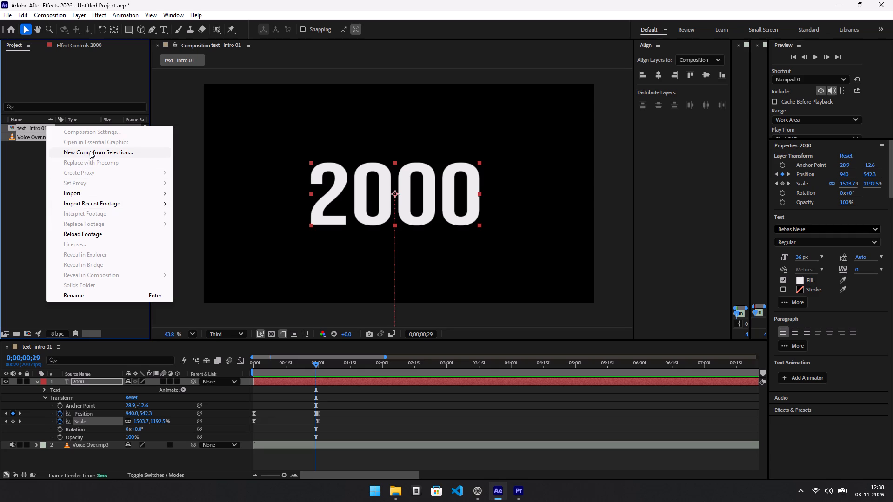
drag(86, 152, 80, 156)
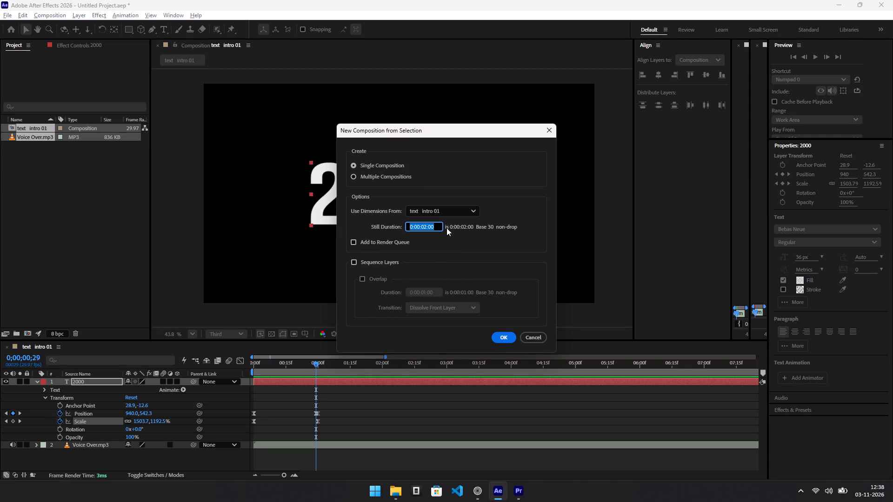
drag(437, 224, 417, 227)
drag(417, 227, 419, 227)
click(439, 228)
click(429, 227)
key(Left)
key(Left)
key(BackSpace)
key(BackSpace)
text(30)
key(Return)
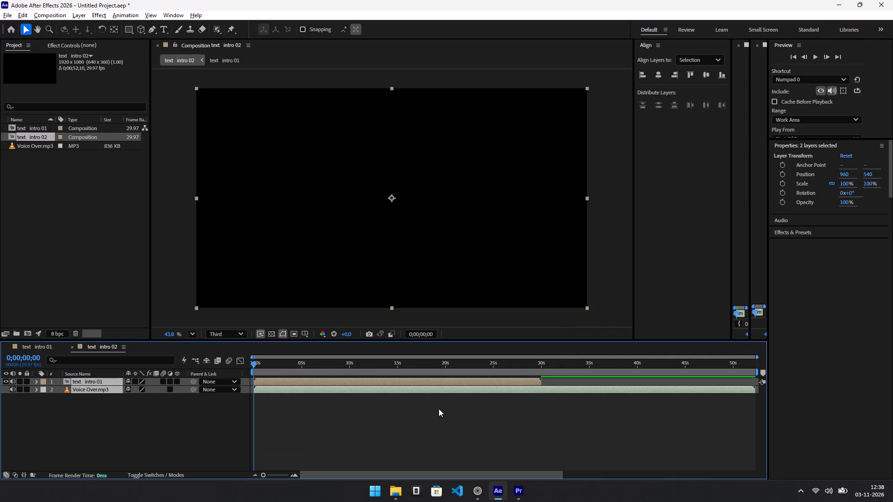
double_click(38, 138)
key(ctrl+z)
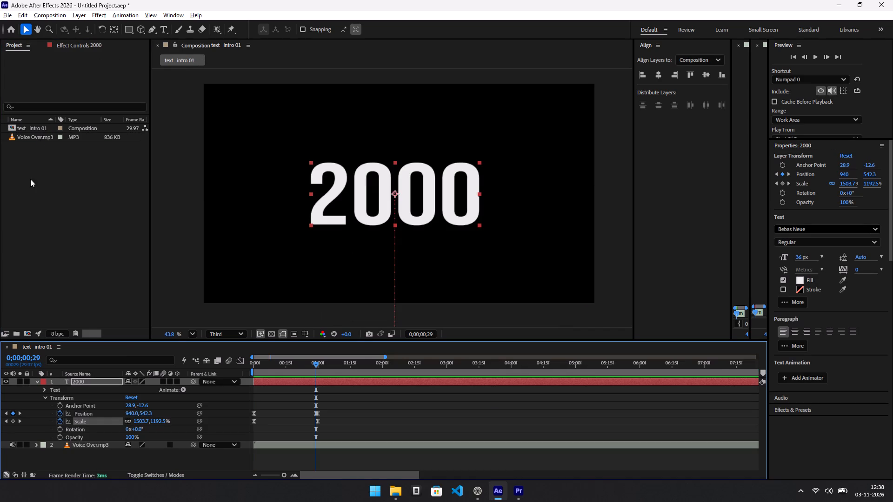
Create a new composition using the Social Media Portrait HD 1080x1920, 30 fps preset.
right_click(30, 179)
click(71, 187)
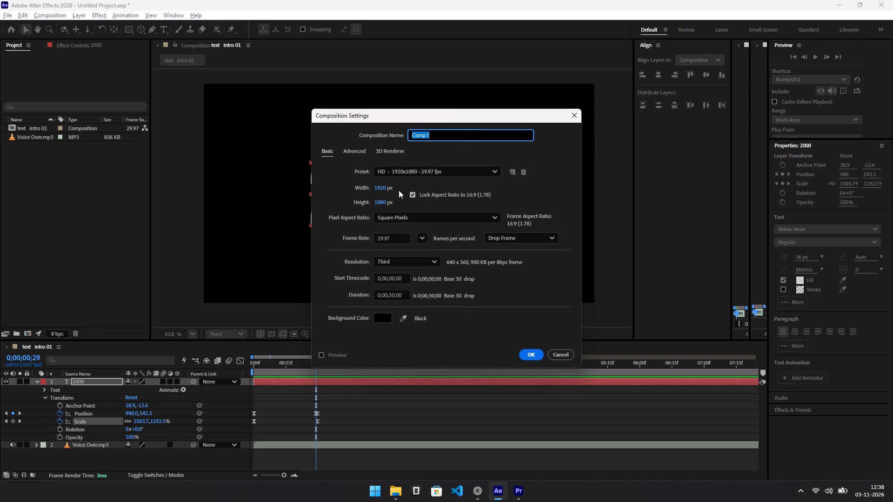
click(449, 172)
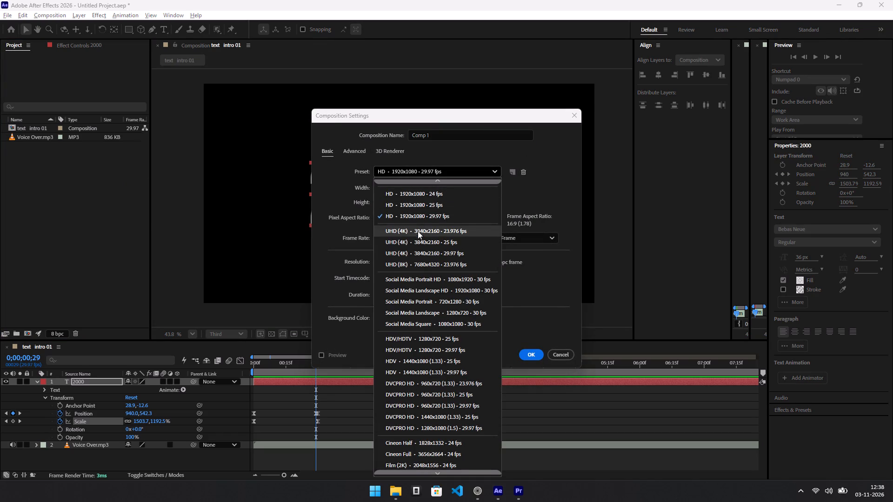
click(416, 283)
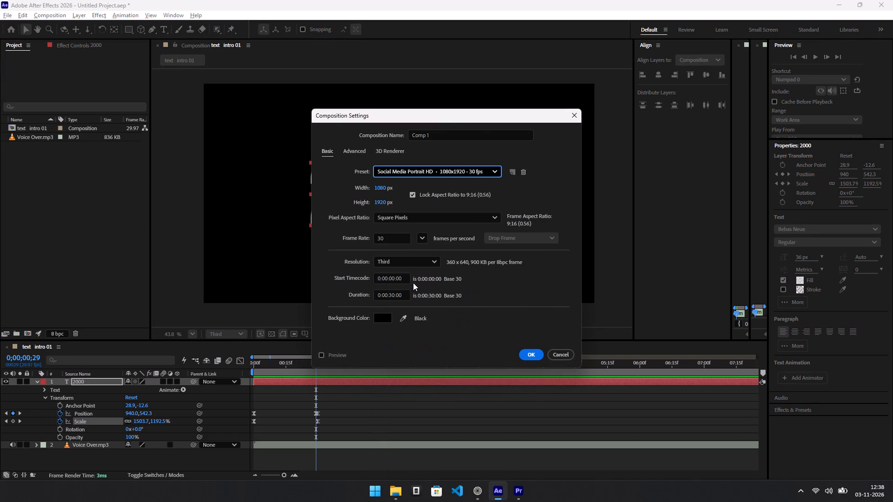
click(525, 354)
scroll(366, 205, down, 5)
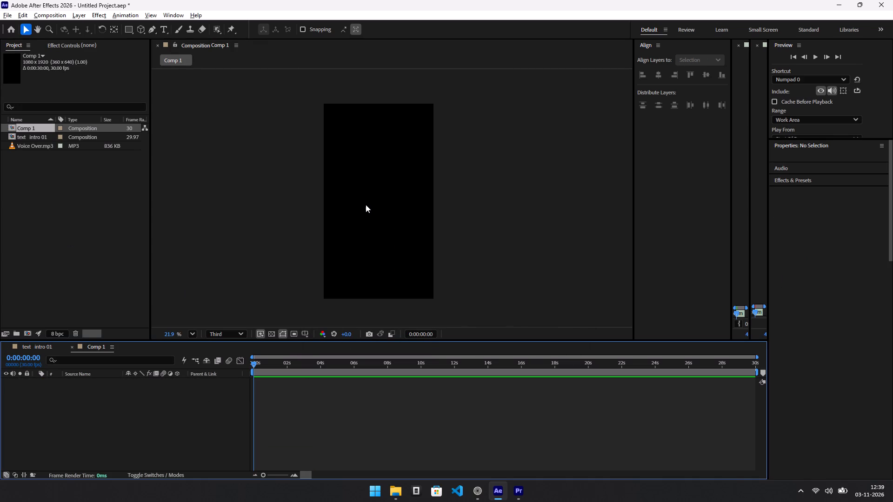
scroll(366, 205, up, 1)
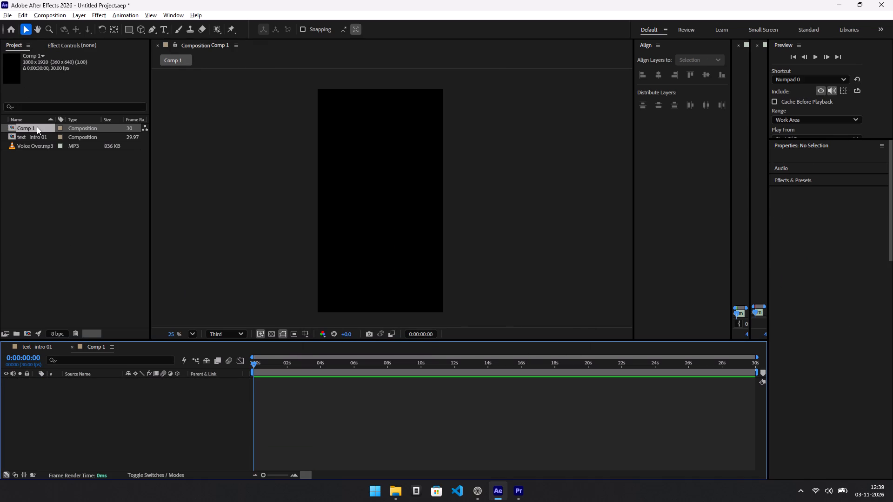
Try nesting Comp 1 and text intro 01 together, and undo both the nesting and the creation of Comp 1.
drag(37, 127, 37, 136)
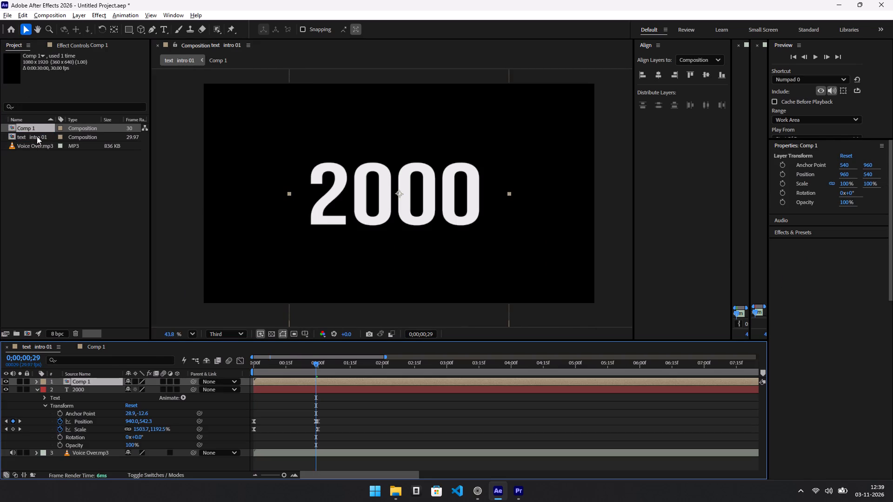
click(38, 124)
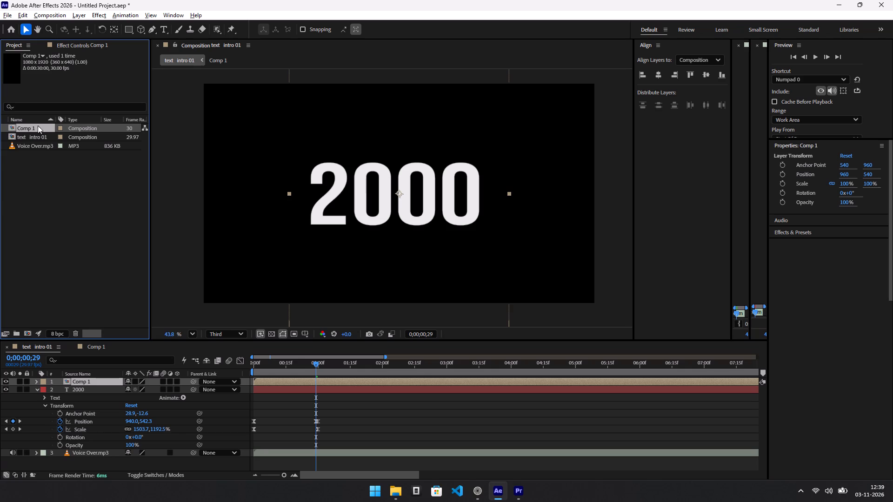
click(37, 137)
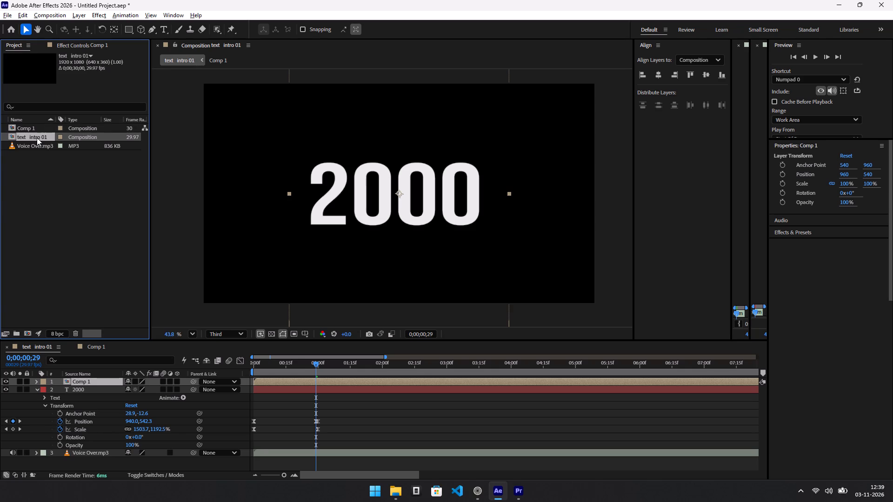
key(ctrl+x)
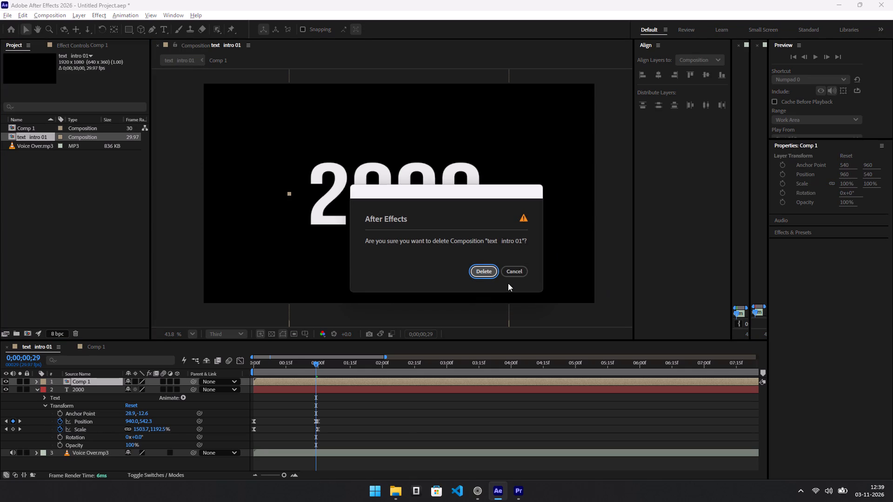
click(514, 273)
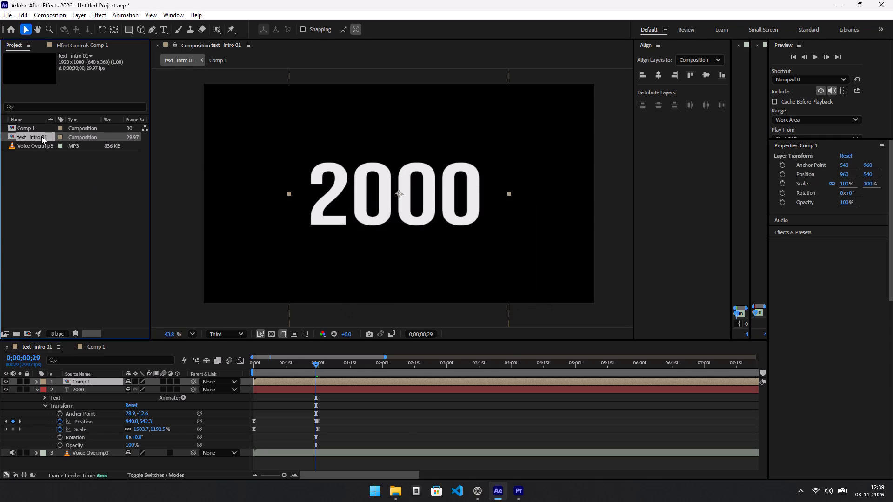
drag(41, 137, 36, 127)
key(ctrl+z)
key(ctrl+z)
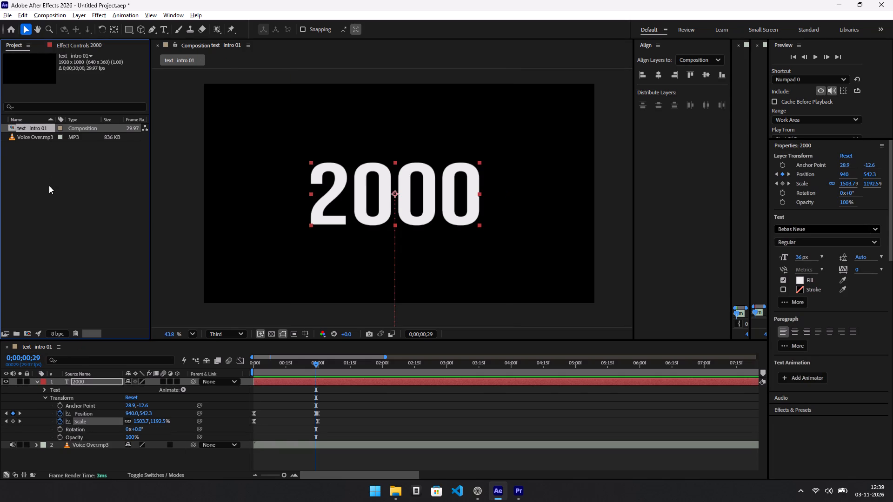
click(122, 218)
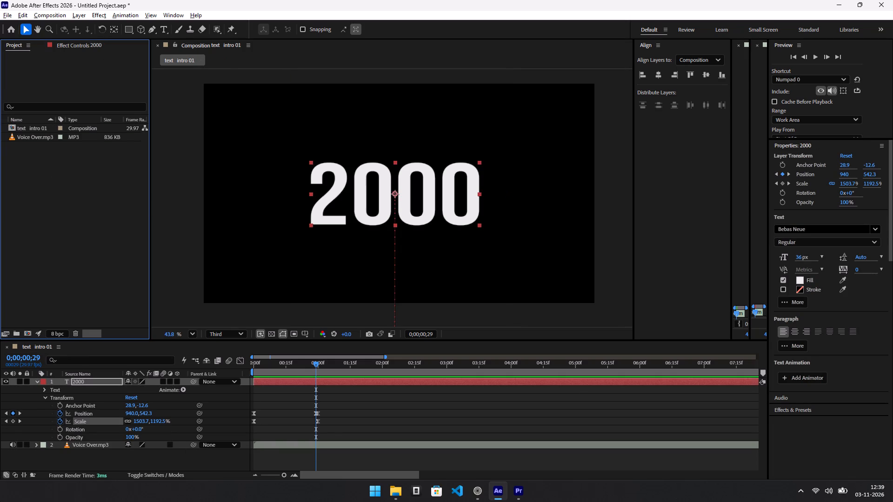
Preview the 2000 title's animation repeatedly from the start of the text intro 01 composition.
drag(320, 365, 253, 368)
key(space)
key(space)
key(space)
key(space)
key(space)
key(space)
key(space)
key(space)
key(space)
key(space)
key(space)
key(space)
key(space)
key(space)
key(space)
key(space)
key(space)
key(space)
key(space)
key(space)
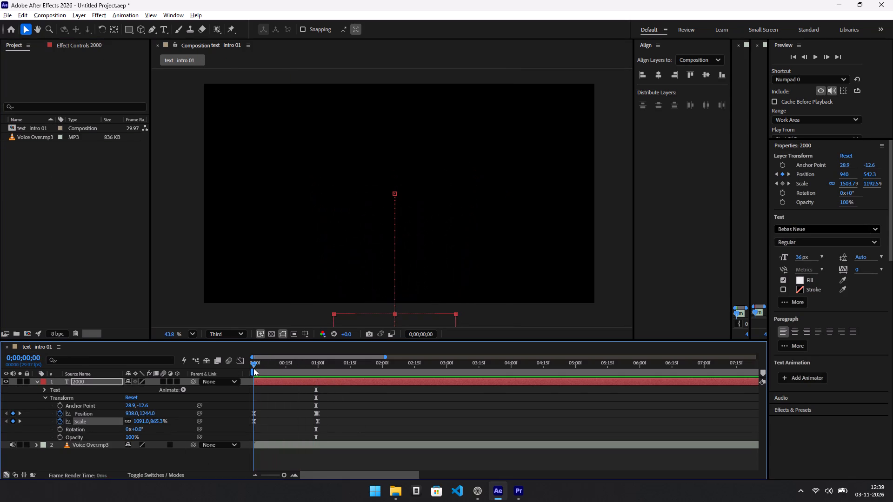
drag(253, 368, 205, 375)
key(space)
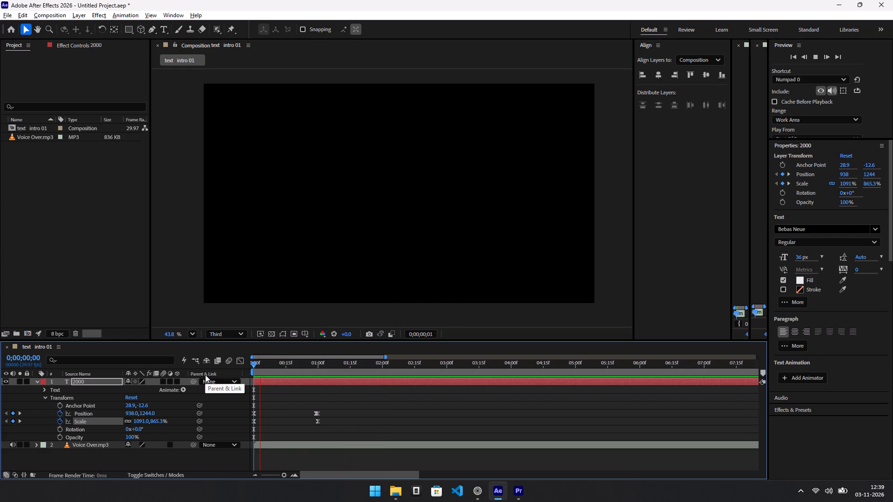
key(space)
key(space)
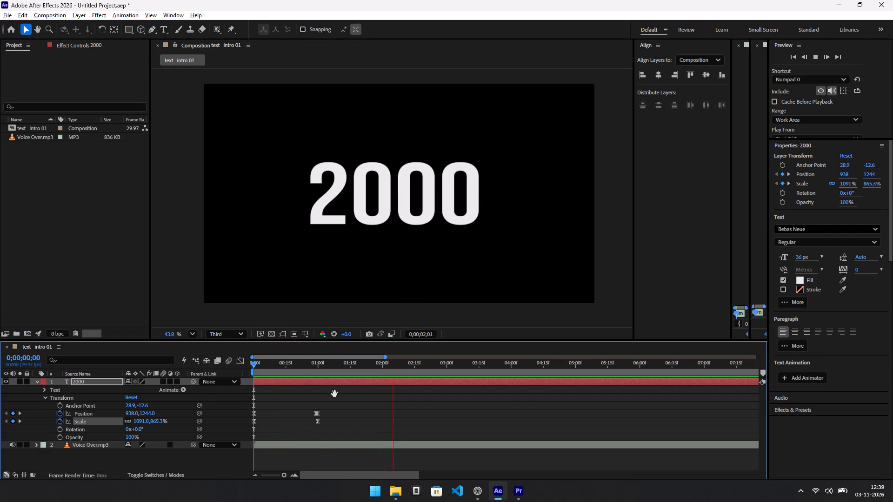
drag(334, 361, 193, 360)
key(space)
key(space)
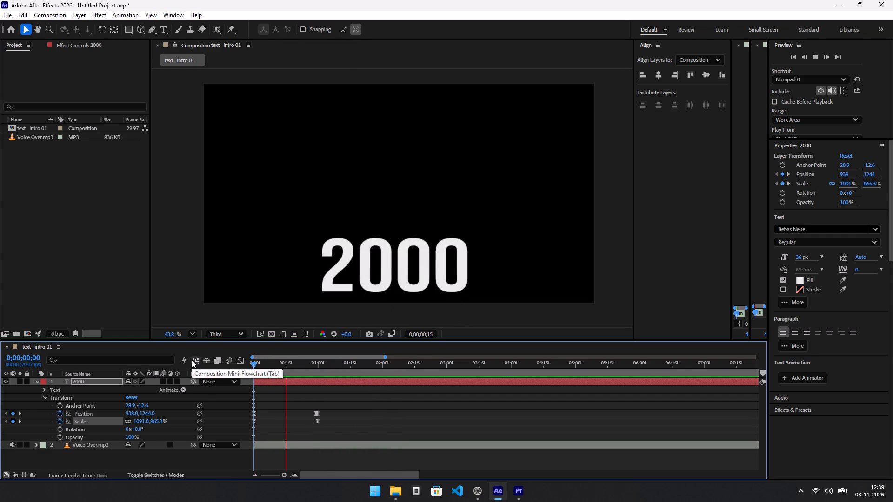
Switch the Windows sound output device to Speakers (AB13X USB Audio).
click(837, 496)
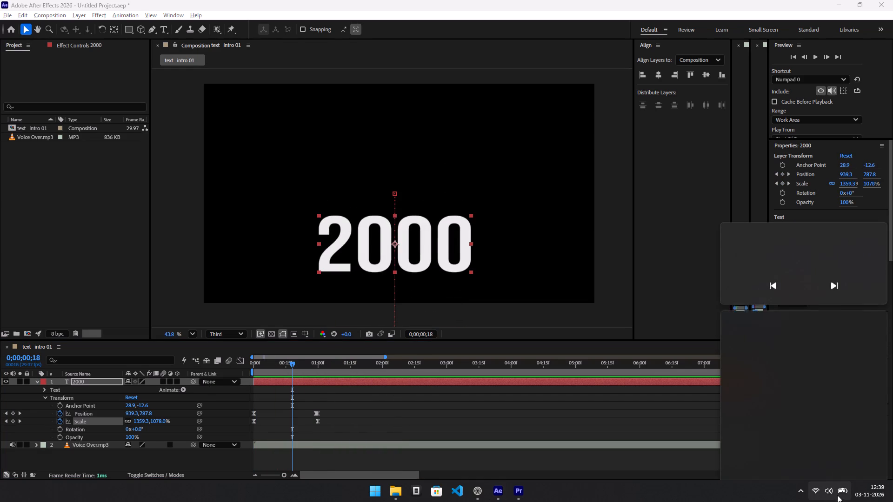
click(869, 432)
click(813, 361)
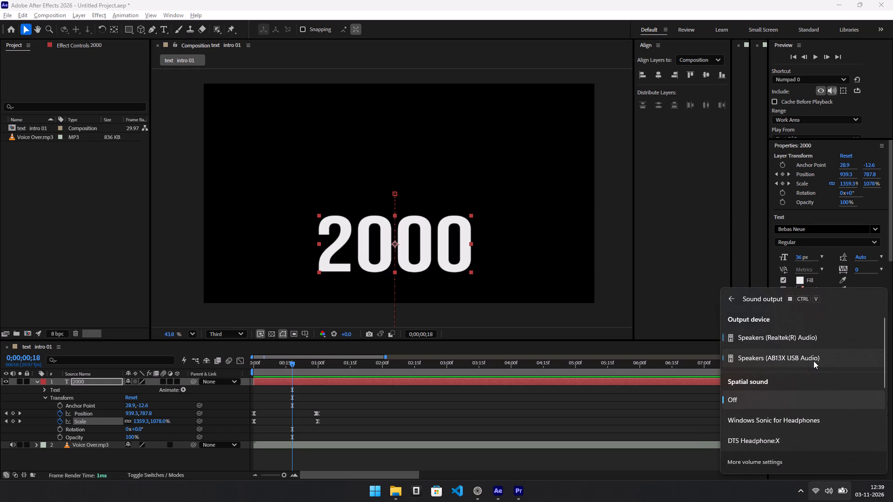
click(564, 406)
Replay the 2000 title's animation from the start and select its Position and Scale keyframes near 01:00.
drag(288, 359, 228, 361)
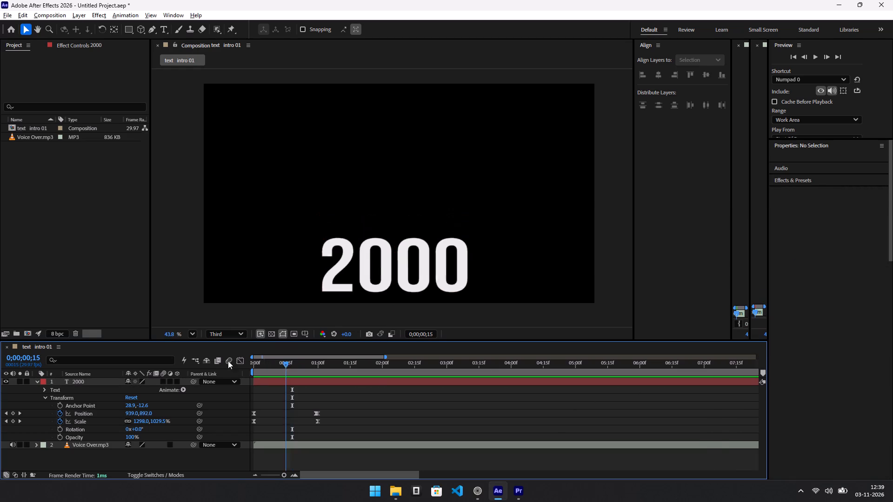
drag(228, 361, 220, 361)
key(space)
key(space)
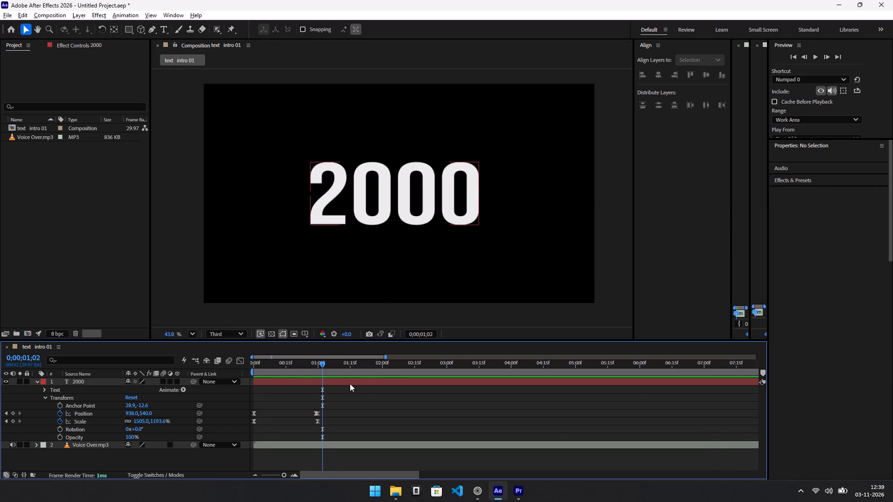
drag(321, 365, 217, 365)
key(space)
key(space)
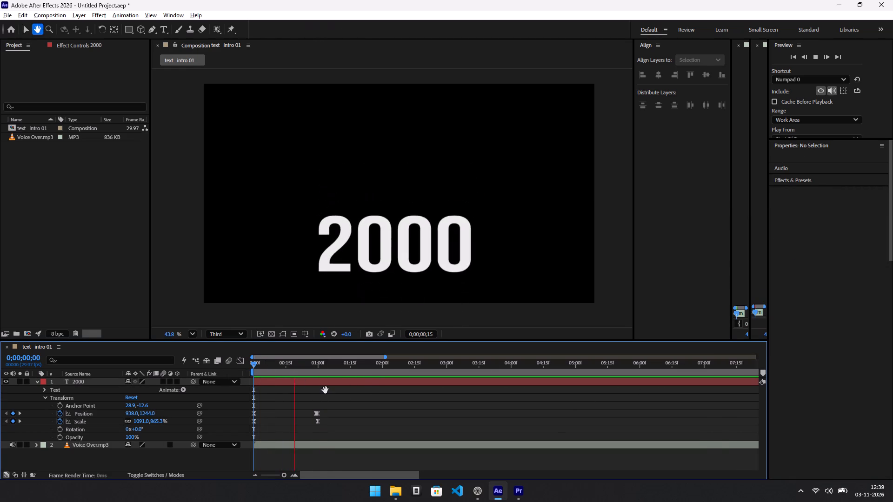
drag(356, 409, 296, 432)
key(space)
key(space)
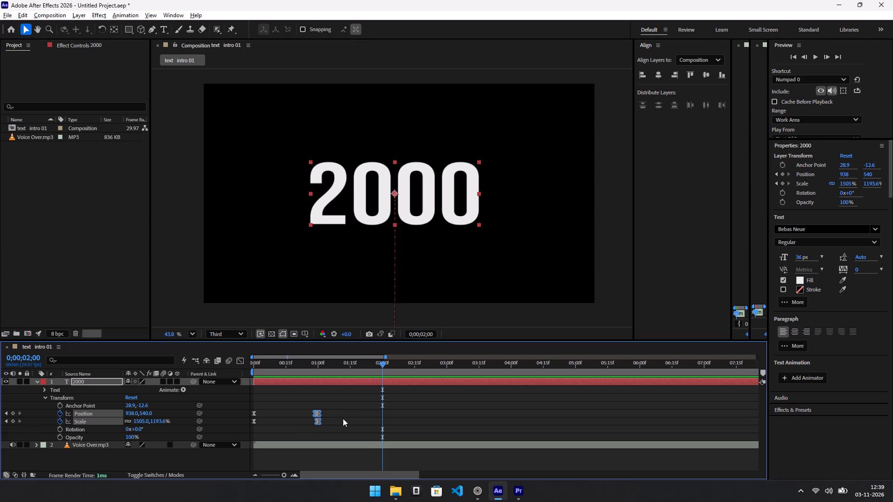
Switch to Premiere, listen repeatedly to the opening of the Voice Over sequence, and return to After Effects.
key(alt+Tab)
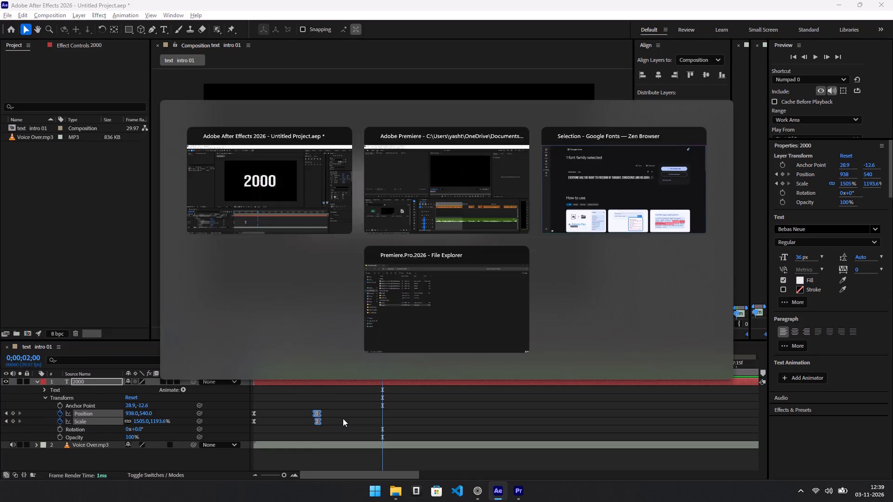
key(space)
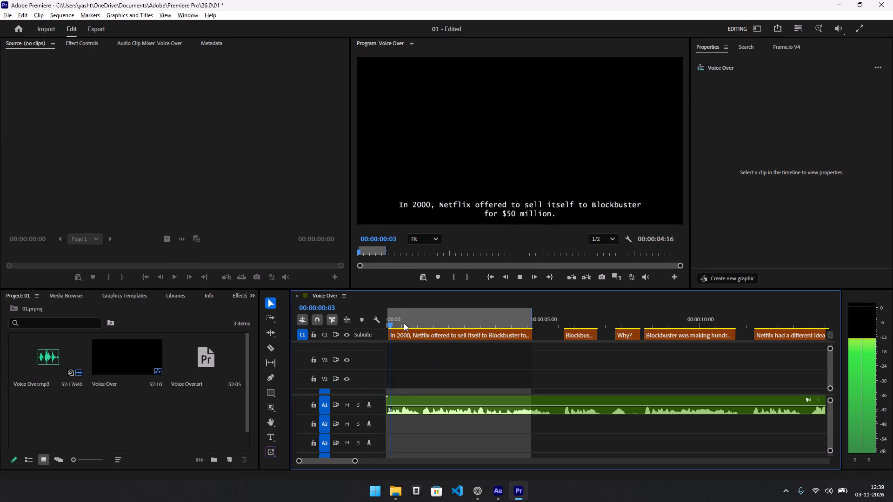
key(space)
drag(428, 323, 359, 328)
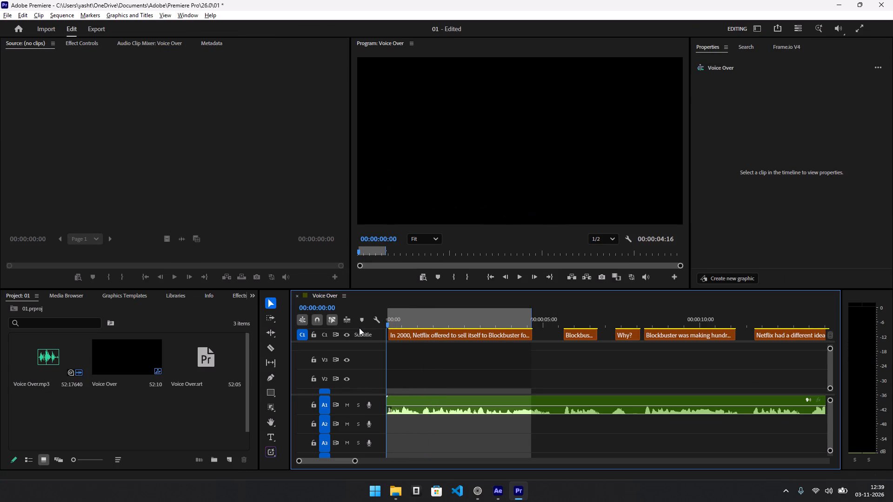
drag(359, 328, 356, 328)
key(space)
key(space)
drag(406, 327, 354, 327)
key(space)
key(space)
drag(395, 325, 371, 324)
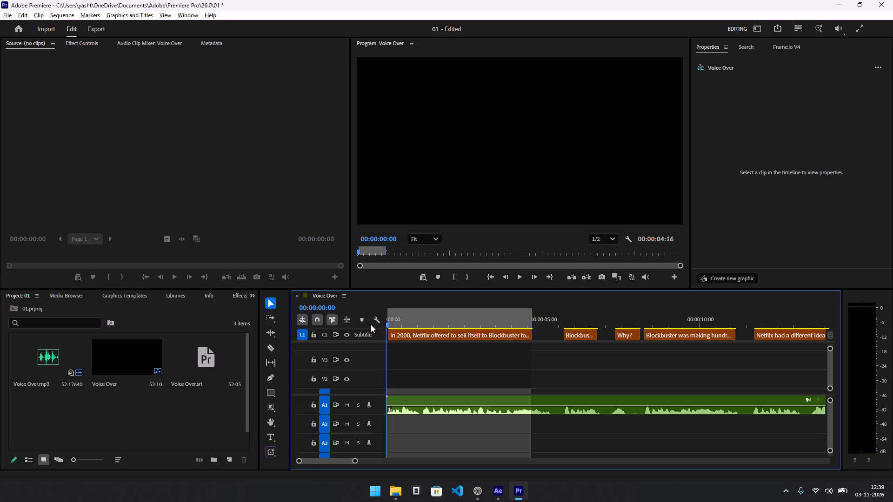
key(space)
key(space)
drag(394, 324, 359, 324)
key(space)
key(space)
key(alt+Tab)
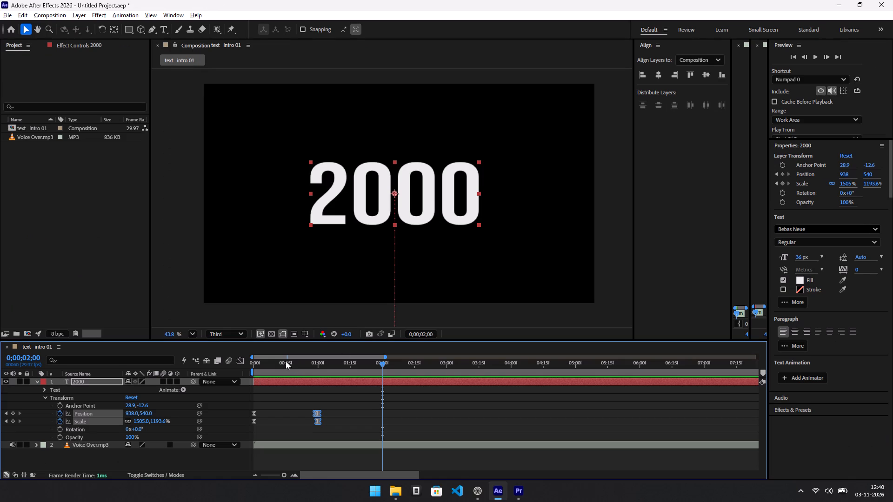
Replay the 2000 title's entrance from 0;00;00;00 several times to judge its pace up to about 0;00;00;20.
drag(282, 355, 214, 356)
drag(287, 364, 207, 372)
key(space)
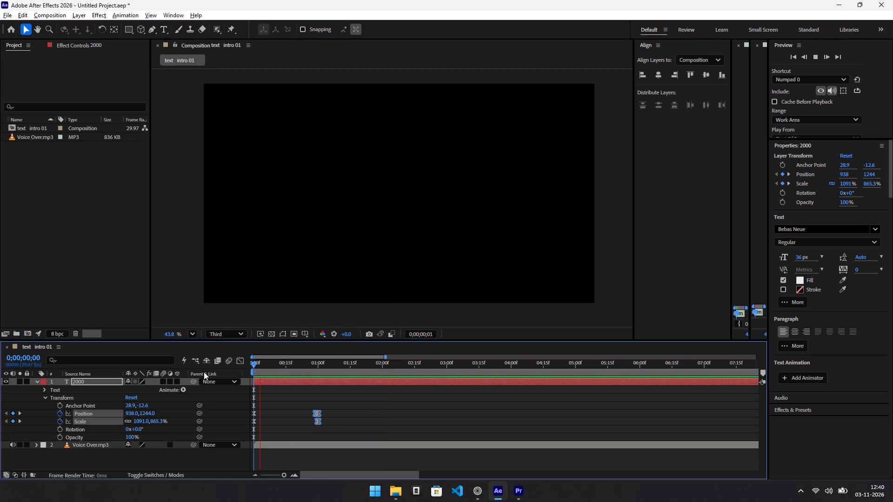
key(space)
drag(274, 365, 268, 365)
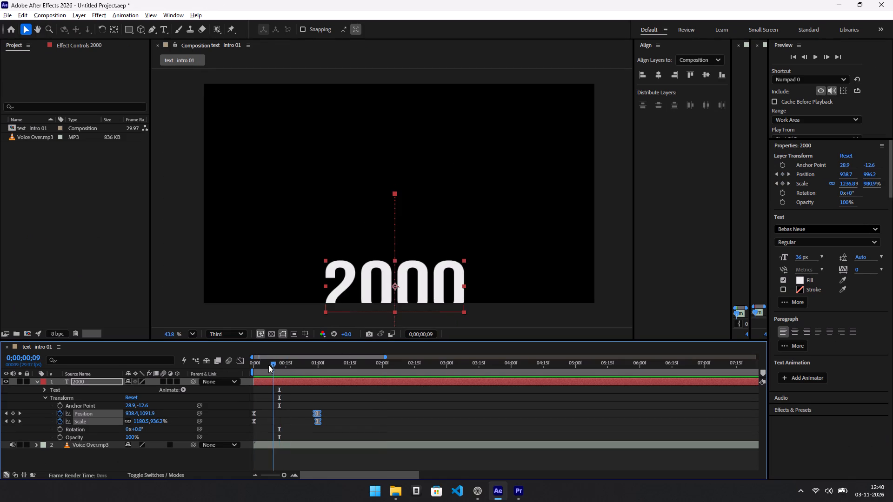
drag(268, 365, 230, 365)
key(space)
key(space)
drag(280, 365, 241, 365)
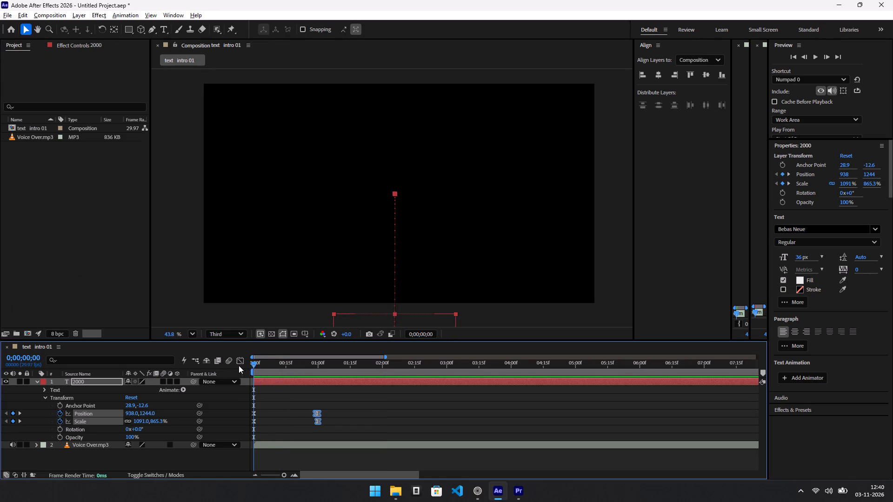
key(space)
key(space)
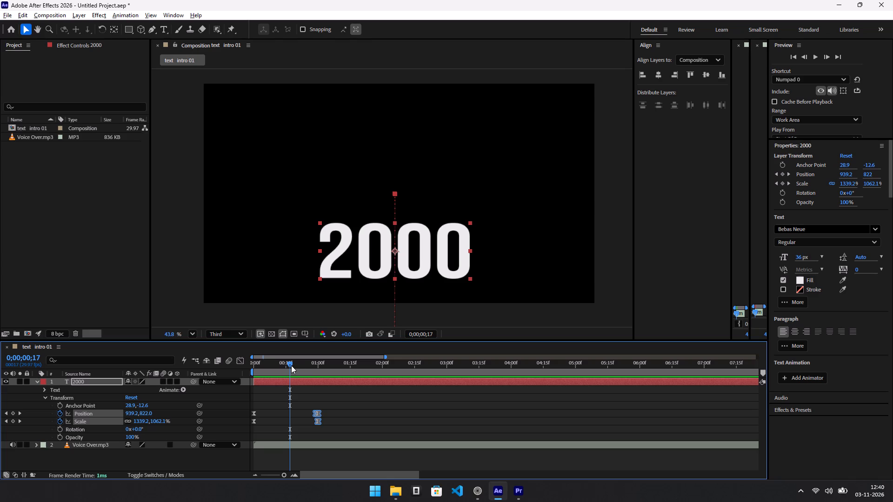
key(space)
key(space)
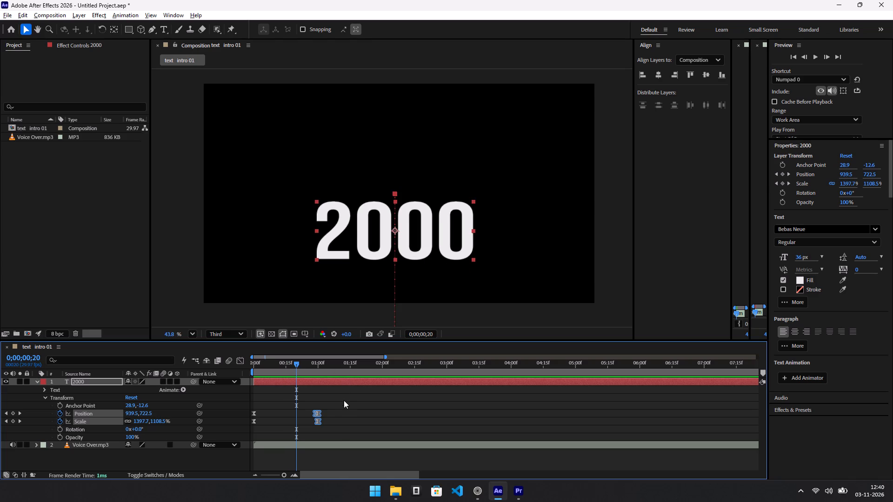
Shift the 2000 title's ending Position and Scale keyframes earlier, to about 0;00;00;21, to shorten the entrance.
drag(342, 405, 305, 445)
drag(318, 411, 299, 411)
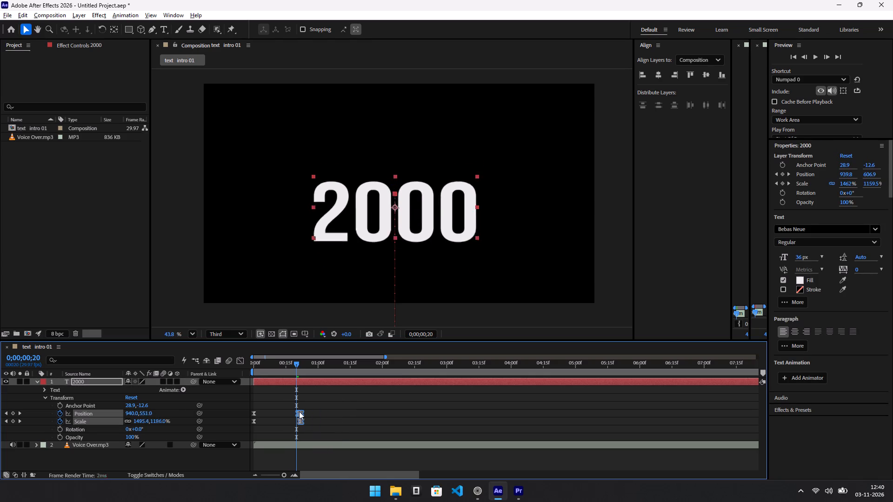
drag(299, 411, 298, 411)
Play the shortened 2000 entrance from 0;00;00;00 and inspect its movement up to 0;00;00;21.
drag(292, 364, 69, 363)
key(space)
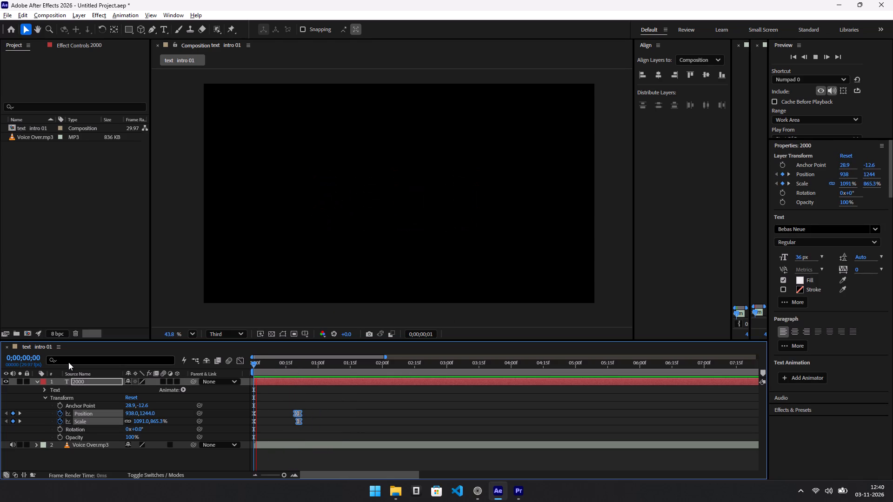
key(space)
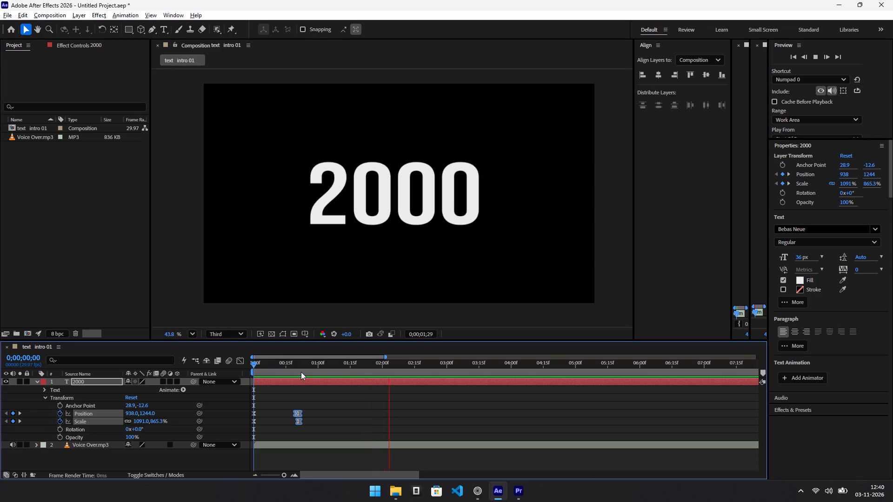
drag(317, 369, 229, 366)
key(space)
key(space)
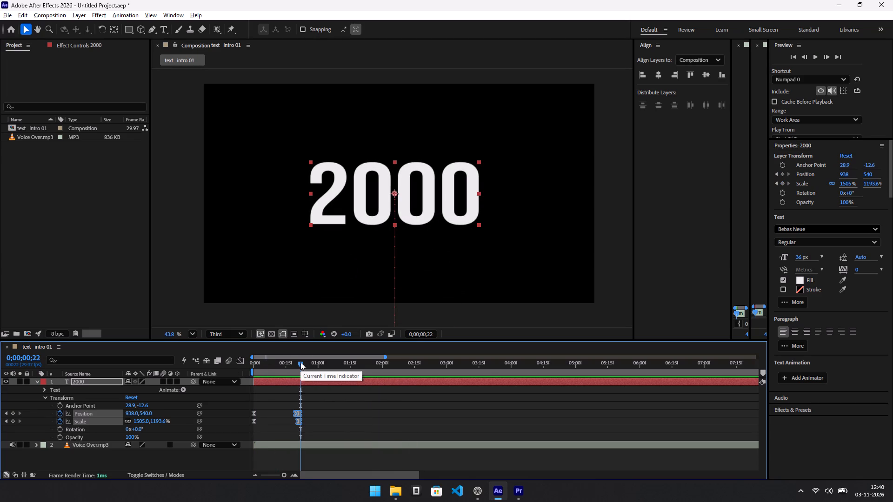
drag(300, 362, 264, 370)
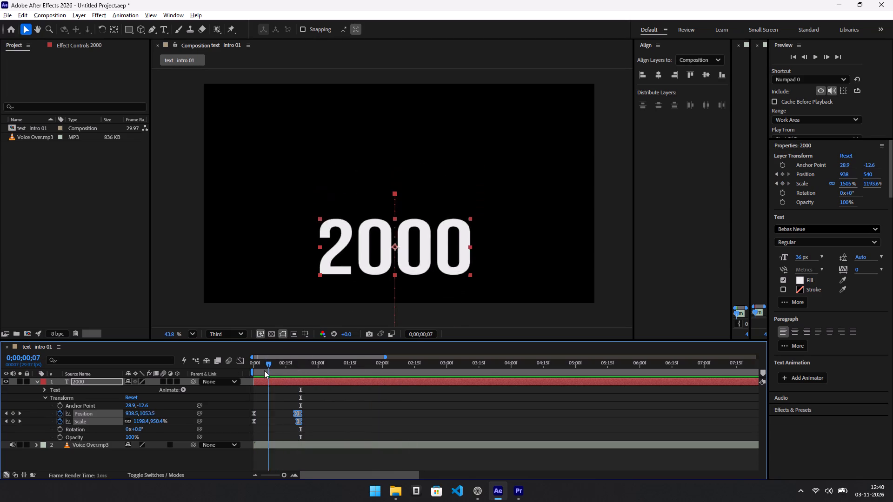
drag(264, 370, 297, 373)
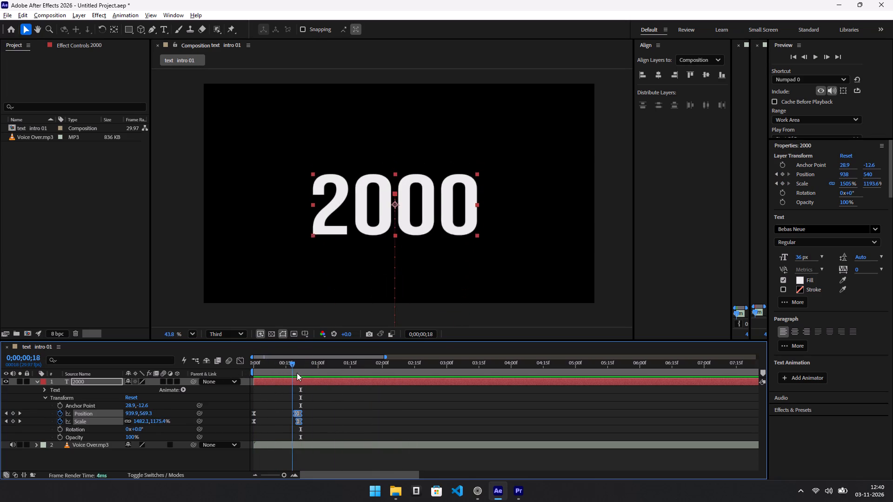
drag(297, 373, 298, 373)
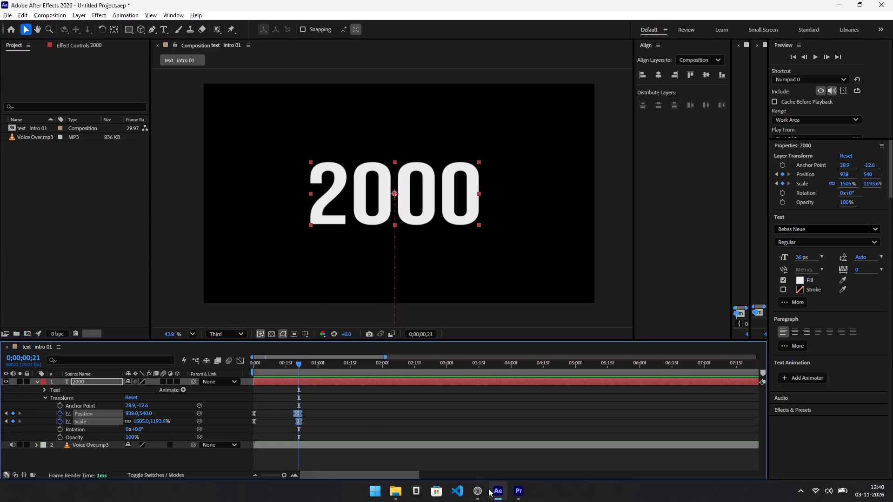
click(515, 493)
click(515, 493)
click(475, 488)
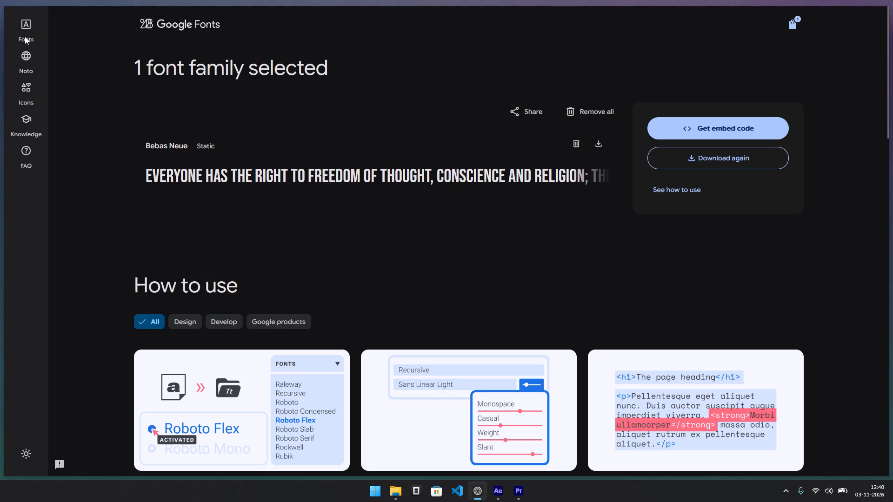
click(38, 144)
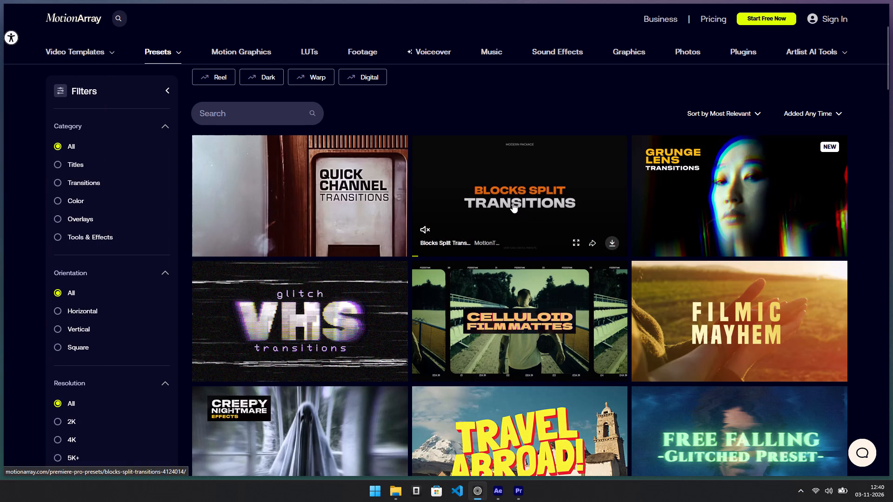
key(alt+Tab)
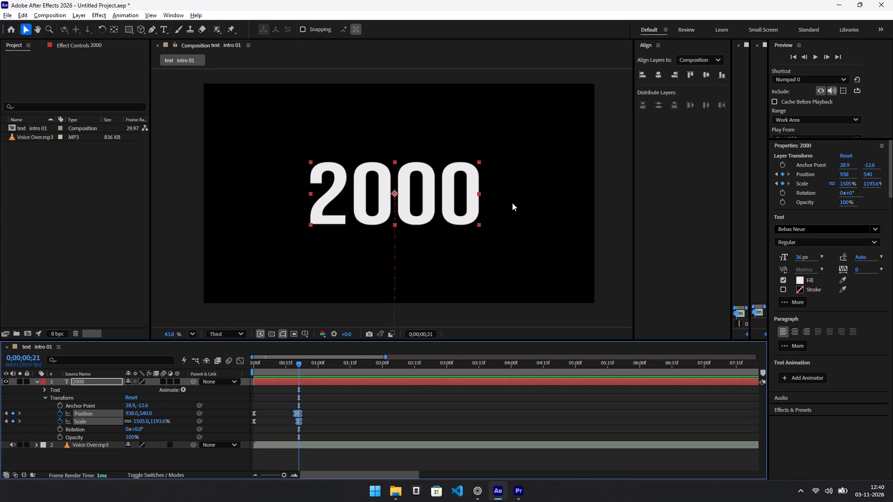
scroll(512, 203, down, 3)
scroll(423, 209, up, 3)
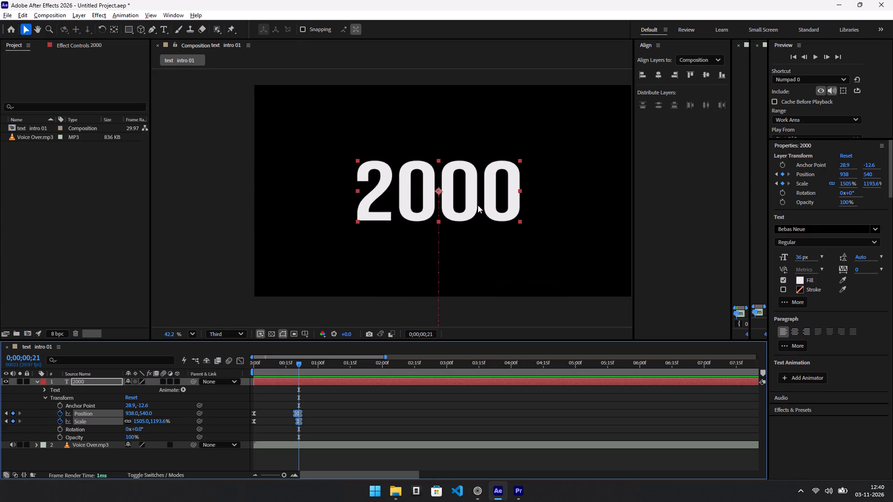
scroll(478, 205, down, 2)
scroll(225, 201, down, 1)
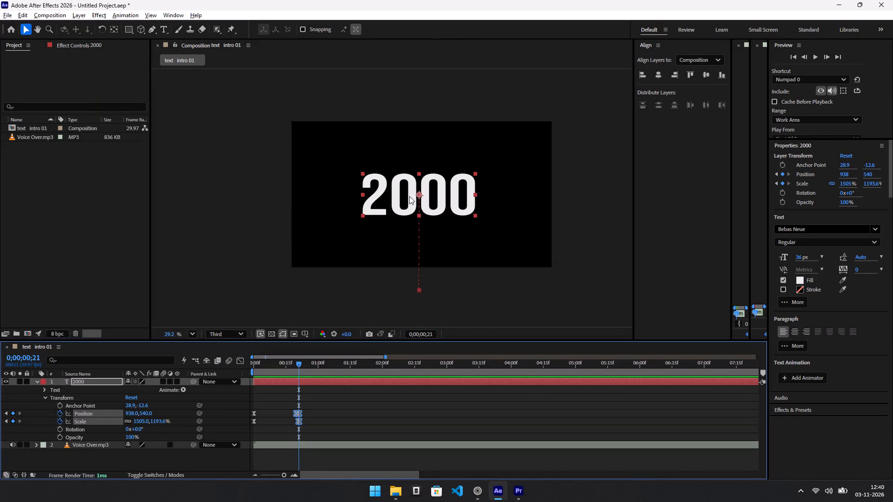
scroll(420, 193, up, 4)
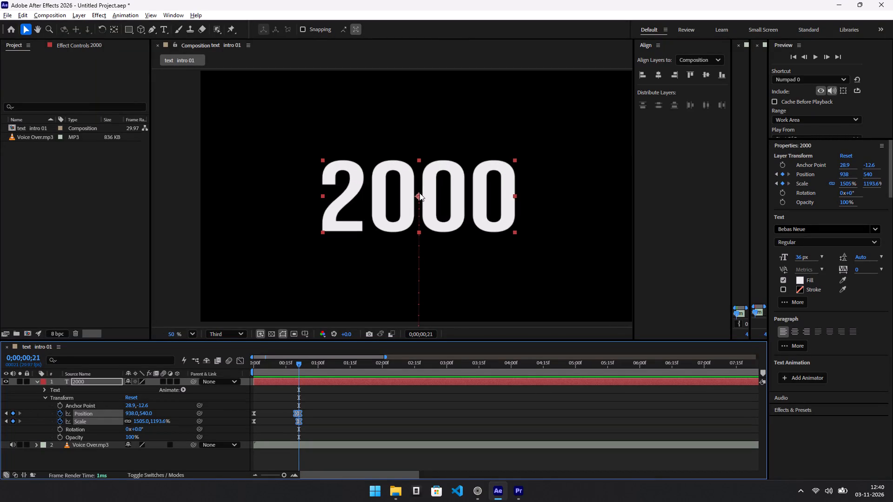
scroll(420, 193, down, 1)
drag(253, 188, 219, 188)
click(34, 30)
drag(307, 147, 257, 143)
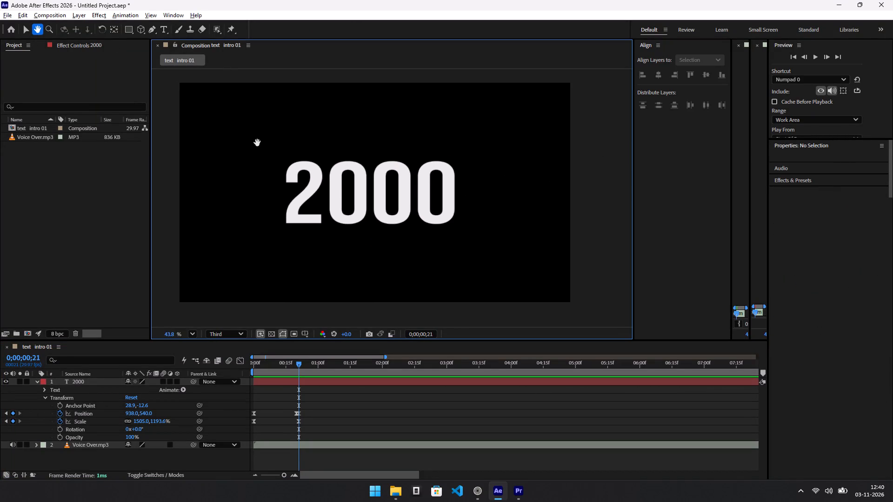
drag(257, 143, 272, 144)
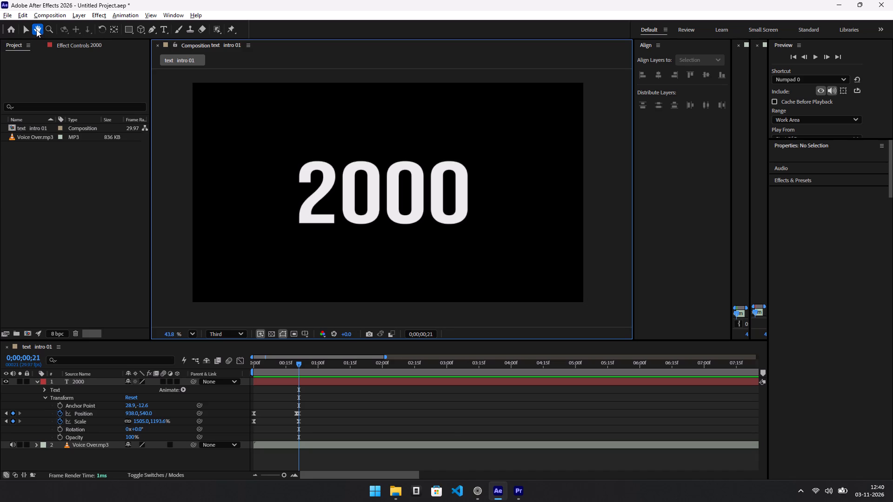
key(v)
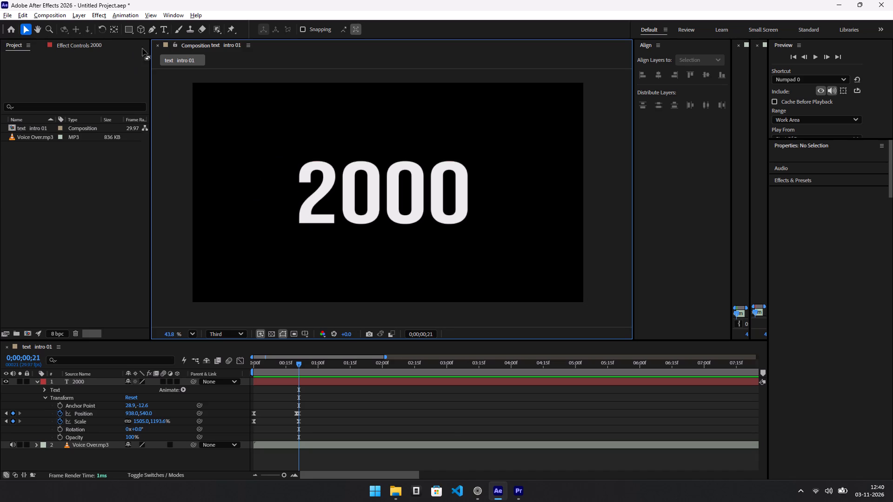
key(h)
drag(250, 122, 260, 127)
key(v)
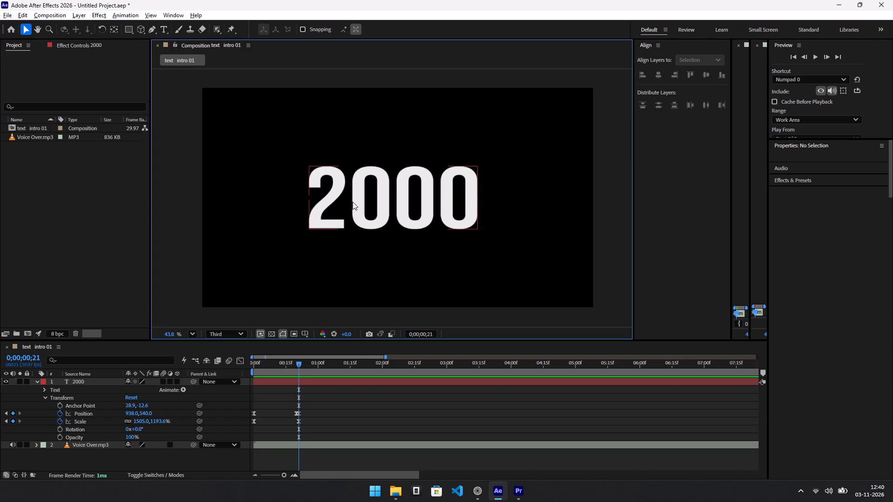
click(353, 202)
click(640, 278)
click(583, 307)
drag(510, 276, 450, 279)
Replay the 2000 title's entrance from 0;00;00;00 several times to judge its speed and easing up to about 0;00;00;23.
drag(292, 366, 80, 354)
key(space)
key(space)
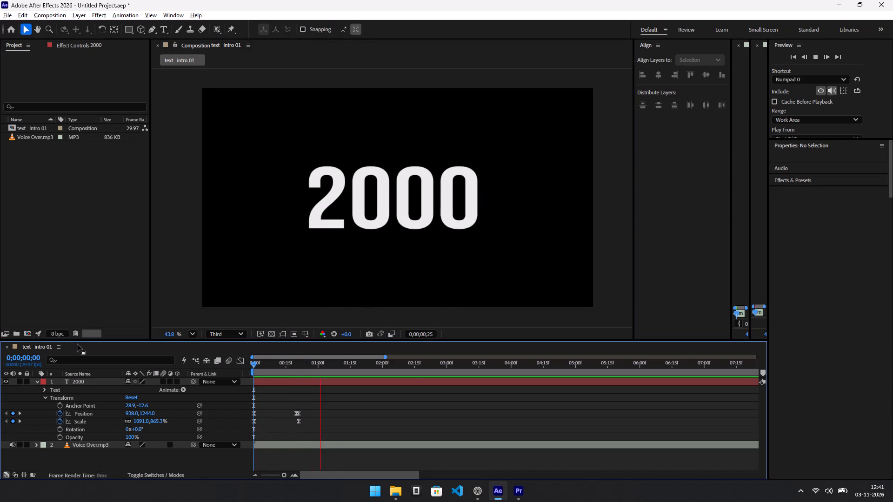
key(space)
drag(296, 369, 137, 370)
key(space)
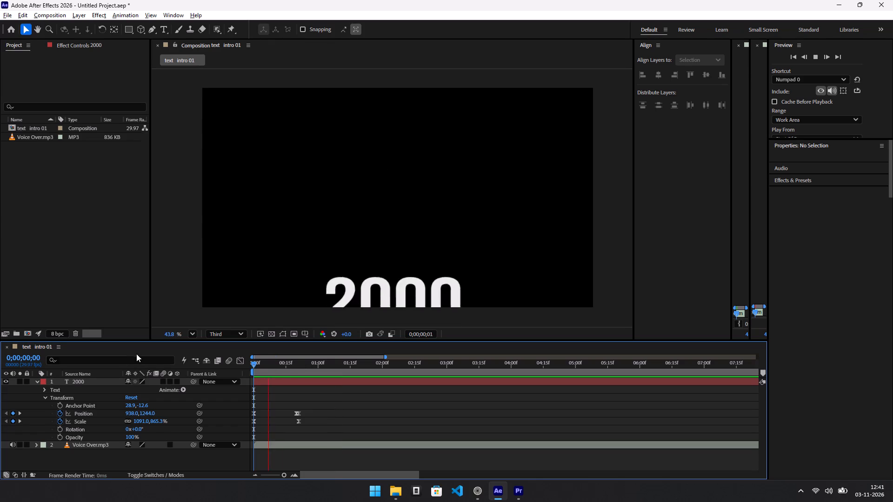
key(space)
drag(294, 359, 285, 363)
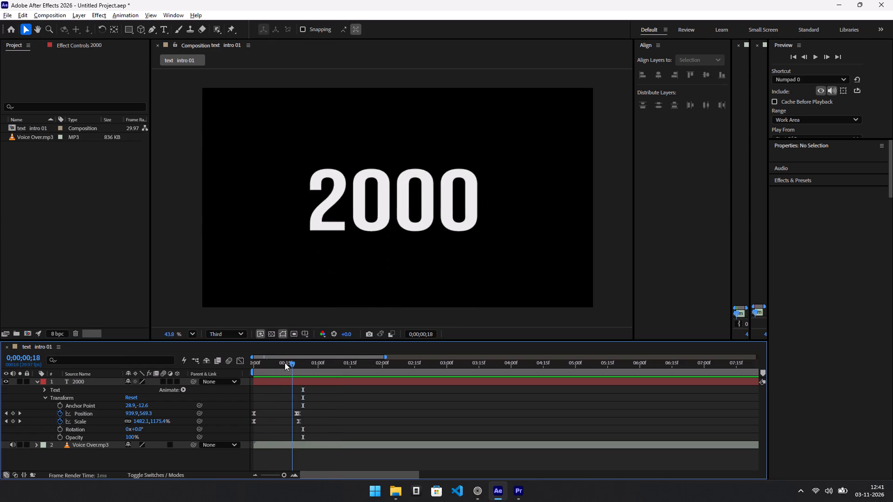
drag(285, 363, 190, 364)
key(space)
key(space)
key(space)
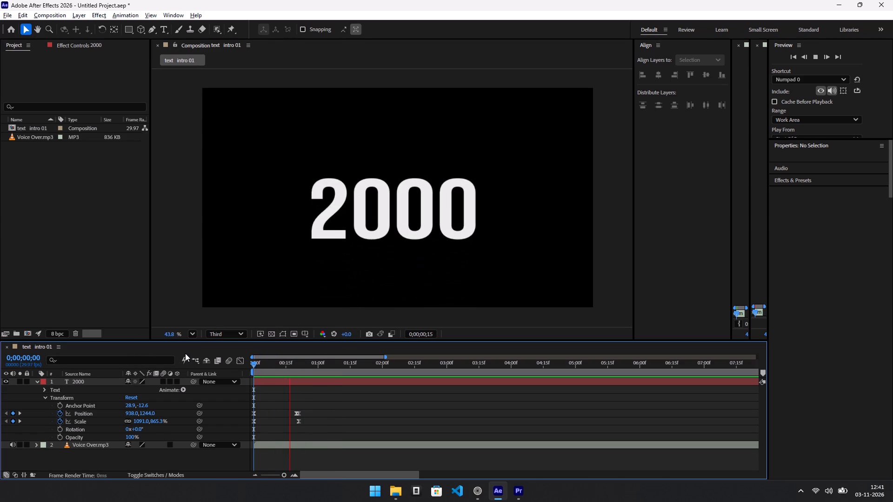
drag(303, 367, 180, 368)
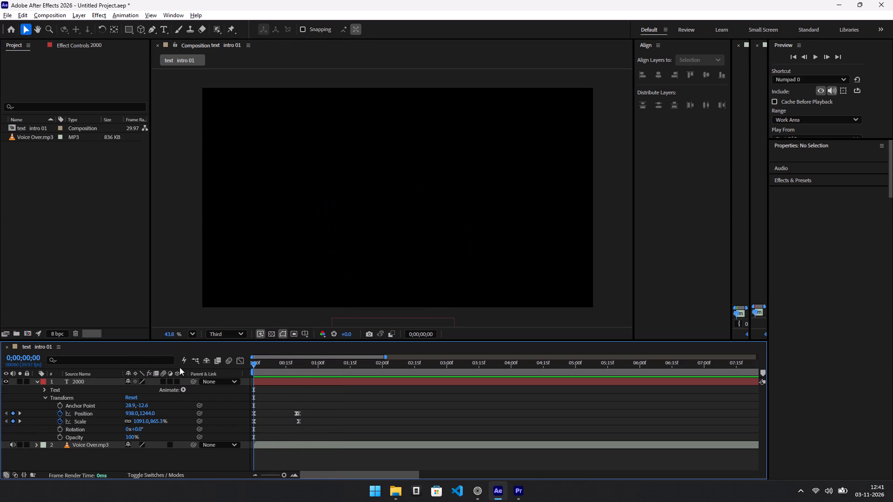
key(space)
key(space)
key(space)
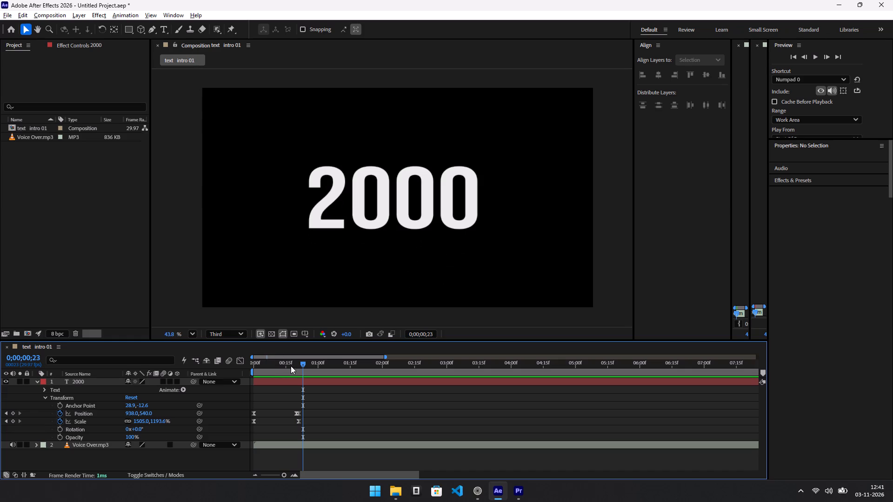
drag(291, 367, 184, 364)
key(space)
key(space)
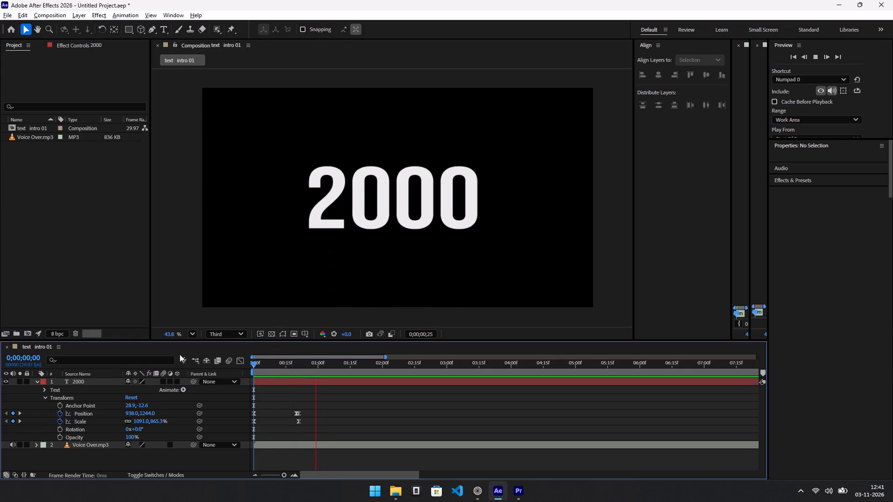
drag(296, 369, 232, 374)
key(space)
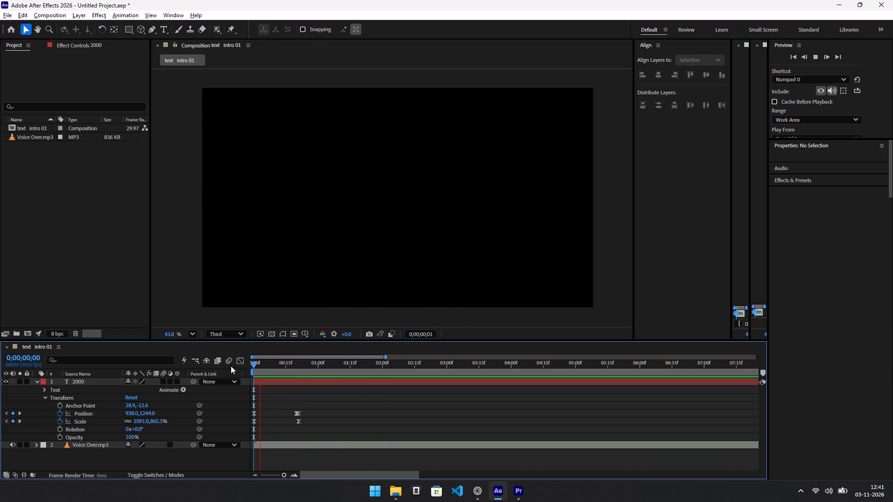
key(space)
Switch to the browser and search YouTube for "how to make text animation in after effects".
key(alt+Tab)
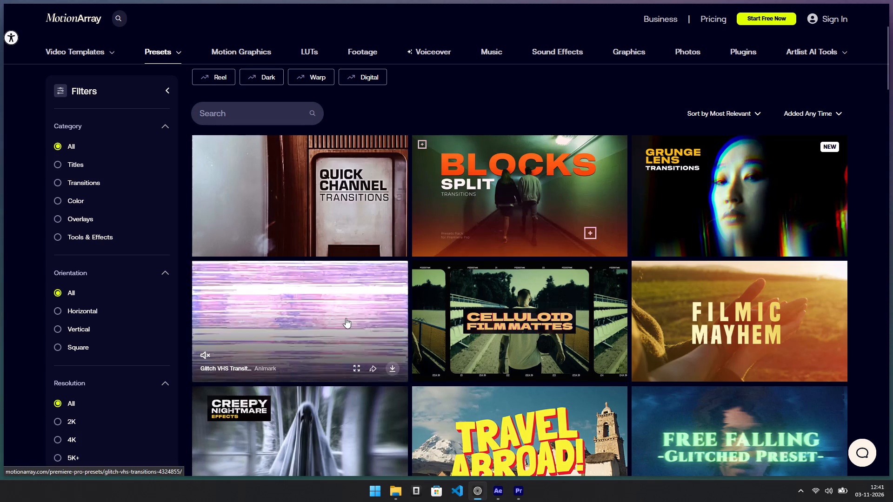
scroll(362, 297, down, 3)
scroll(362, 297, up, 2)
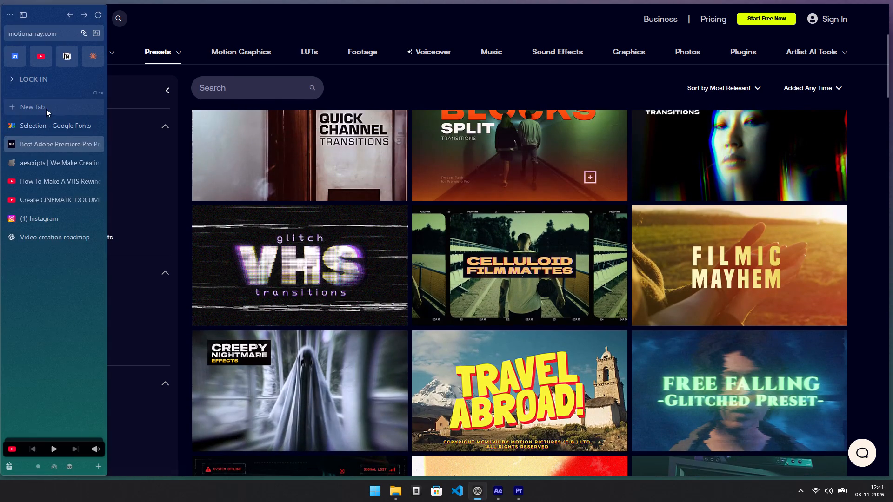
click(56, 178)
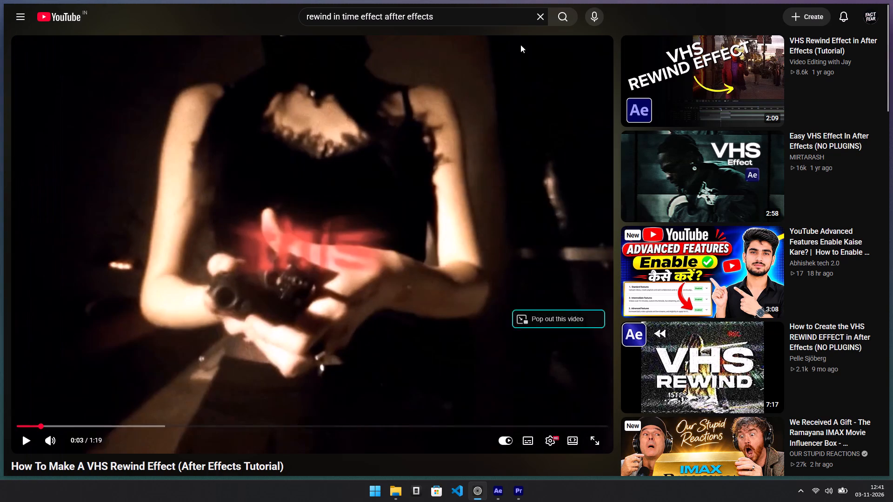
drag(478, 21, 0, 0)
text(how to amke)
key(BackSpace)
key(ctrl+BackSpace)
text(make)
key(space)
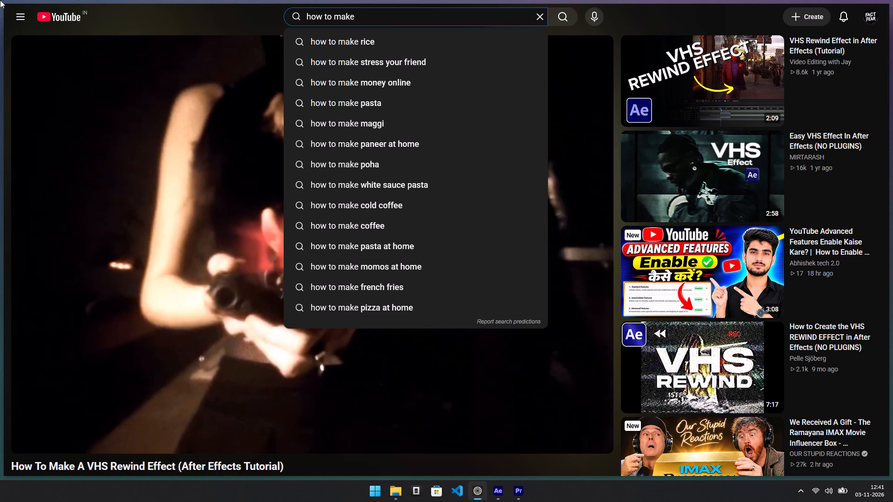
text(text animation in)
key(space)
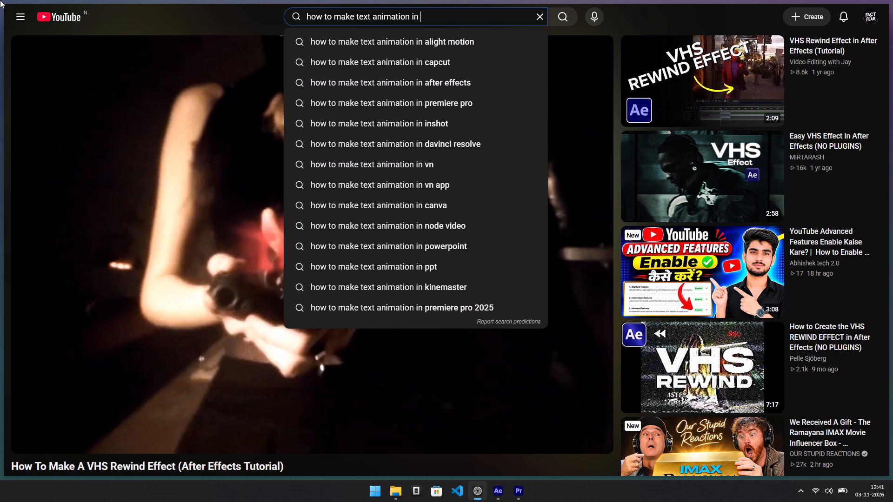
text(after effectsx)
key(Return)
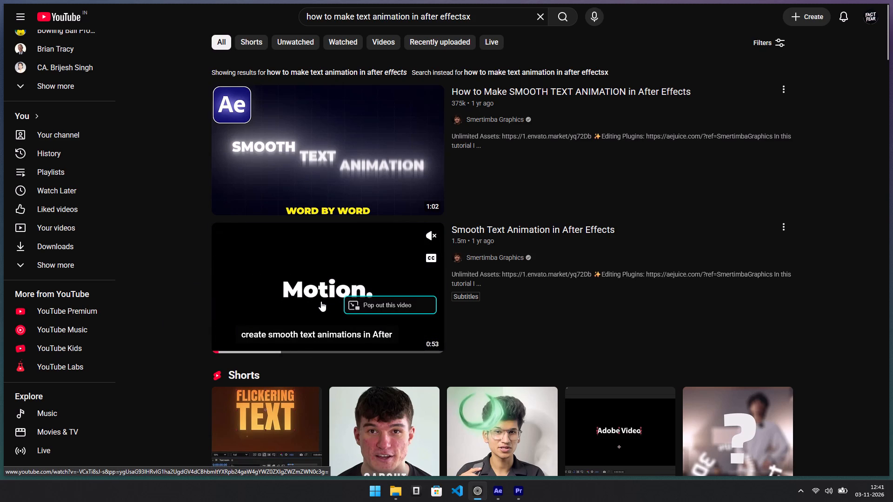
Browse the search results and watch the tutorial "How To Master Text Animation In After Effects (Under 1 Minutes)".
scroll(320, 301, down, 3)
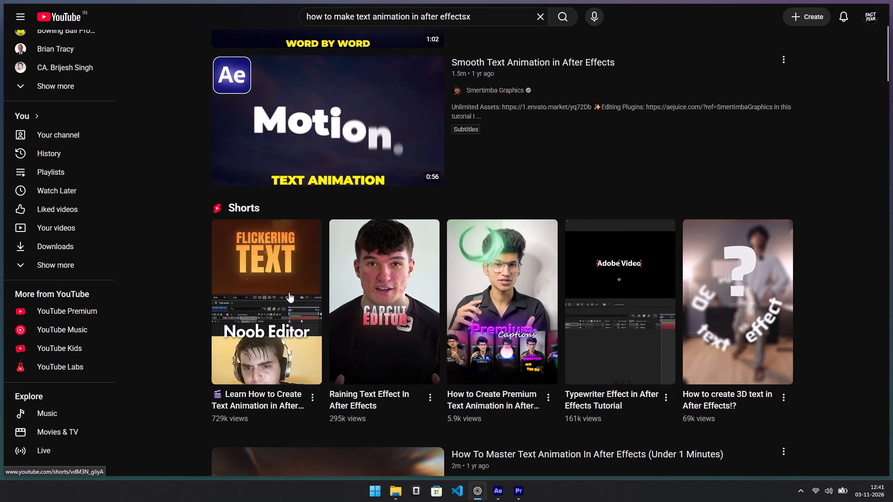
scroll(289, 292, down, 5)
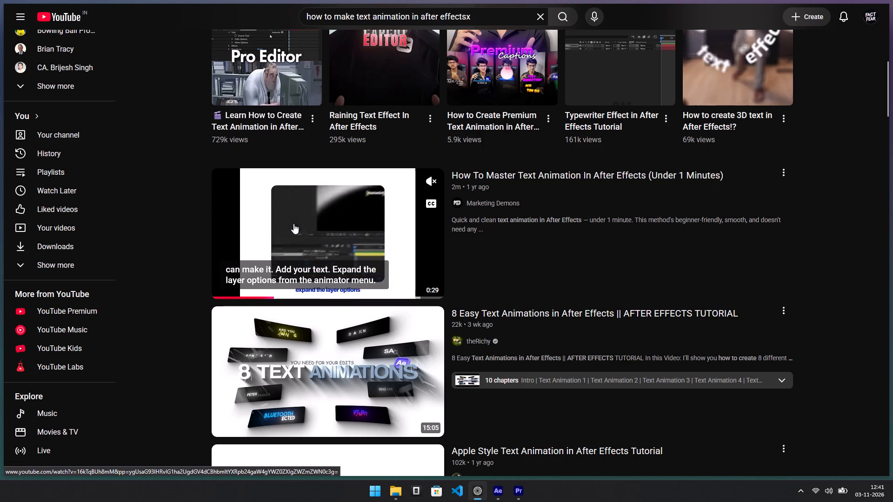
click(231, 218)
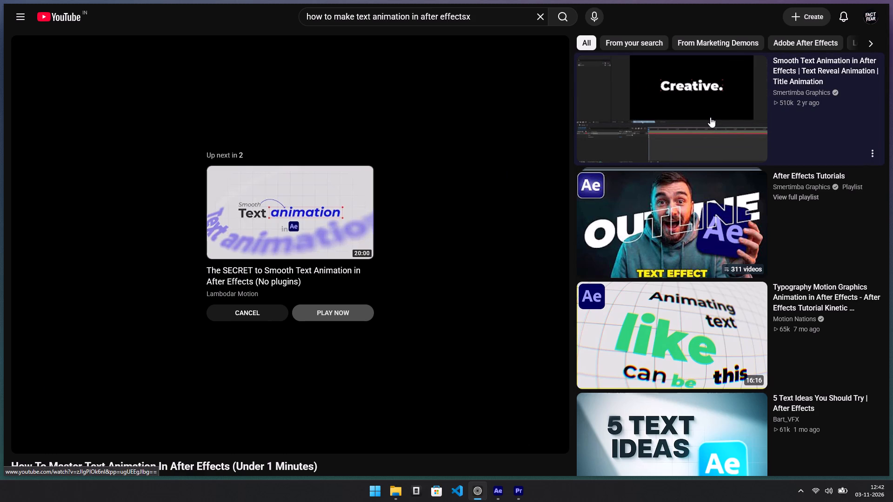
Check out the suggested Smooth Text Animation tutorial and the "8 Easy Text Animations in After Effects" result.
click(710, 117)
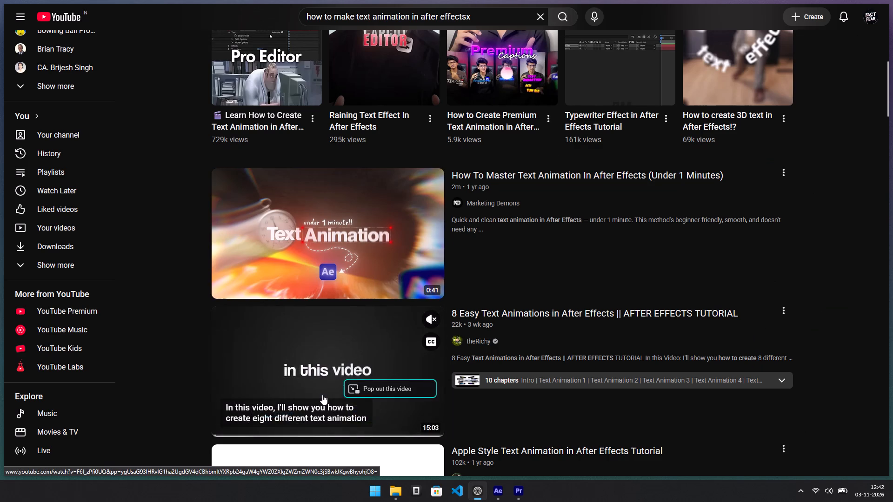
click(322, 395)
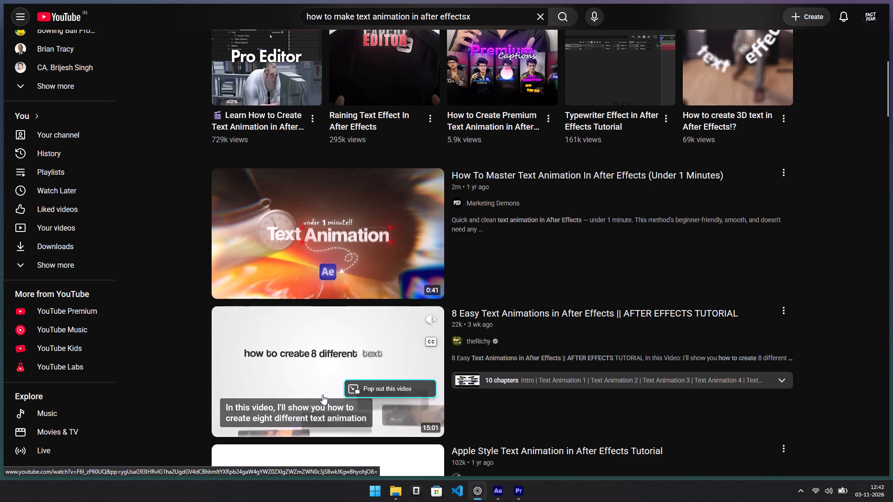
click(322, 394)
Rewatch the animator setup part of "How To Master Text Animation In After Effects", pausing to study it, and return to After Effects.
click(313, 257)
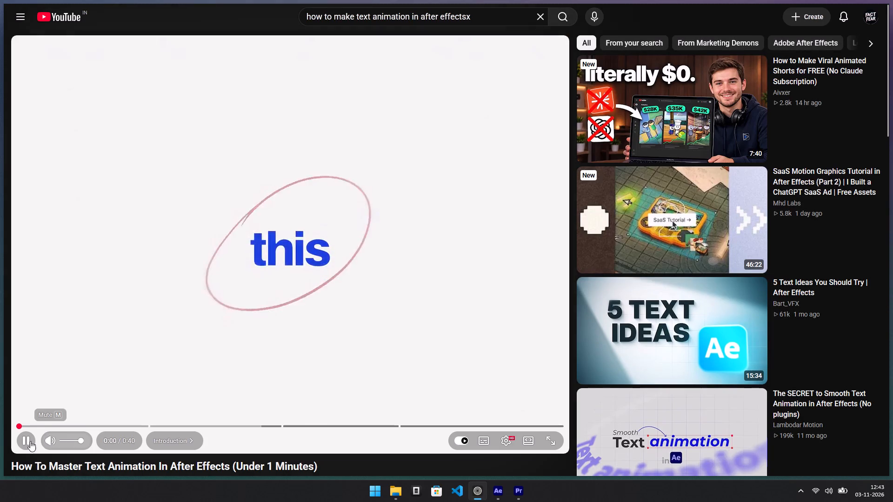
click(162, 422)
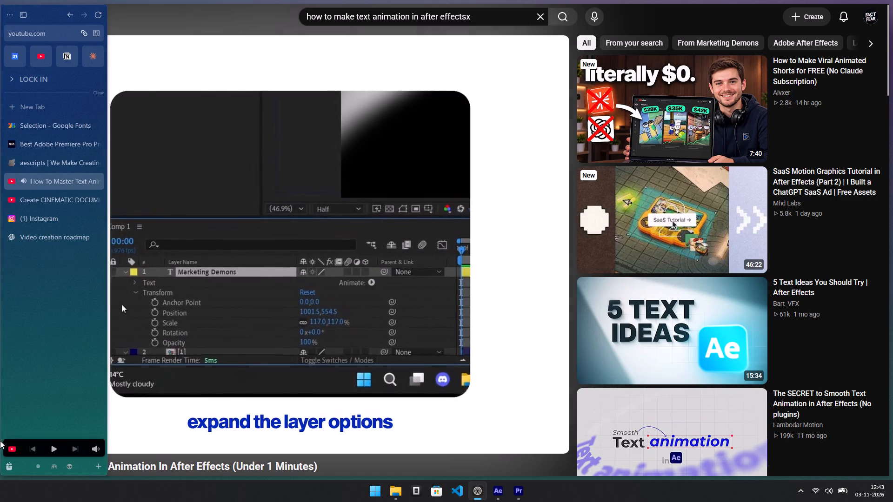
key(space)
key(space)
key(space)
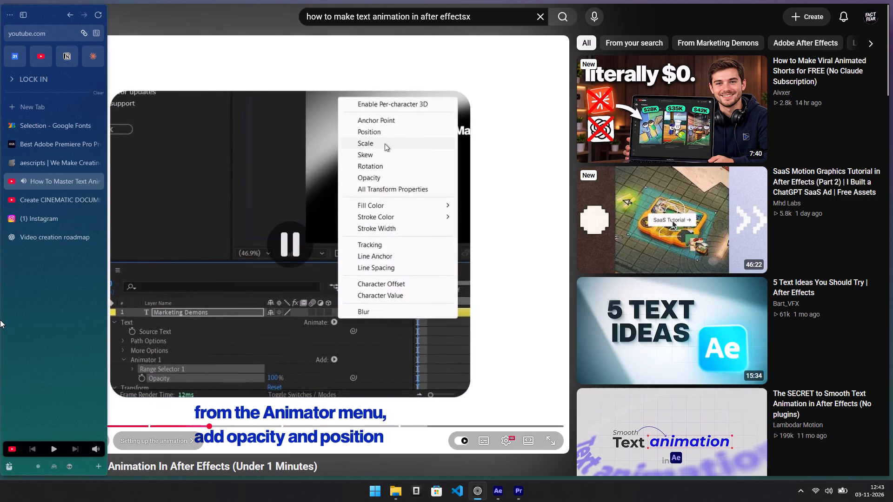
key(space)
key(space)
key(alt+Tab)
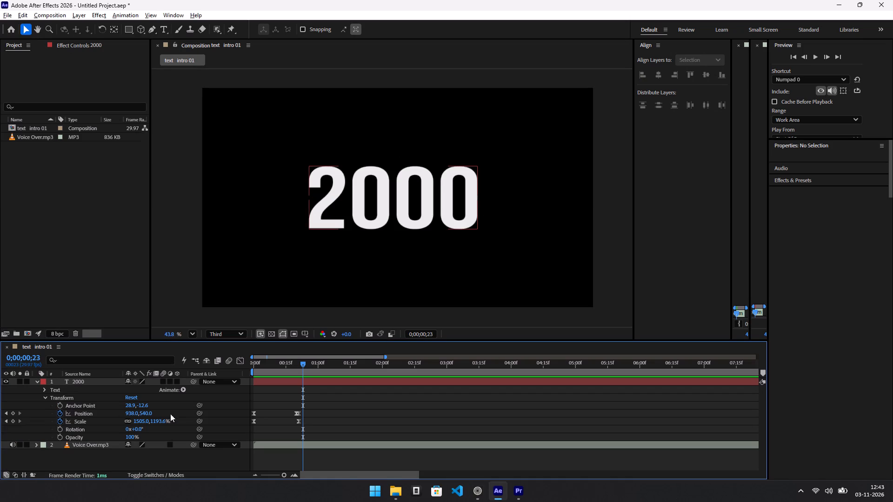
Undo the latest keyframe changes, delete all Position and Scale keyframes from the 2000 layer, and return the playhead to 0;00;00;00.
key(ctrl+z)
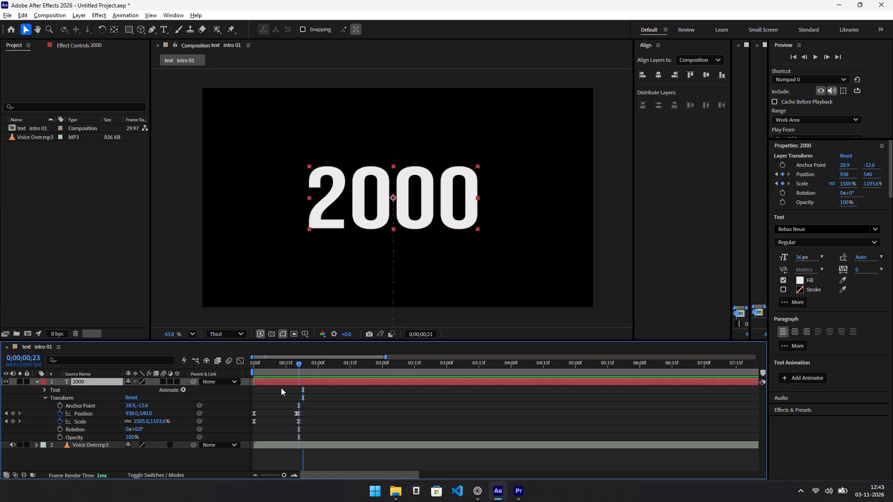
key(ctrl+z)
key(ctrl+z)
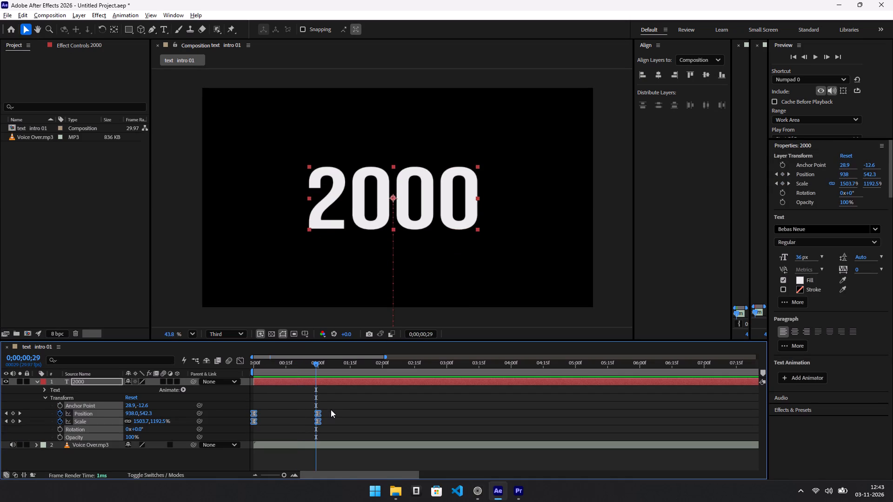
key(Delete)
drag(253, 369, 206, 372)
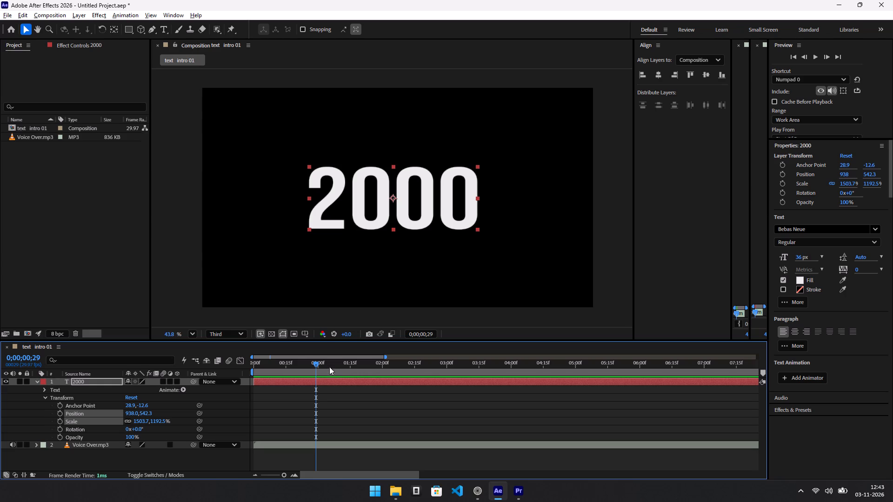
drag(312, 363, 220, 369)
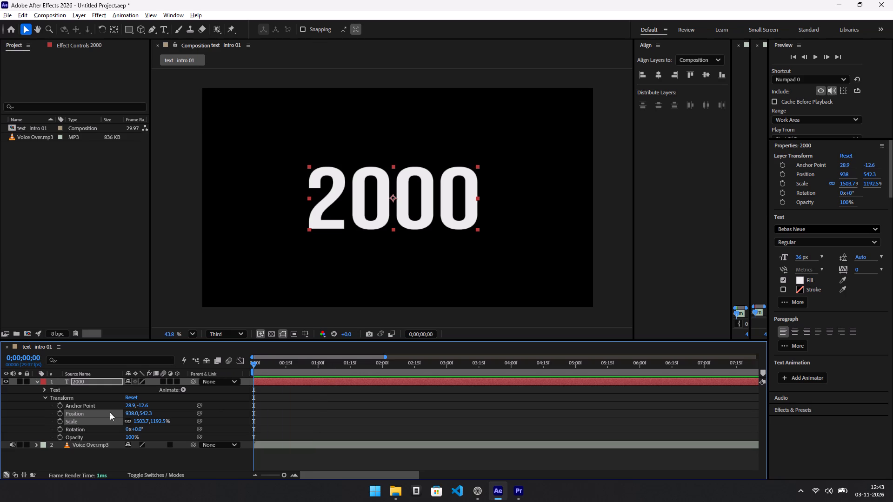
scroll(67, 417, down, 2)
Switch to the browser, watch the tutorial part on setting the animator's opacity and position values, and return to After Effects.
key(alt+Tab)
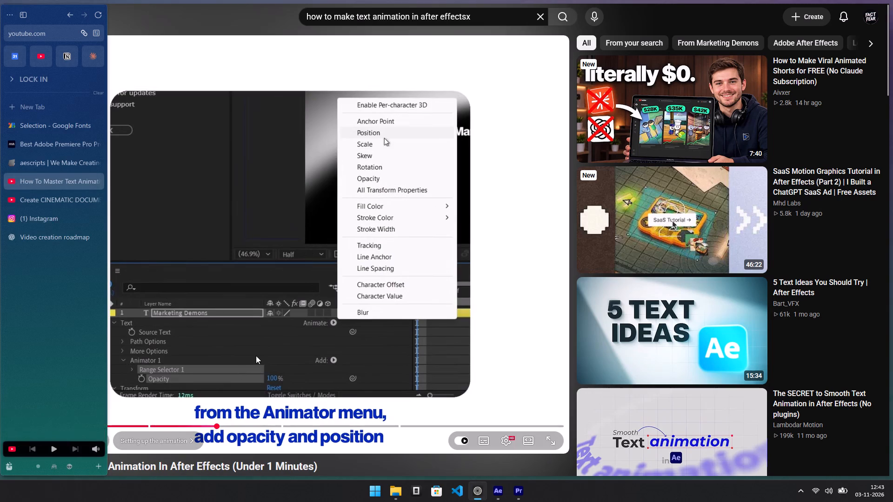
click(272, 327)
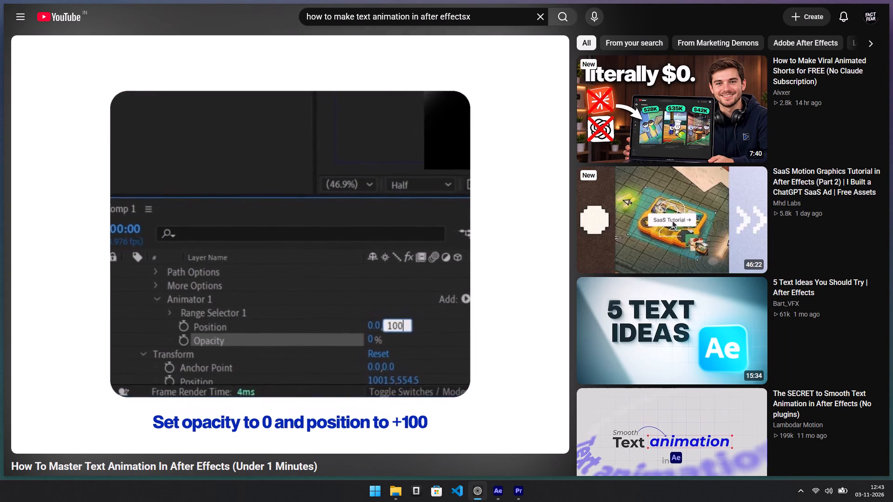
key(space)
key(space)
key(space)
key(space)
key(space)
key(alt+Tab)
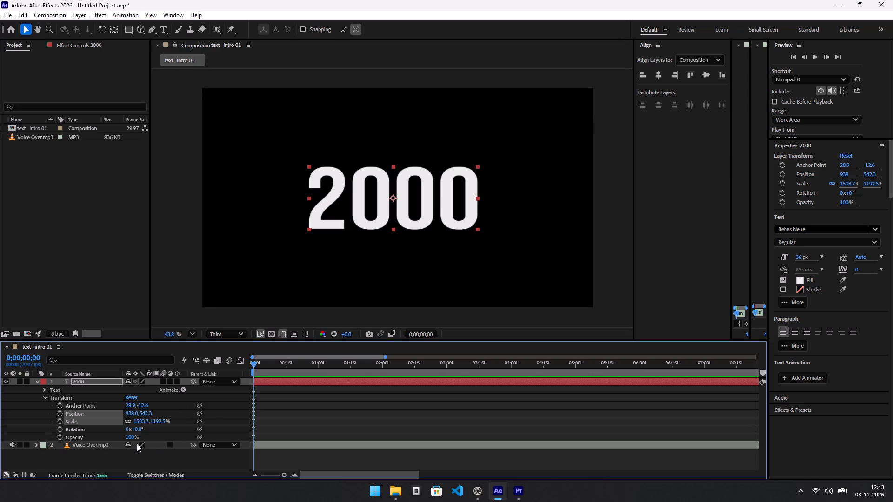
Set the 2000 layer's Transform Opacity to 0%.
click(134, 438)
click(131, 437)
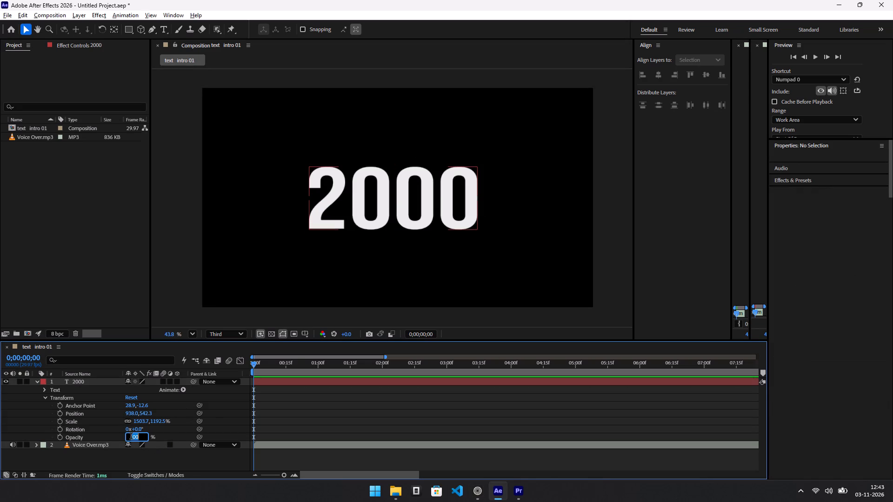
key(0)
key(Return)
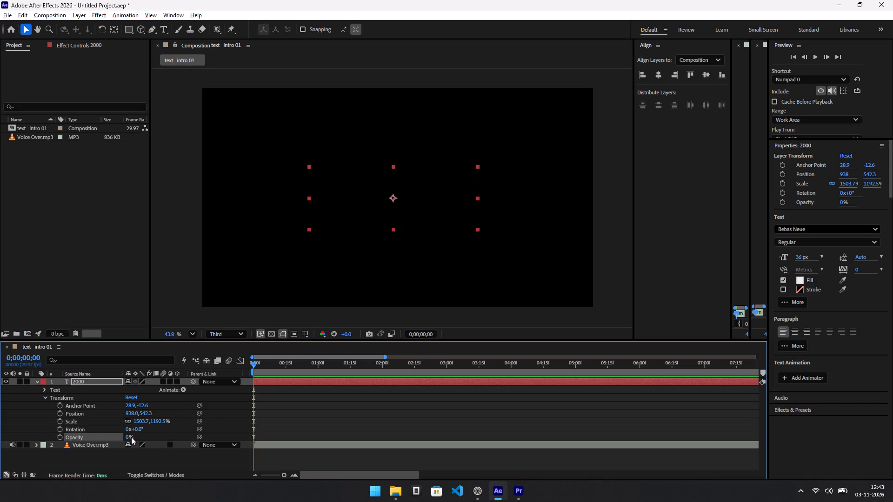
Check the tutorial's position setting and watch its Range Selector and Advanced part in the browser, then return to After Effects.
key(alt+Tab)
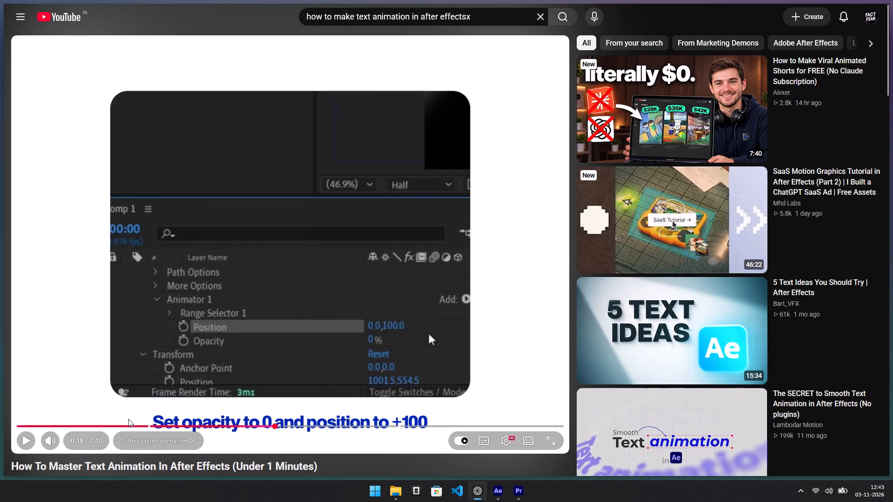
key(alt+Tab)
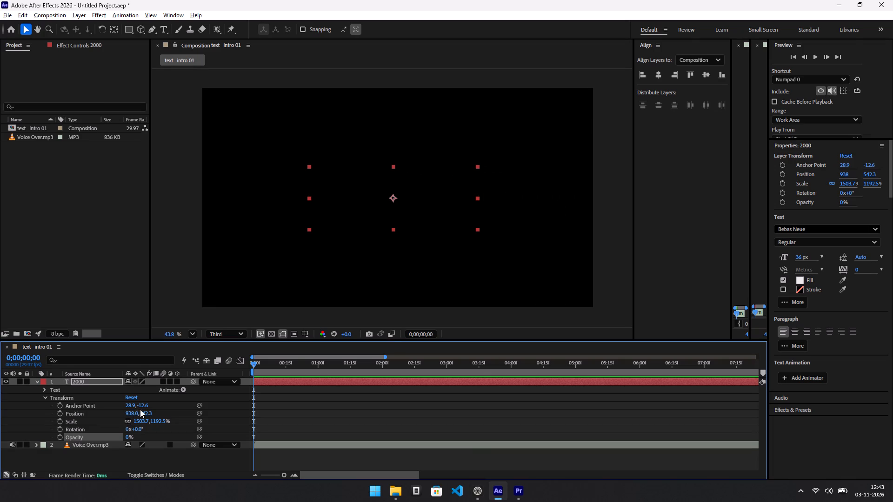
key(alt+Tab)
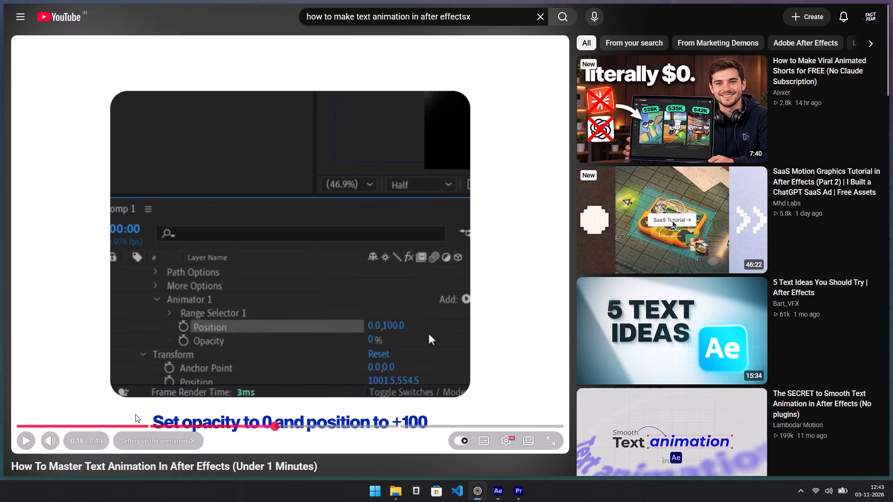
key(space)
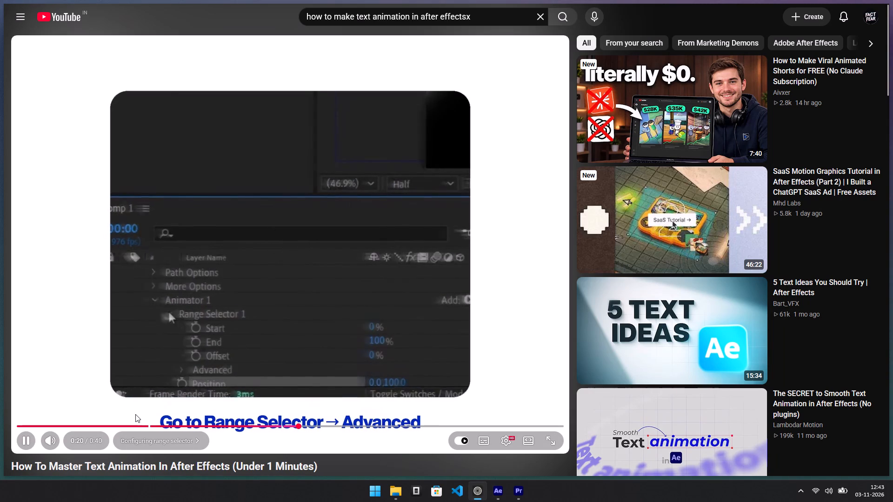
key(space)
key(space)
key(space)
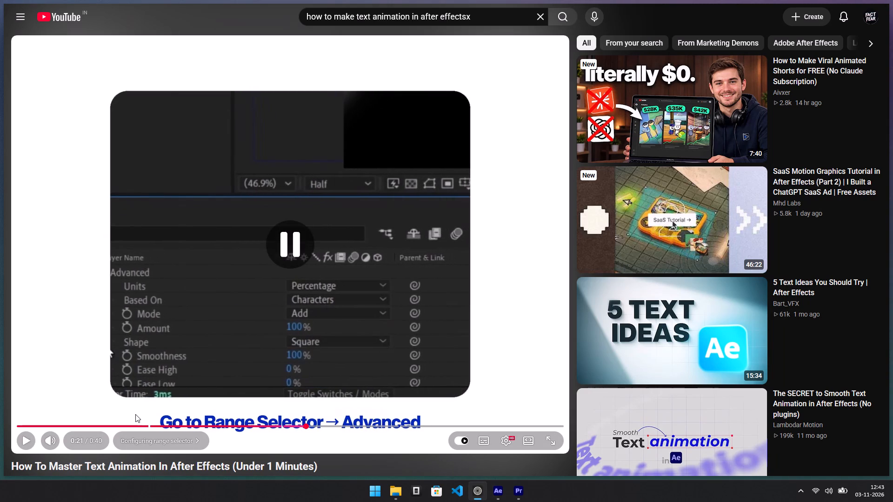
key(alt+Tab)
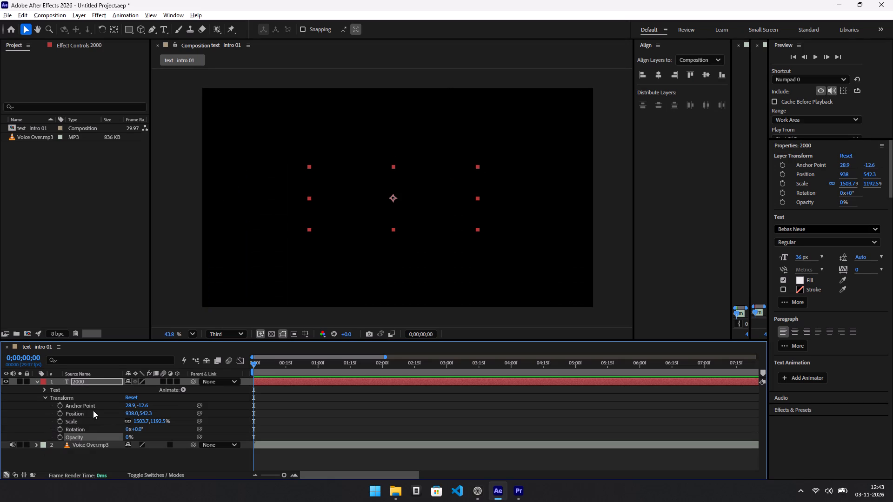
Look through the 2000 layer's Text, More Options and Transform properties for the Range Selector.
click(45, 400)
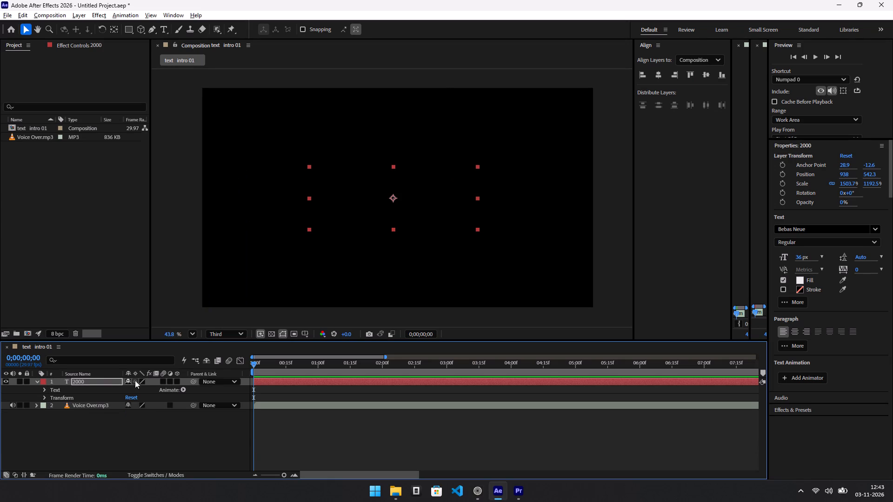
click(53, 390)
click(46, 389)
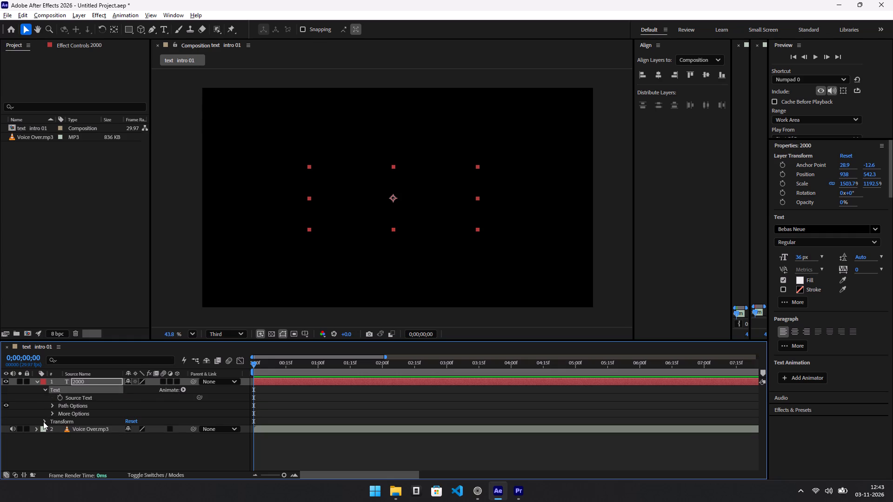
click(54, 412)
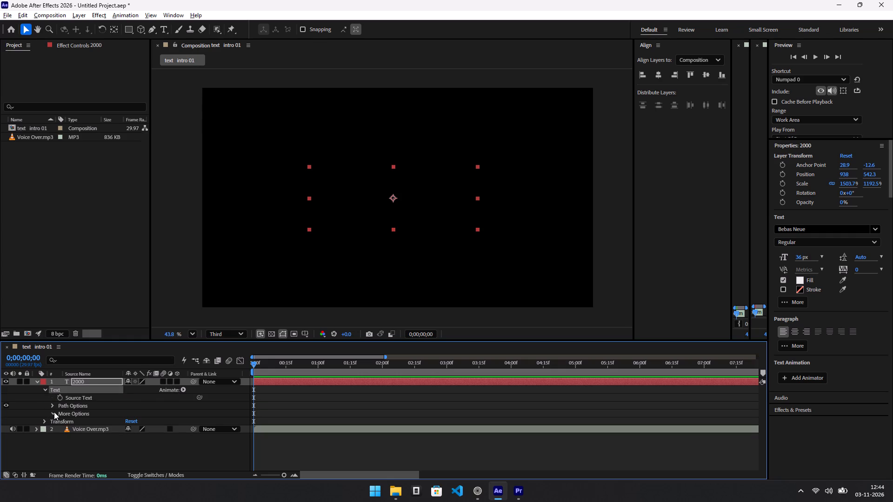
click(54, 412)
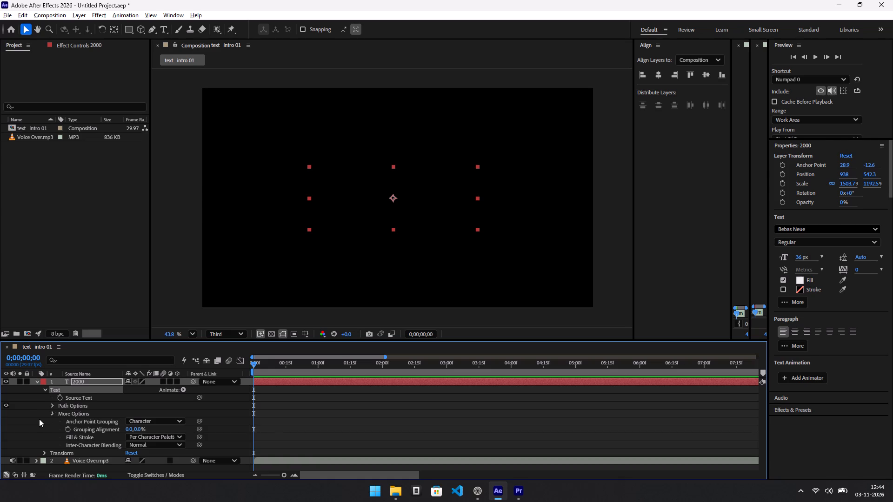
click(39, 419)
click(40, 423)
scroll(41, 423, down, 2)
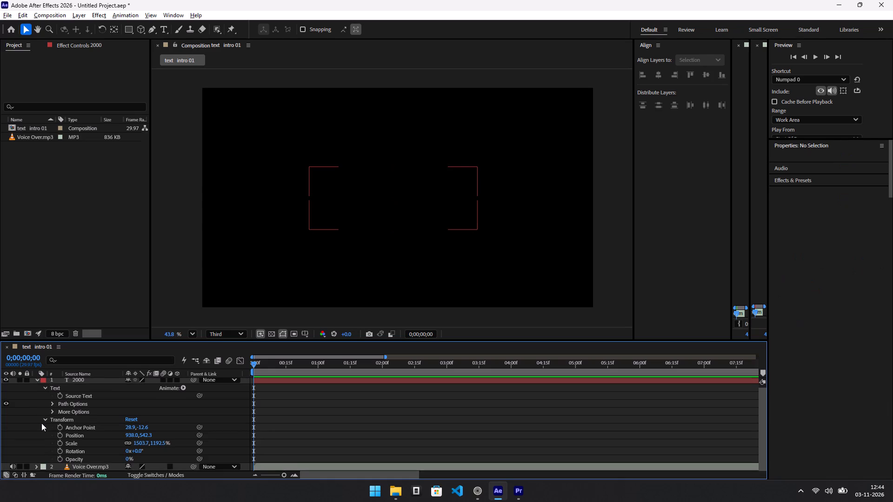
scroll(47, 446, down, 5)
scroll(47, 446, up, 3)
scroll(47, 446, down, 3)
scroll(47, 446, up, 2)
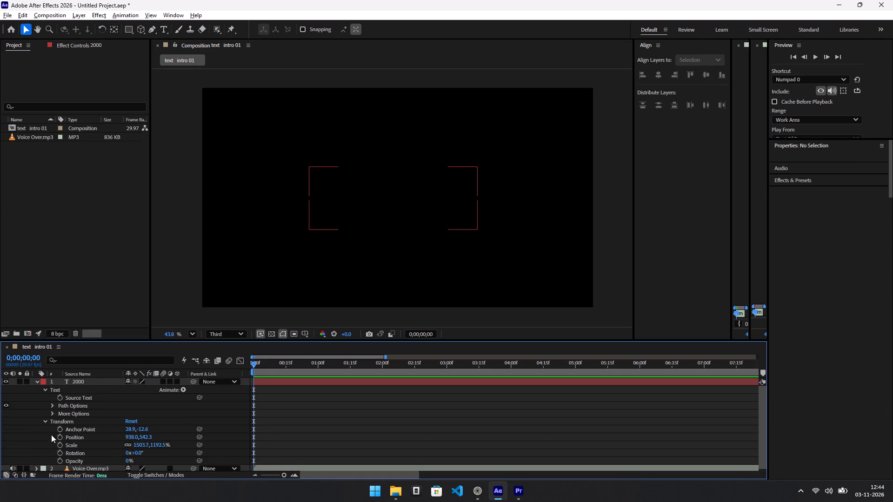
scroll(32, 453, down, 3)
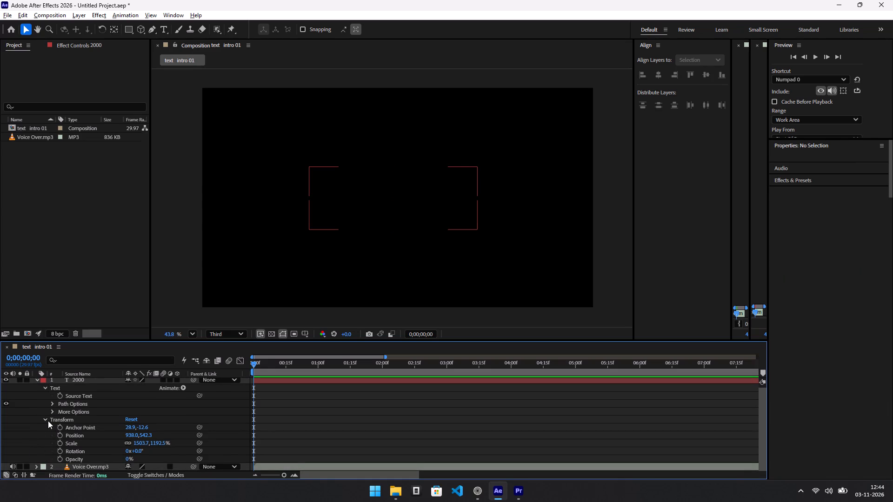
click(47, 421)
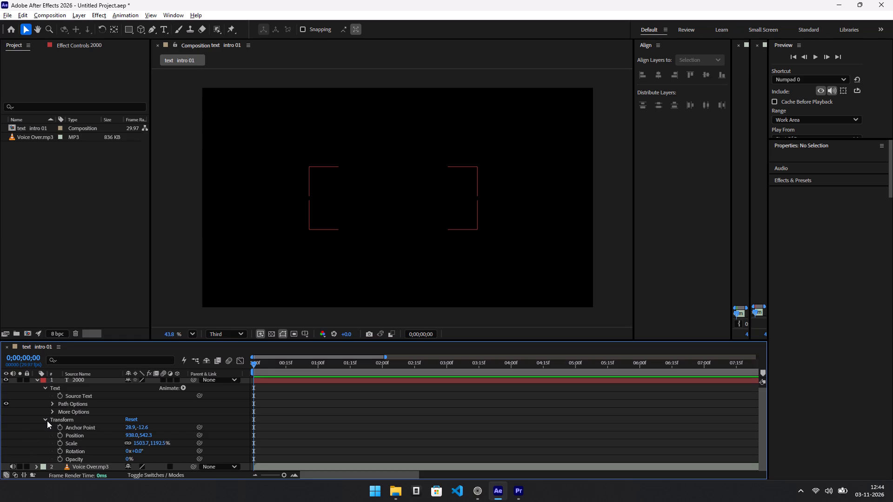
click(47, 421)
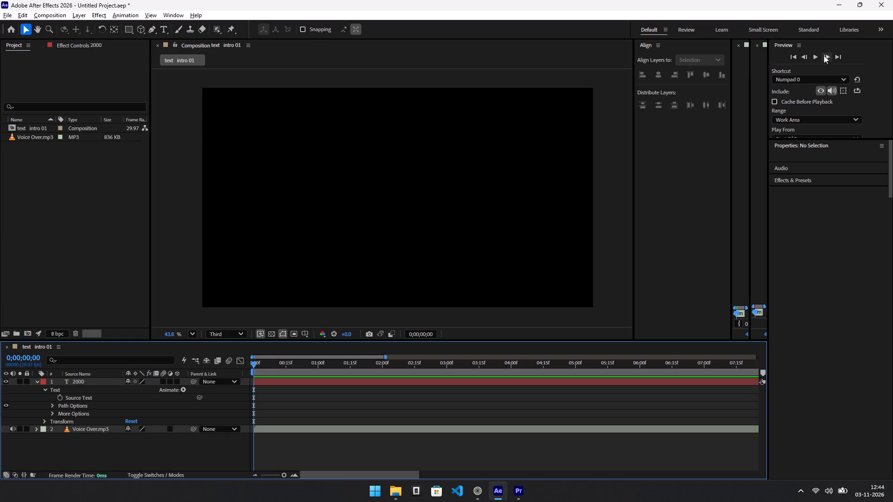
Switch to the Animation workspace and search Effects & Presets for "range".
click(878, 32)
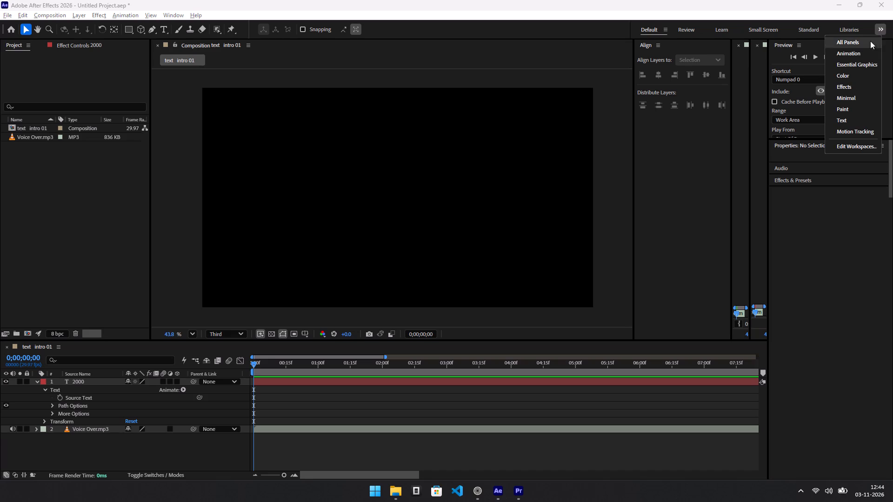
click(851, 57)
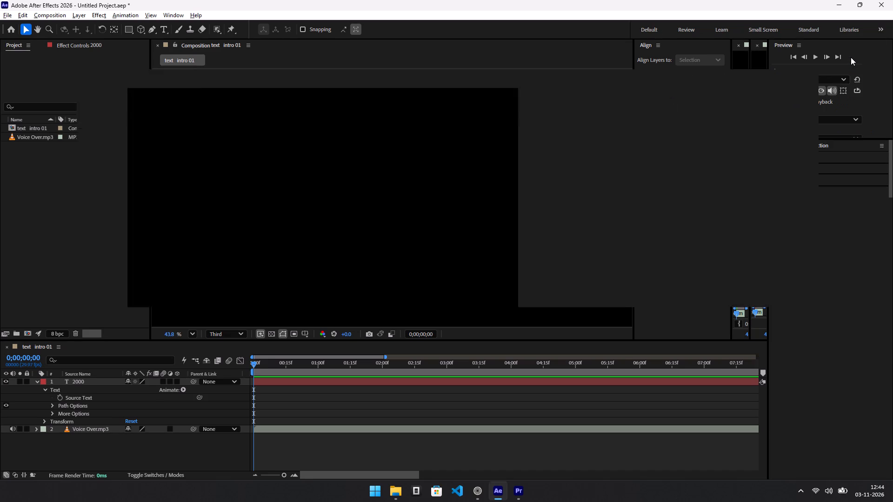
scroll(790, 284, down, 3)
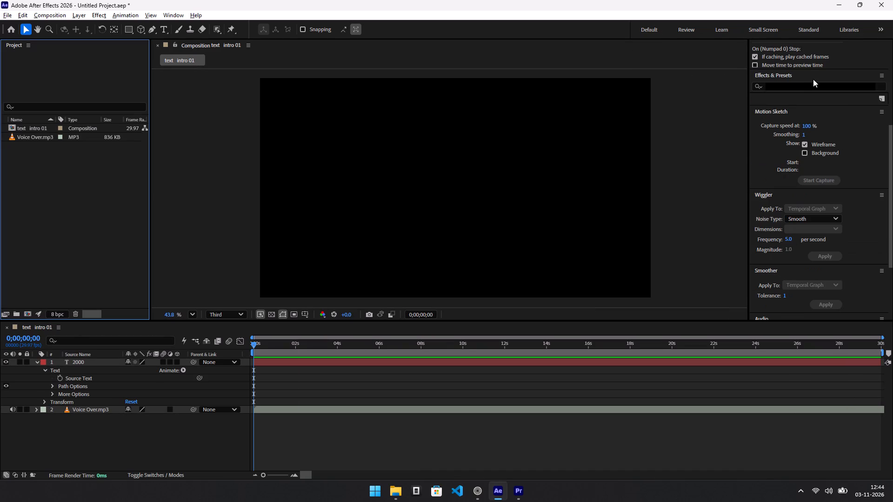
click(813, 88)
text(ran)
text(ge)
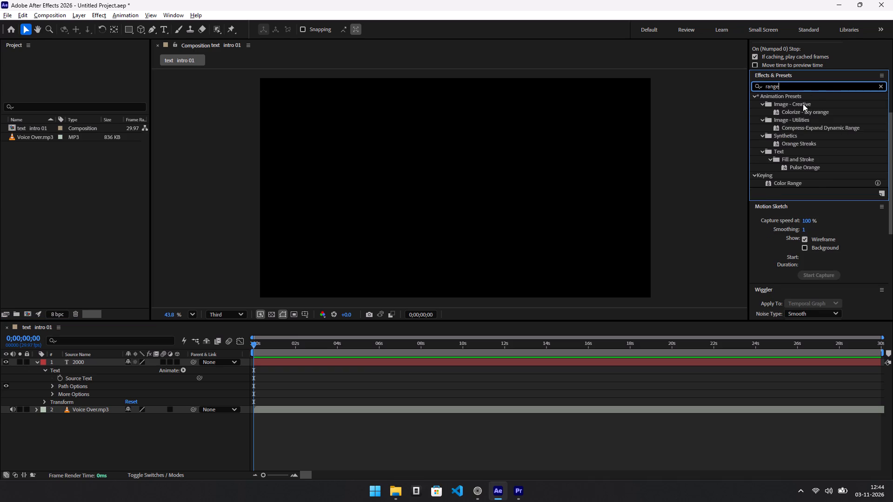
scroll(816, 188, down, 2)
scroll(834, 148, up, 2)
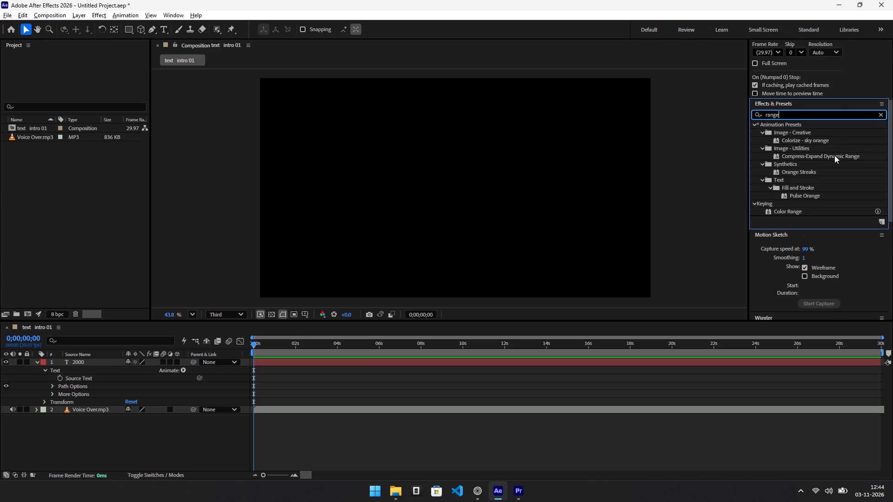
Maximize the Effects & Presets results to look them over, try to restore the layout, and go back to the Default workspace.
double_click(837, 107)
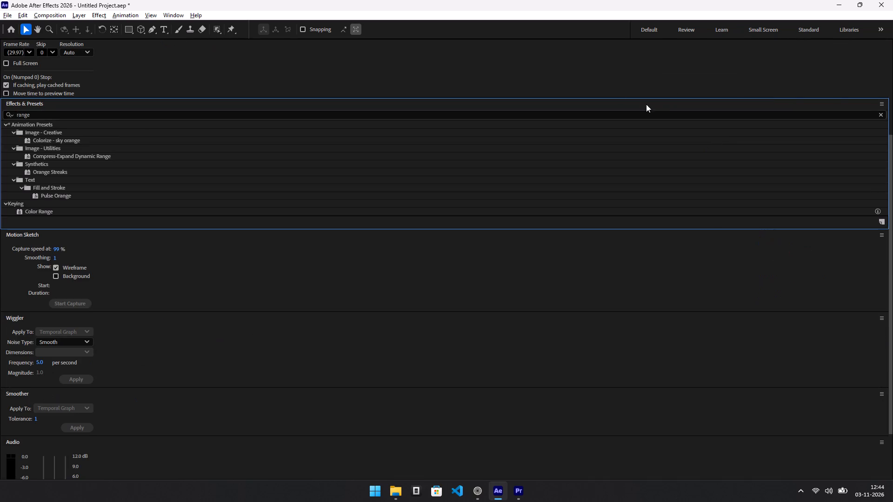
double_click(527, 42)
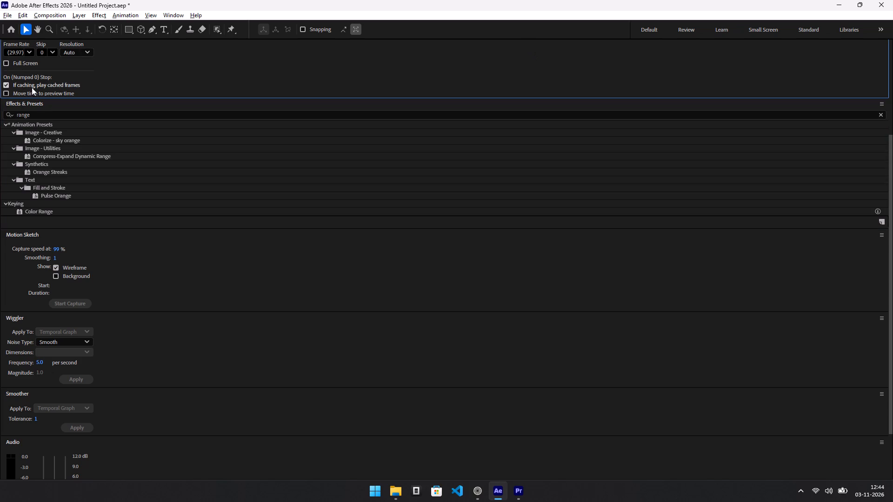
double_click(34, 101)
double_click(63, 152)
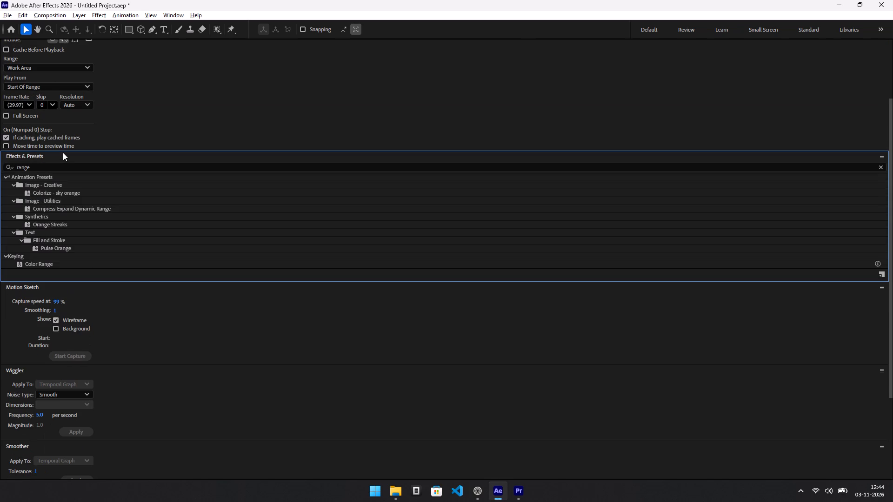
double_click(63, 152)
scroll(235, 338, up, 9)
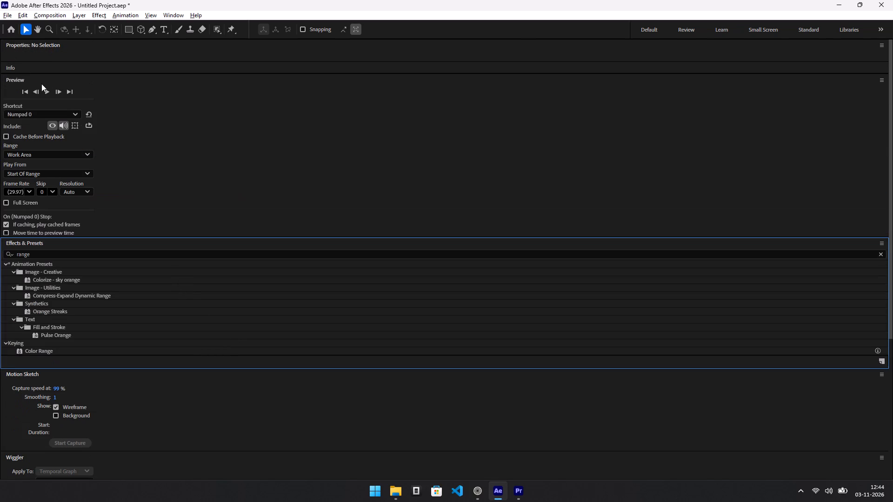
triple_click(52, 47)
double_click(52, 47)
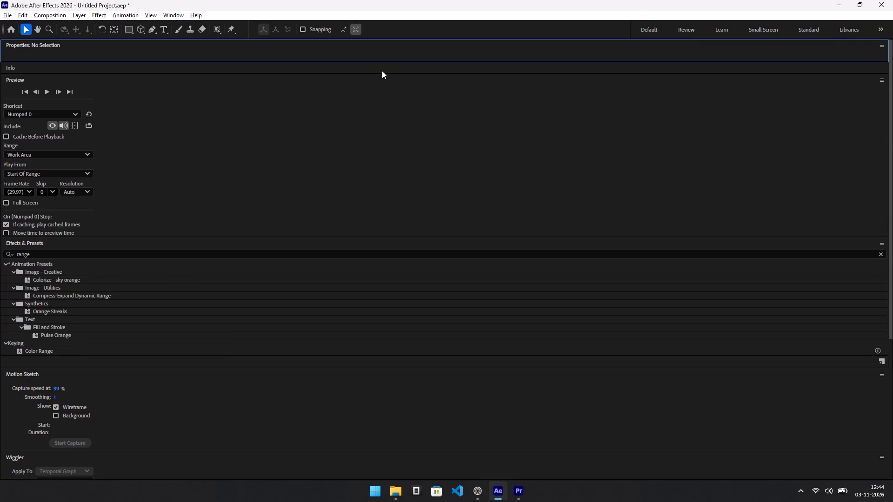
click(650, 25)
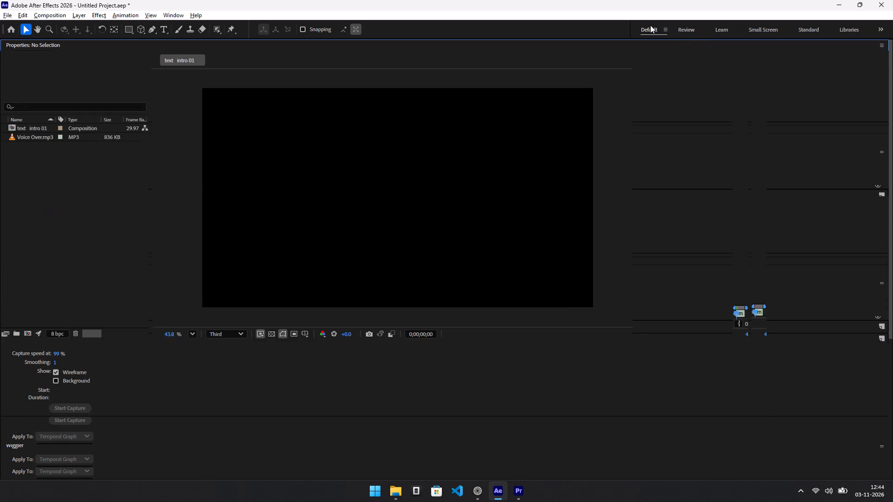
Switch to the Effects workspace and look through the Effects & Presets results for "range".
click(887, 29)
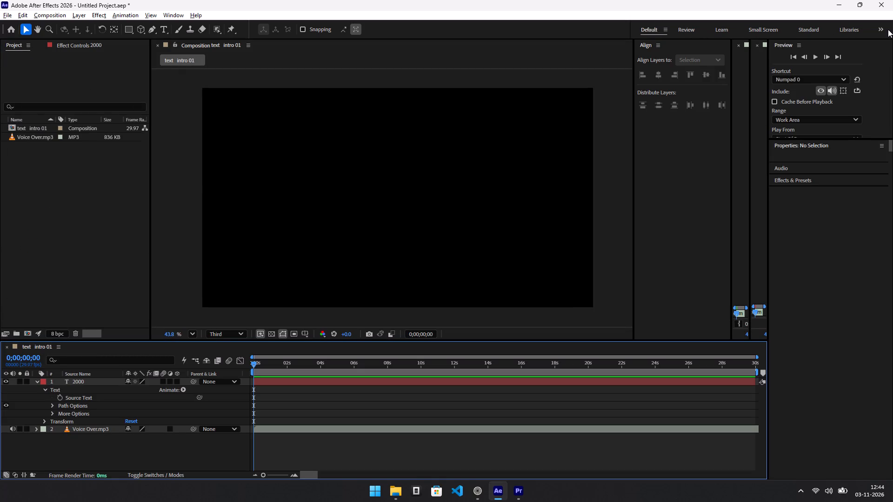
click(876, 29)
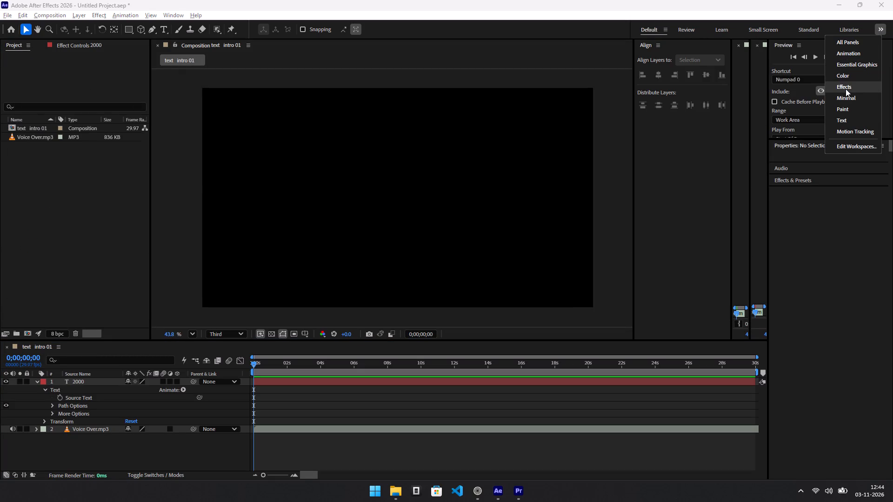
click(846, 89)
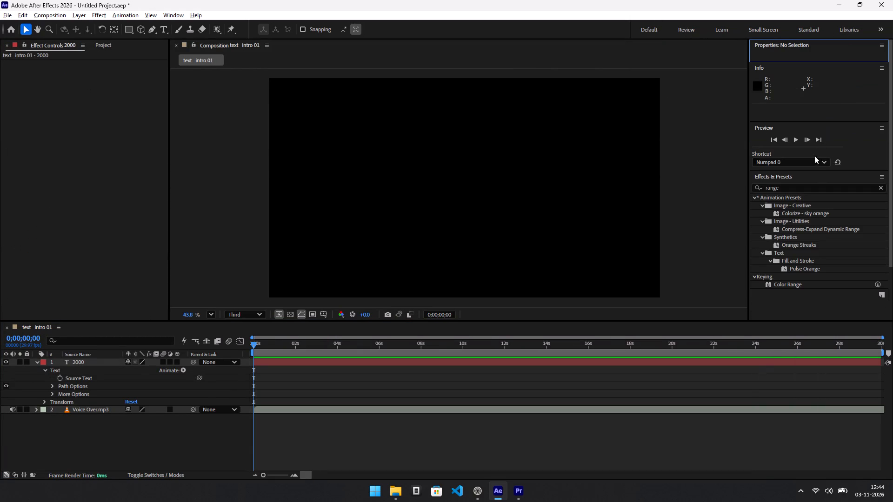
scroll(798, 230, up, 2)
scroll(798, 191, down, 4)
Replay the tutorial in the browser from adding the text to the Animator menu's opacity and position, then return to After Effects.
key(alt+Tab)
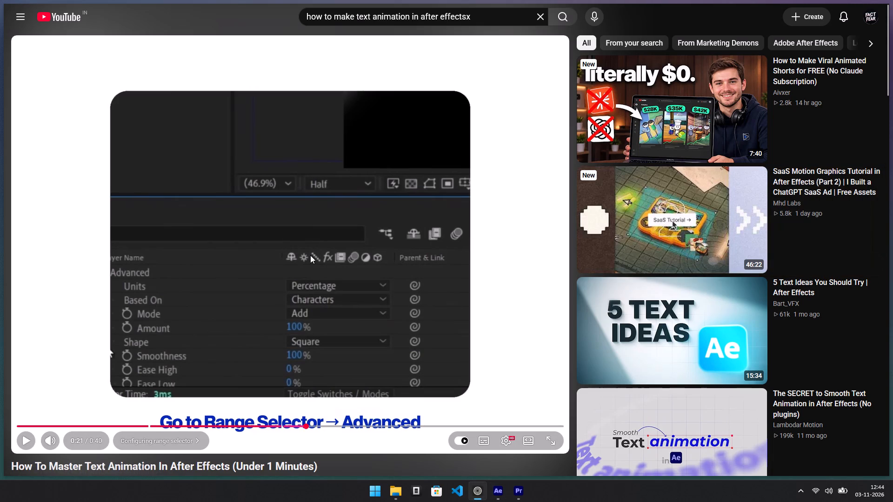
click(310, 255)
key(space)
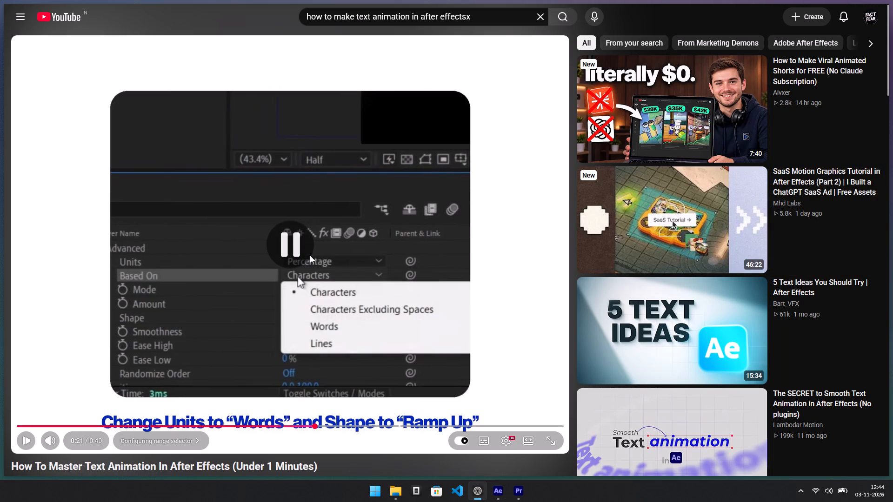
key(Left)
key(space)
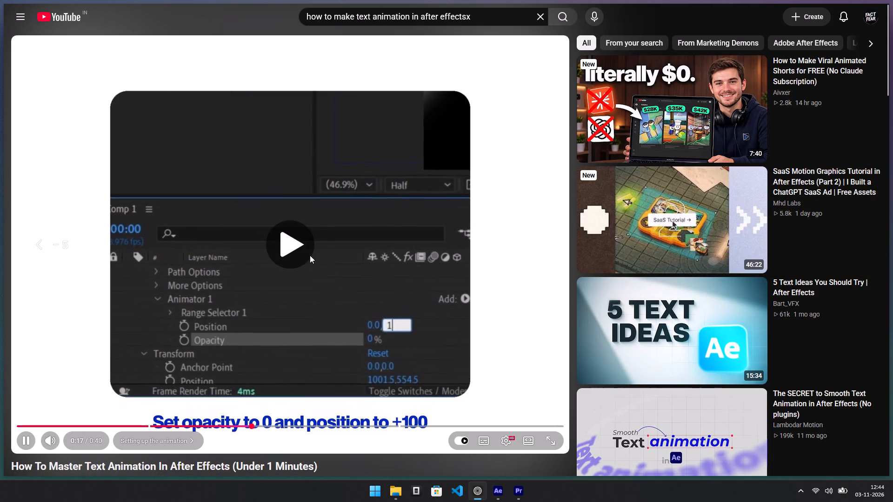
key(space)
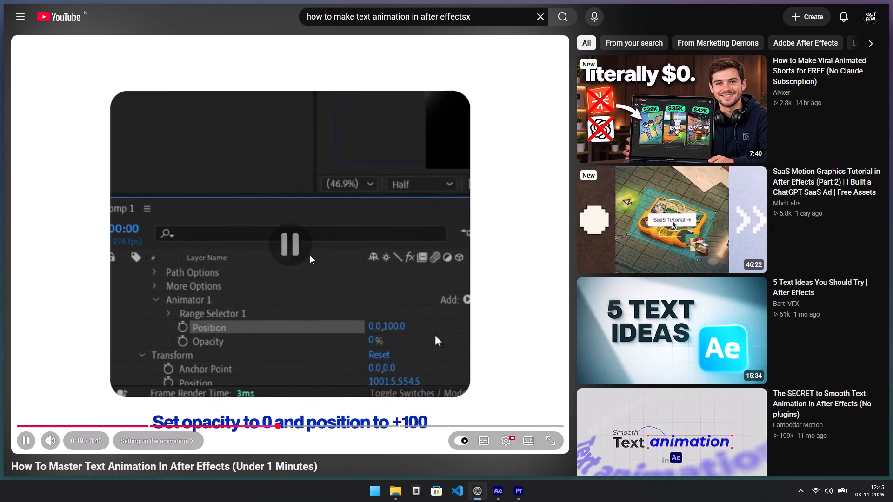
key(Left)
key(Left)
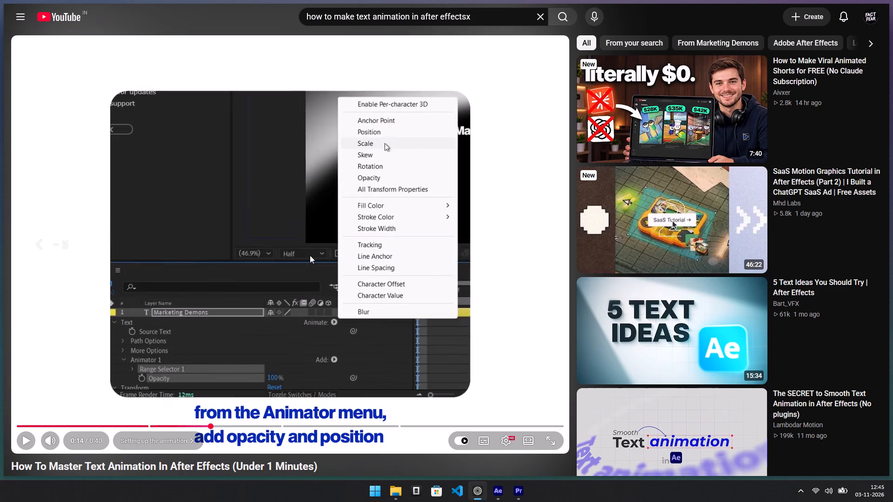
key(space)
key(space)
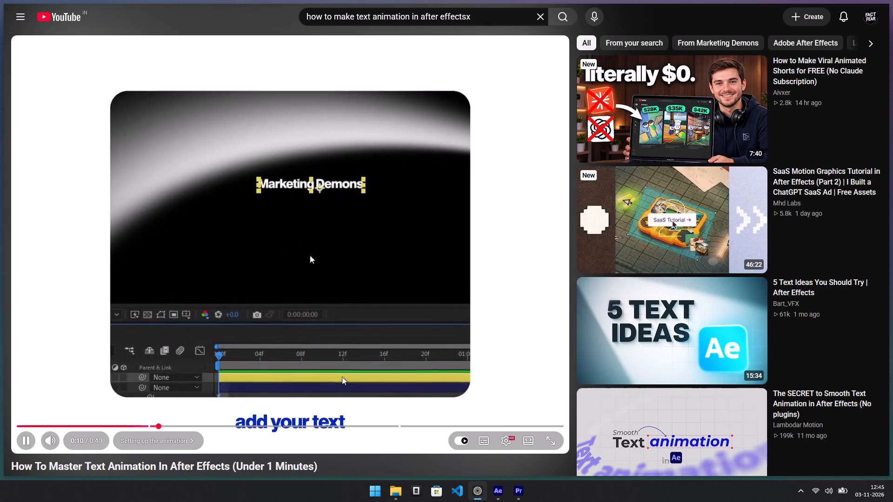
key(space)
key(space)
key(space)
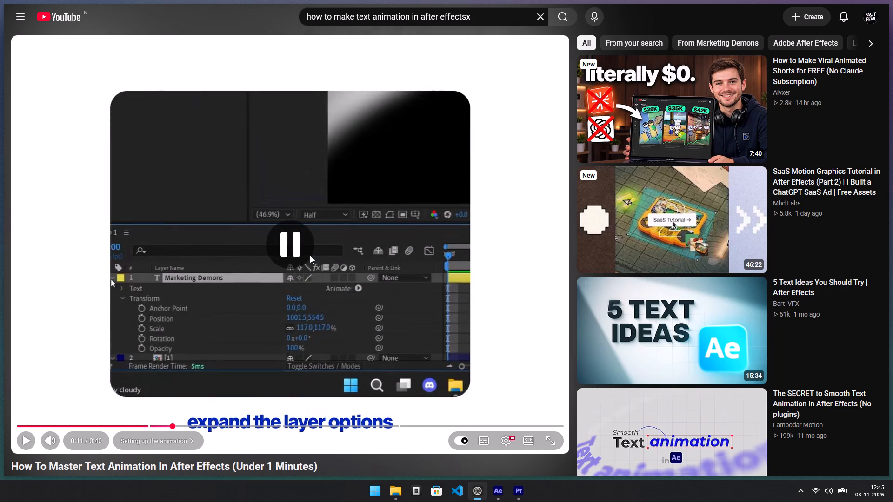
key(space)
key(space)
key(space)
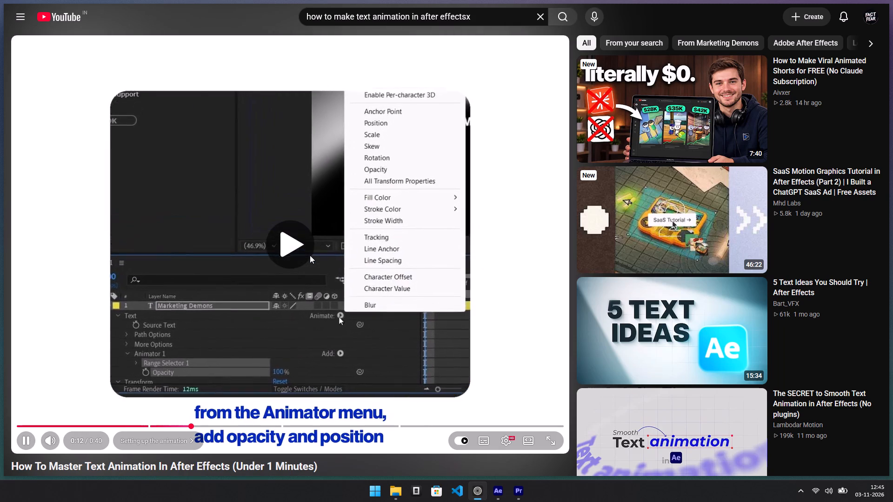
key(space)
key(alt+Tab)
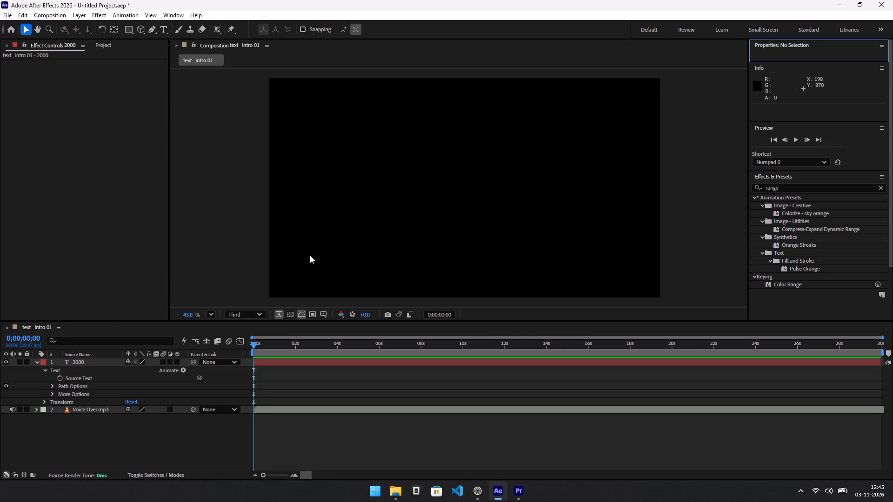
Look over the 2000 layer's property groups and scrub the timeline to check for the title.
click(43, 371)
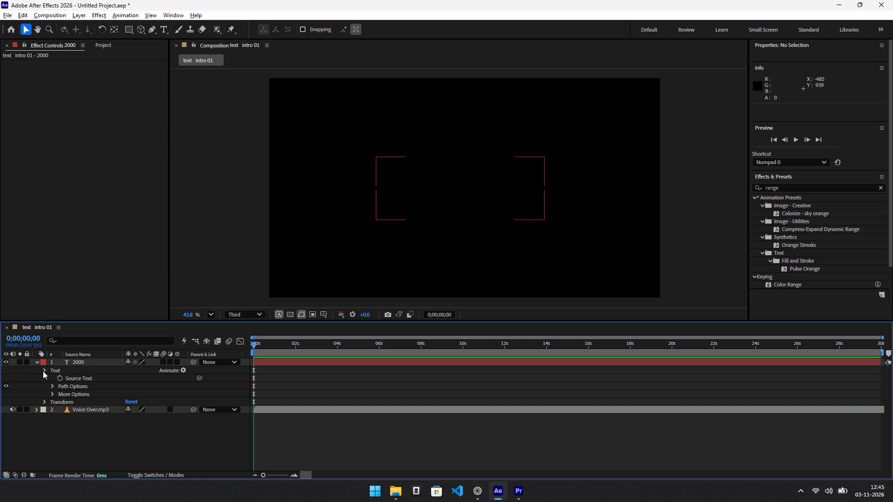
click(43, 371)
click(43, 371)
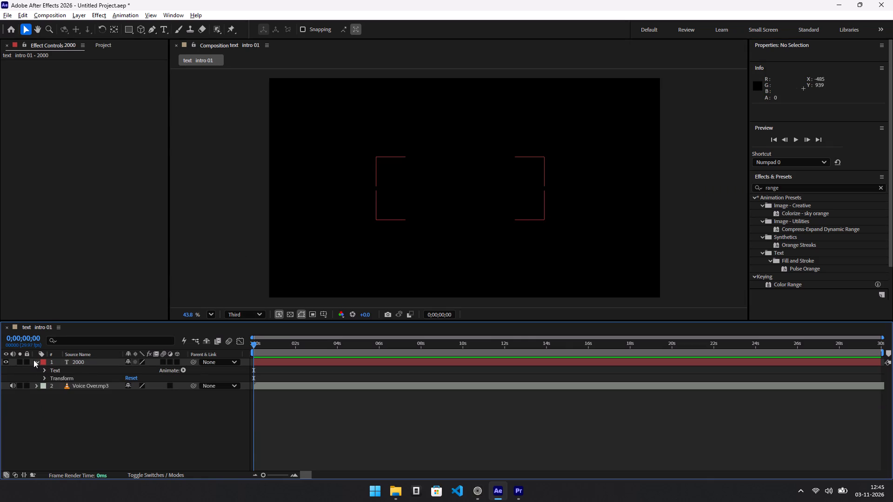
click(34, 360)
click(36, 362)
scroll(56, 394, down, 2)
scroll(56, 394, up, 3)
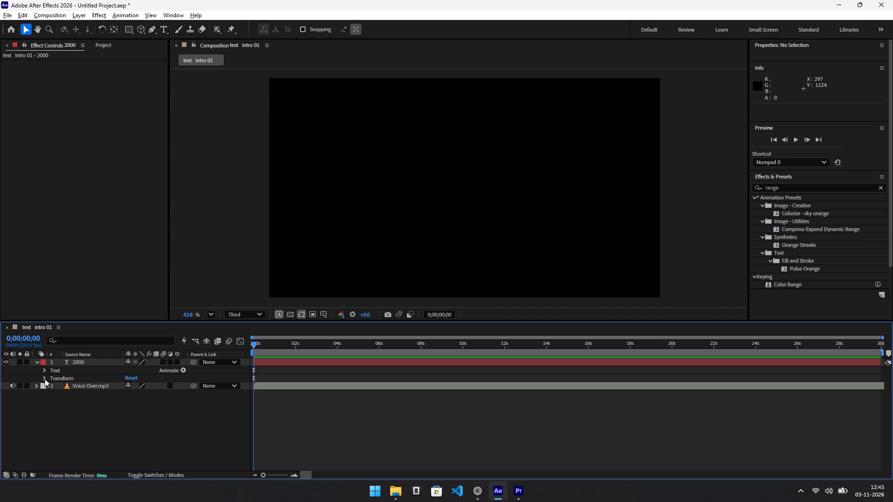
drag(257, 342, 283, 344)
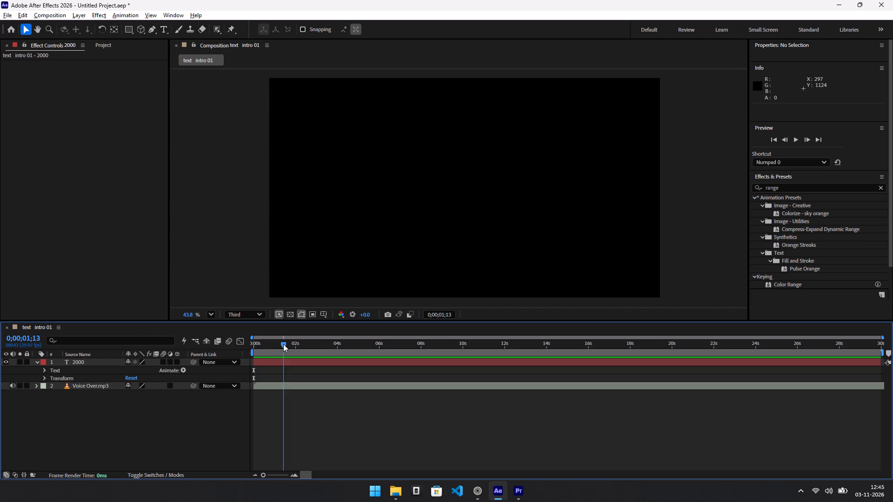
drag(283, 344, 270, 341)
drag(354, 345, 485, 345)
drag(344, 345, 198, 340)
Undo the recent changes that hide the 2000 title and return the playhead to 0;00;00;00.
key(ctrl+z)
key(ctrl+z)
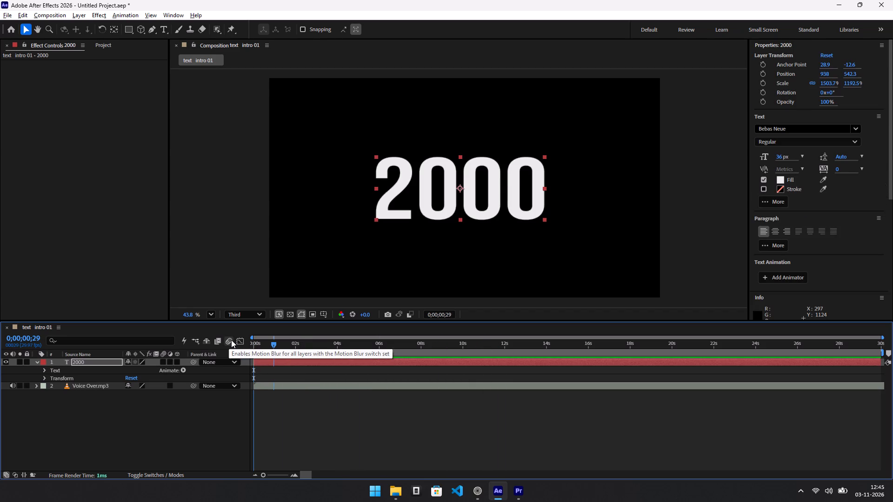
key(ctrl+shift+z)
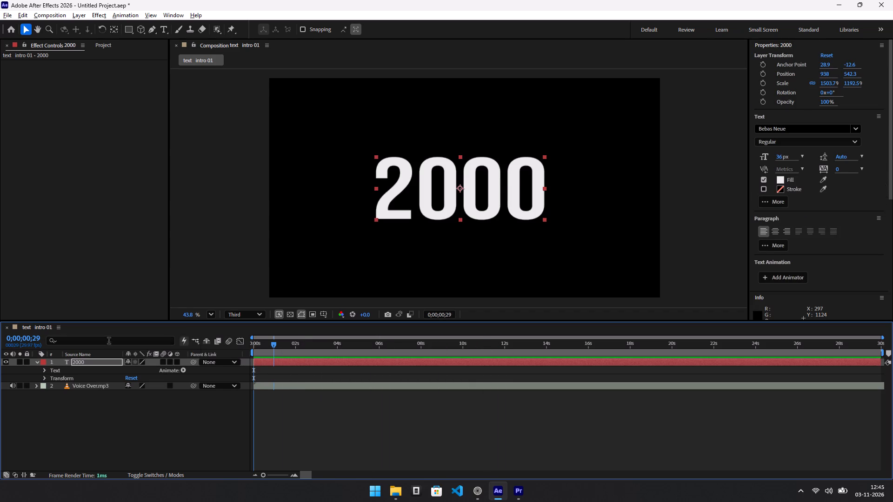
drag(283, 347, 214, 345)
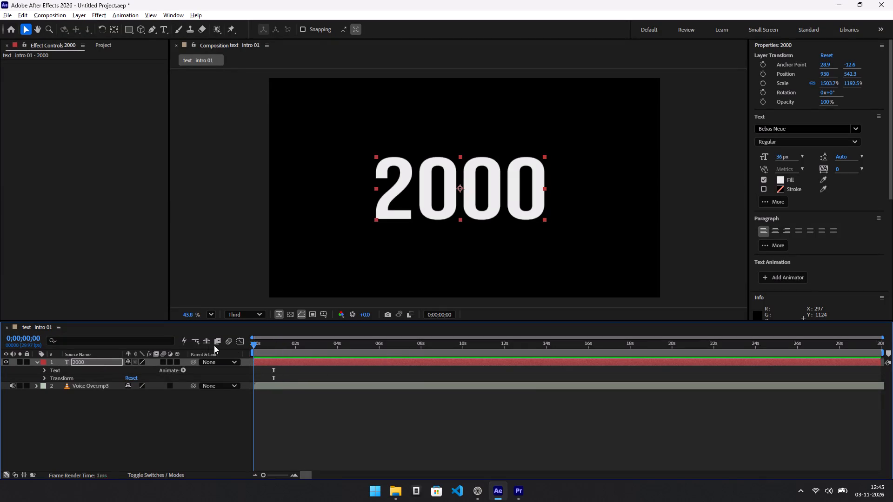
drag(214, 345, 218, 345)
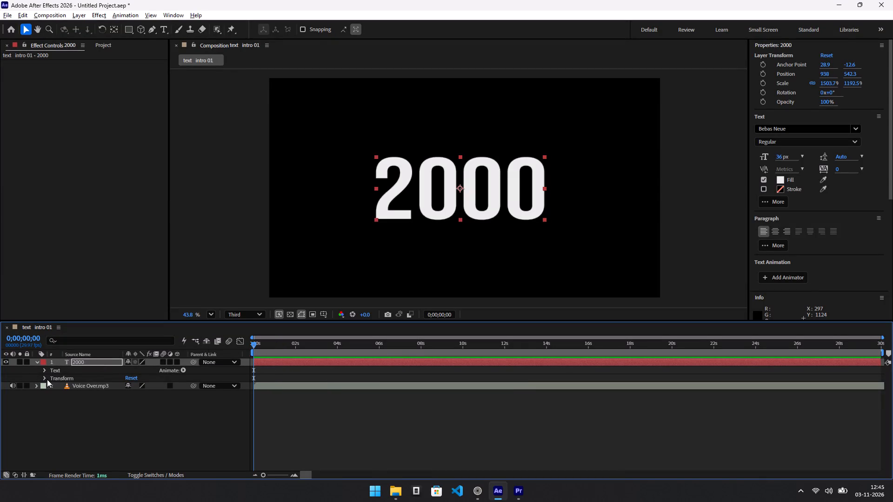
Look through the 2000 layer's Text, More Options and Transform properties.
click(45, 370)
click(53, 395)
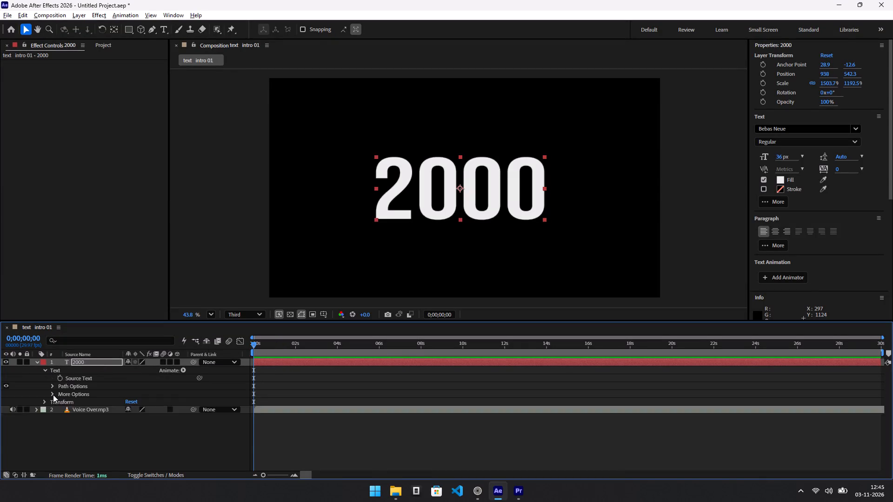
click(53, 395)
click(43, 404)
click(43, 404)
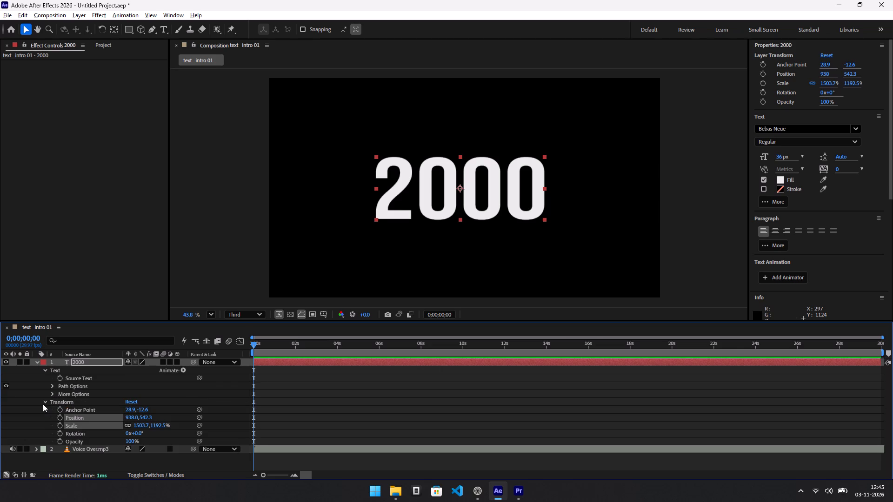
Rewatch the tutorial part in the browser that shows where opacity and position are added from the Animator menu.
key(alt+Tab)
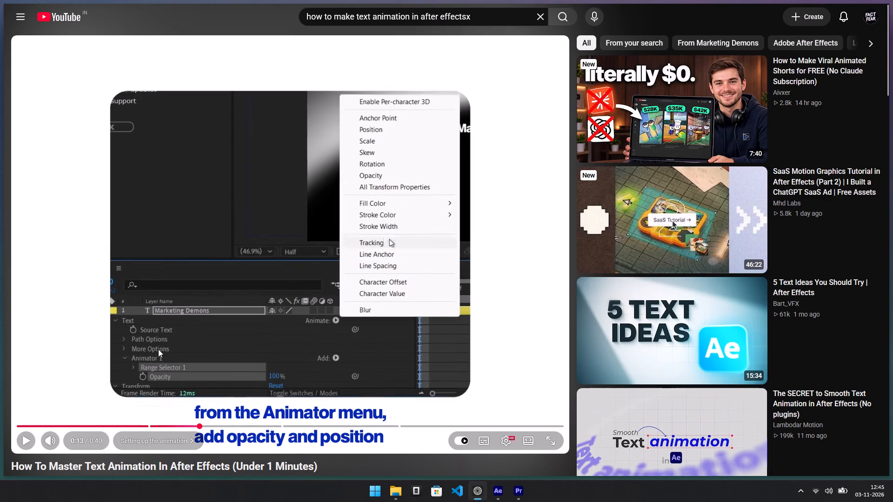
key(Left)
key(space)
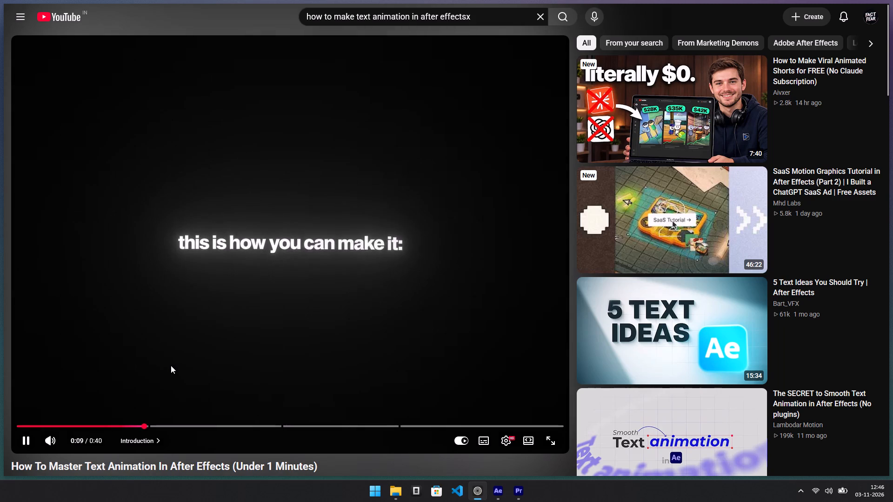
key(space)
key(space)
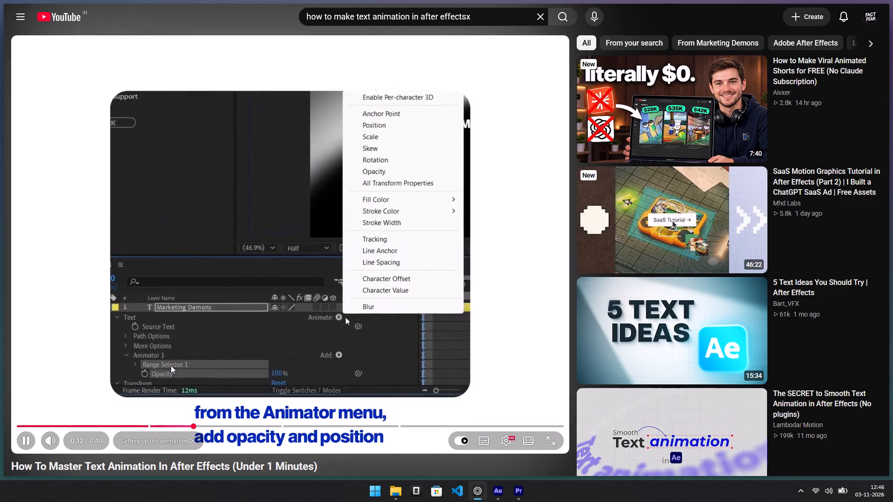
key(space)
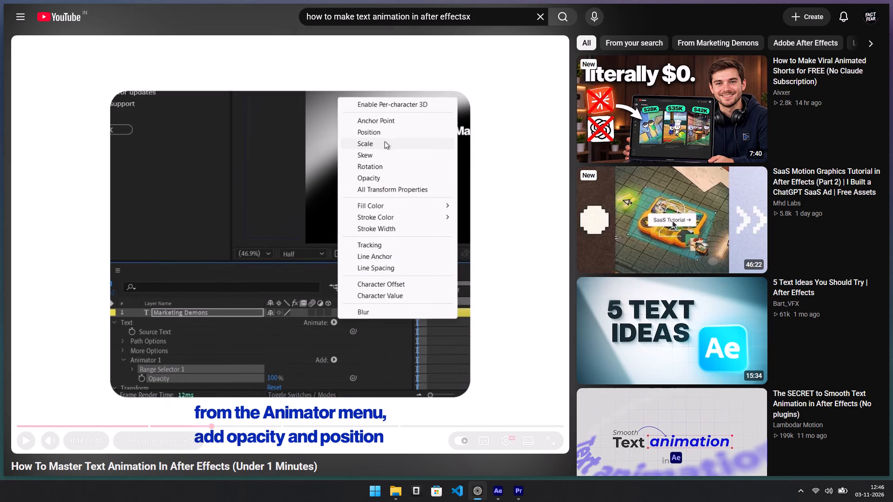
Return to After Effects and open the list of animatable properties for the 2000 layer's text.
key(alt+Tab)
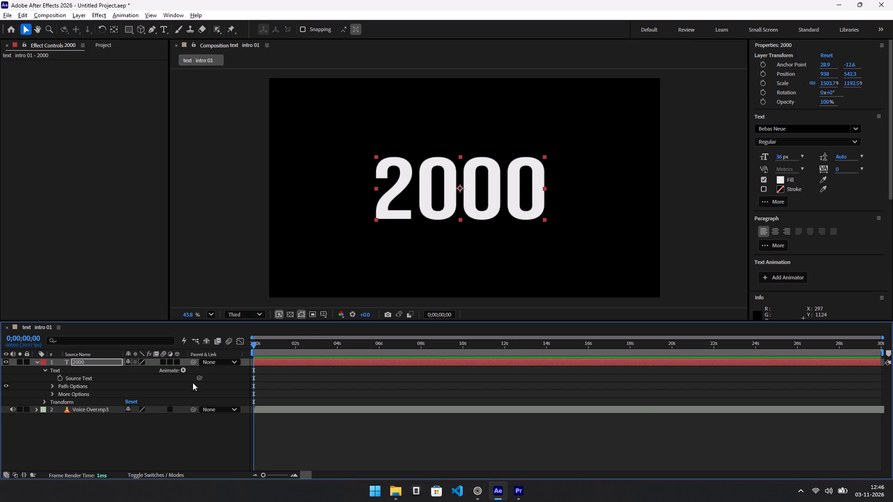
click(182, 367)
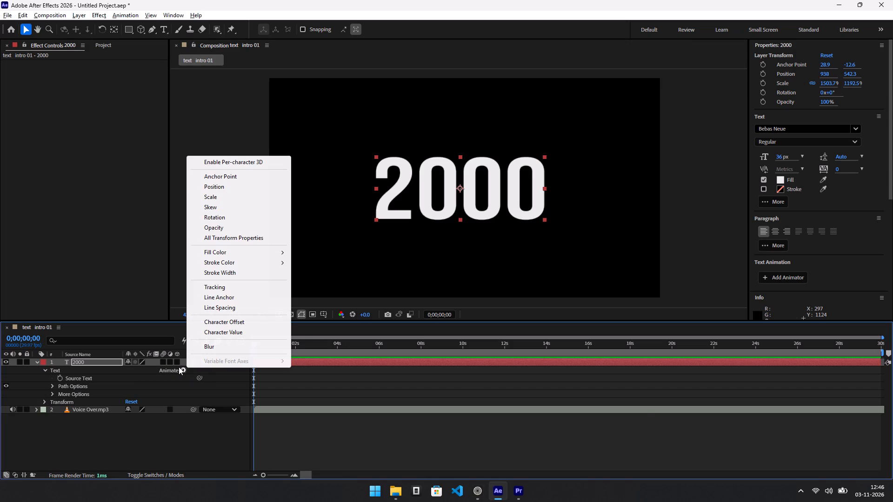
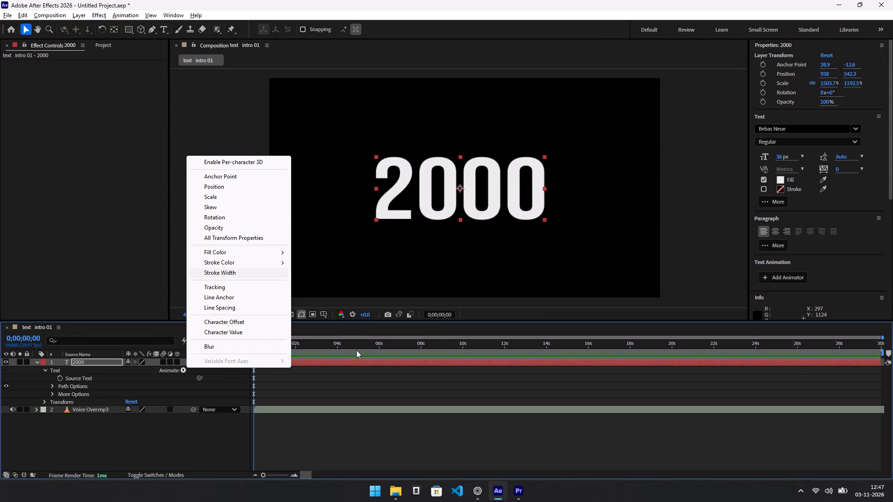
Briefly preview the opening of the composition with the 2000 title and return the playhead to 0;00;00;00.
click(378, 329)
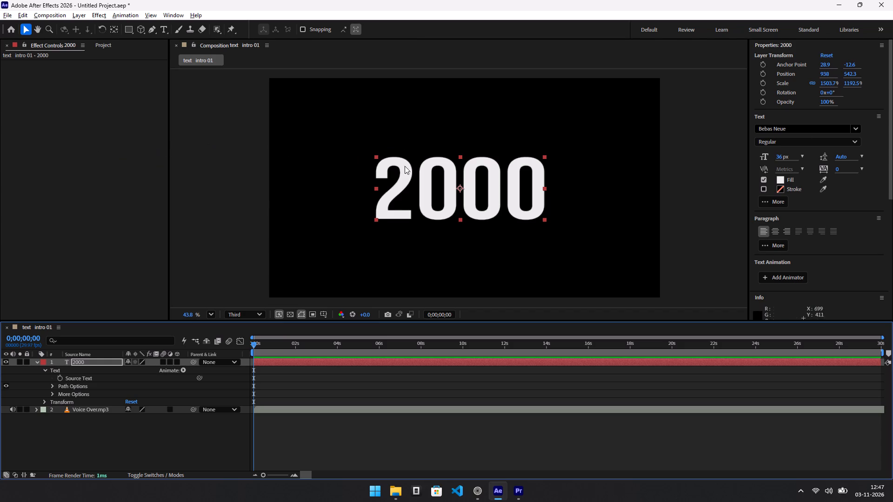
drag(255, 344, 243, 343)
drag(253, 347, 248, 346)
key(space)
key(space)
drag(271, 347, 245, 347)
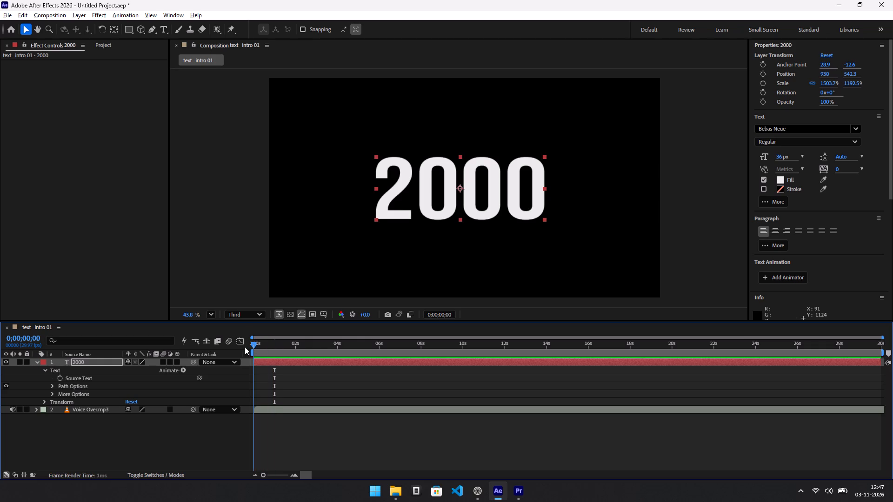
drag(245, 347, 282, 351)
drag(282, 351, 228, 350)
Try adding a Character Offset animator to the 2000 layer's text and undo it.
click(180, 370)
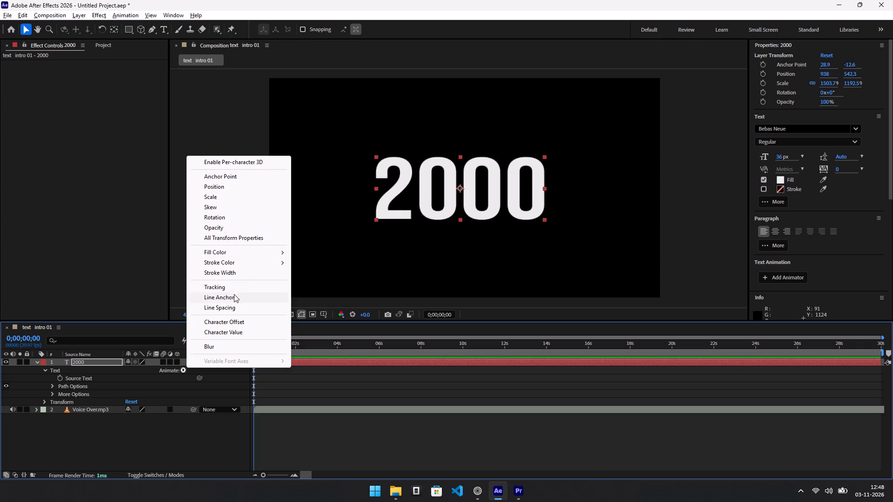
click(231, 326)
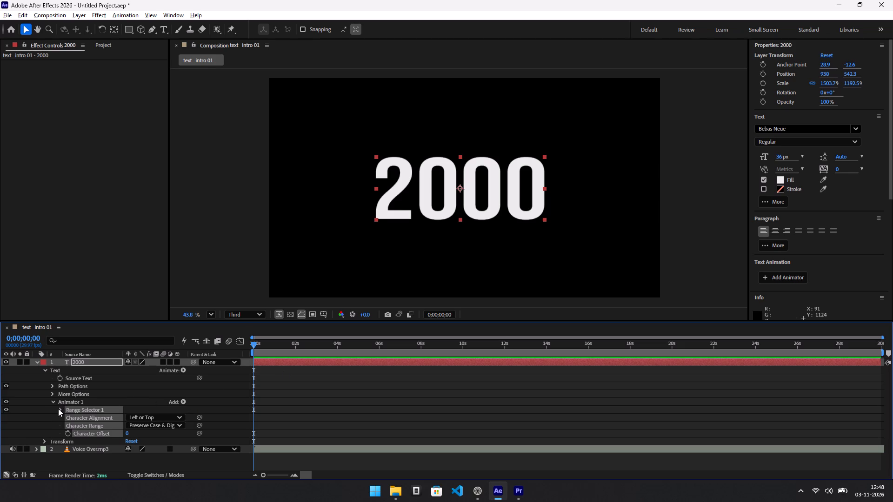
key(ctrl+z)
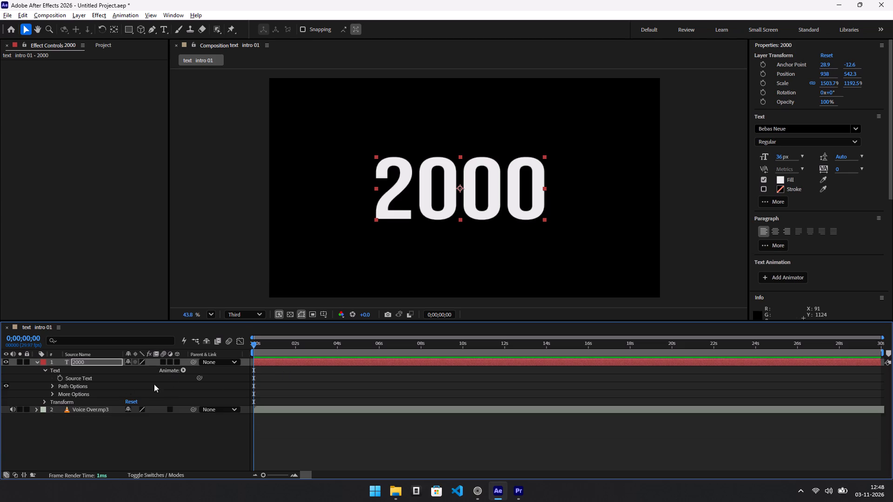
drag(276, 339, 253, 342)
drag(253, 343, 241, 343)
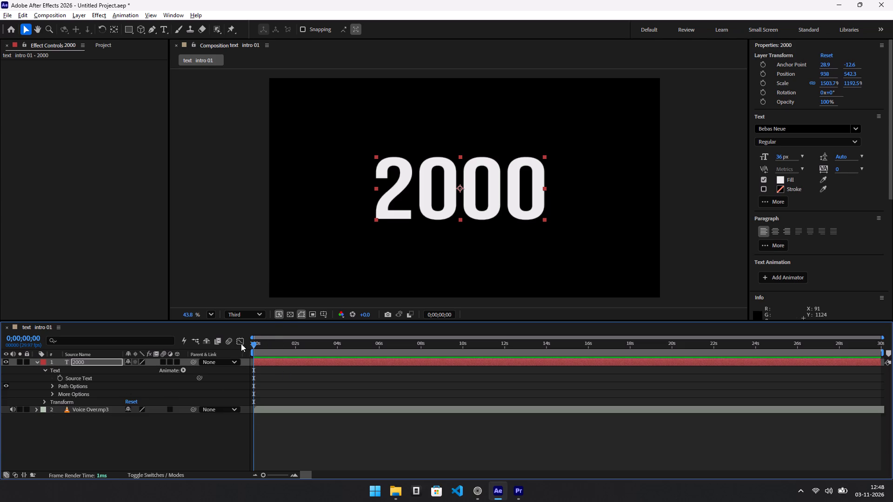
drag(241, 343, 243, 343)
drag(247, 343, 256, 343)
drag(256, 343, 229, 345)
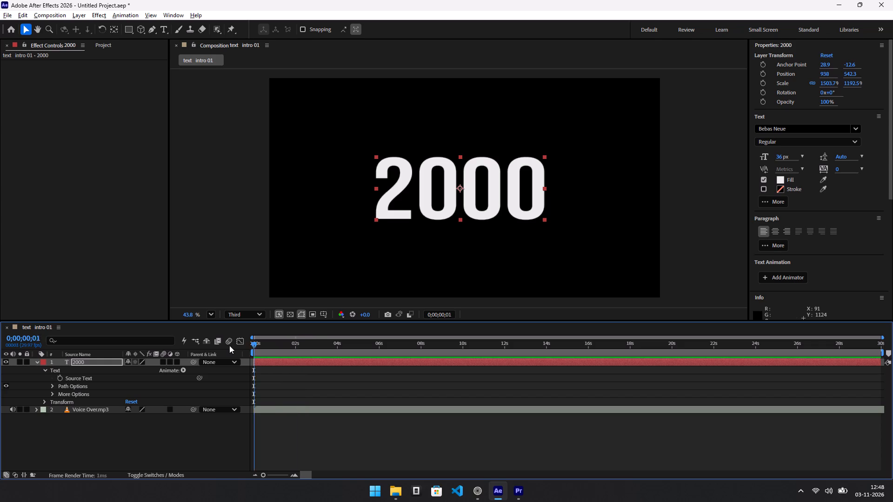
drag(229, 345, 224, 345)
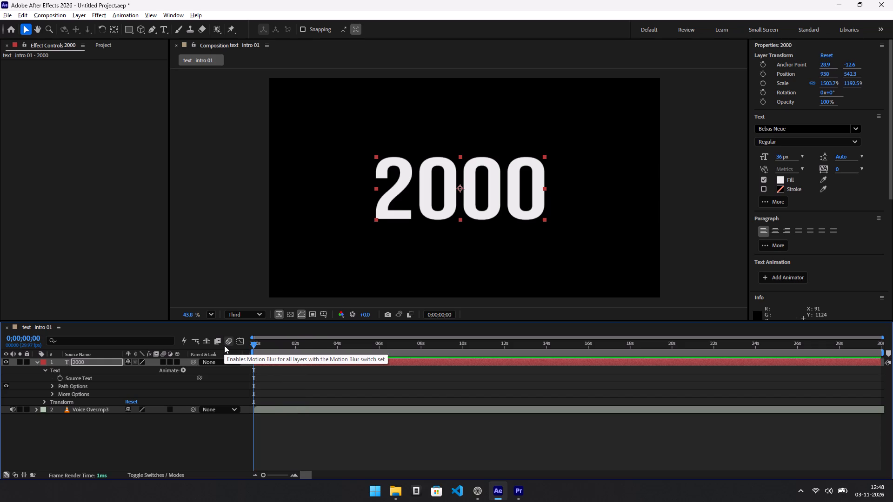
Enable motion blur in the text intro 01 composition for all layers with the Motion Blur switch set.
click(224, 345)
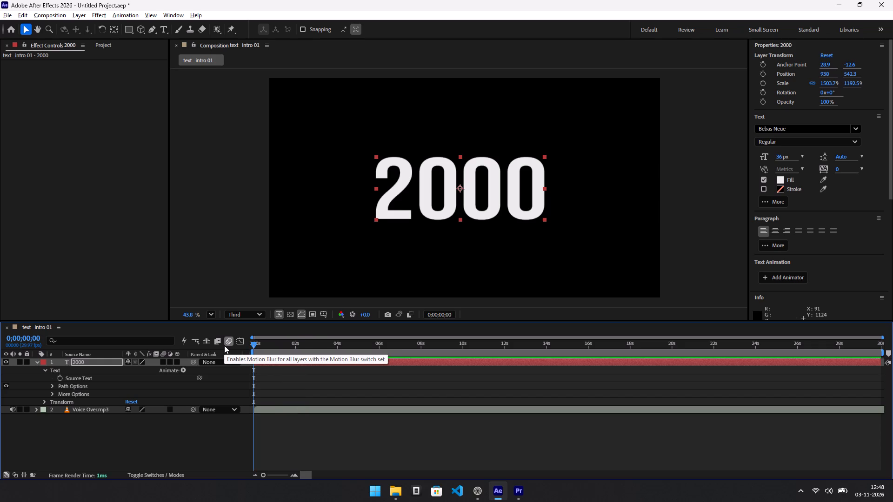
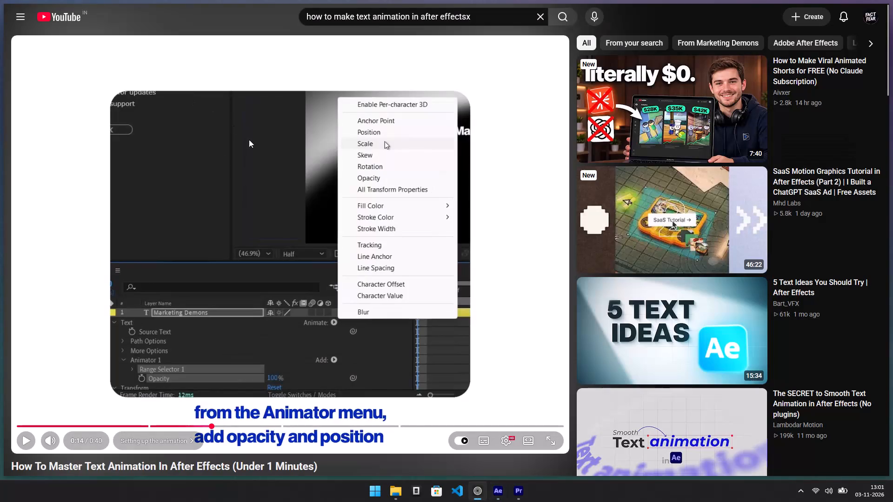
Replay the tutorial's section on adding opacity and position from the Animator menu.
click(213, 161)
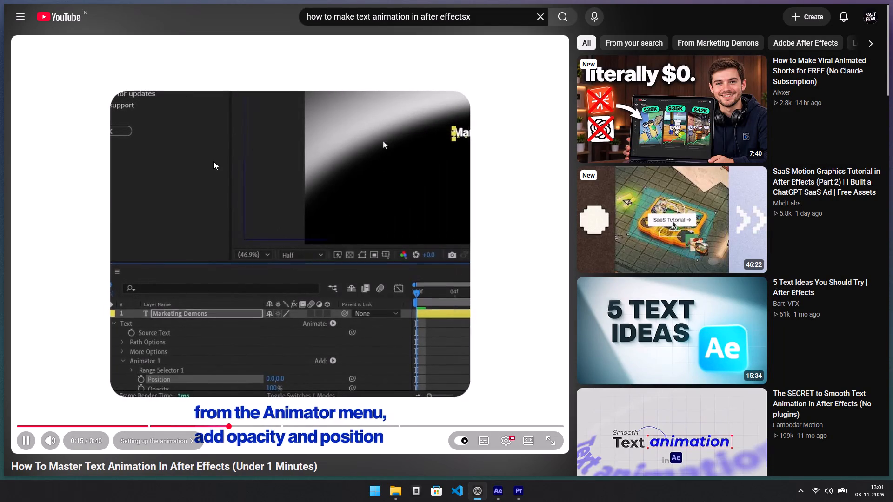
key(Left)
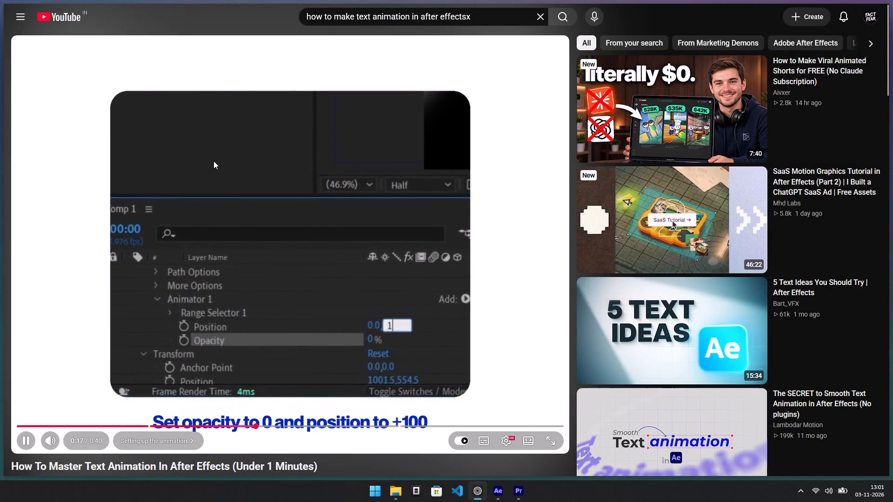
key(Left)
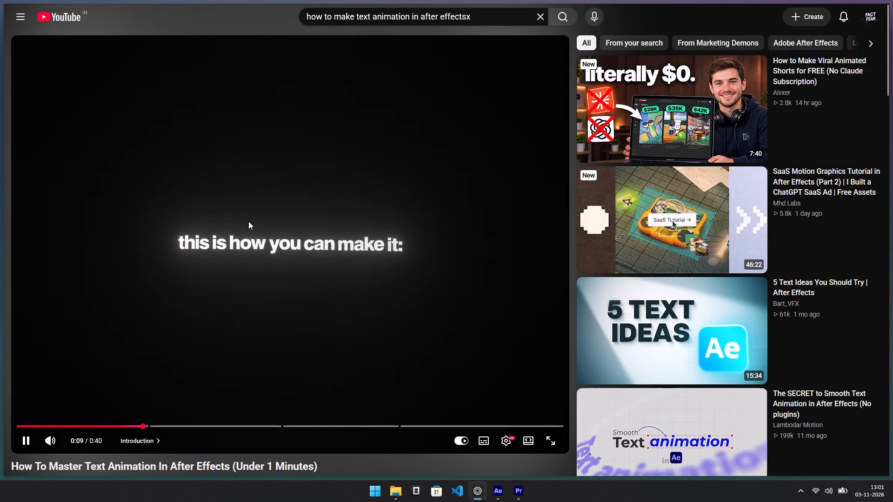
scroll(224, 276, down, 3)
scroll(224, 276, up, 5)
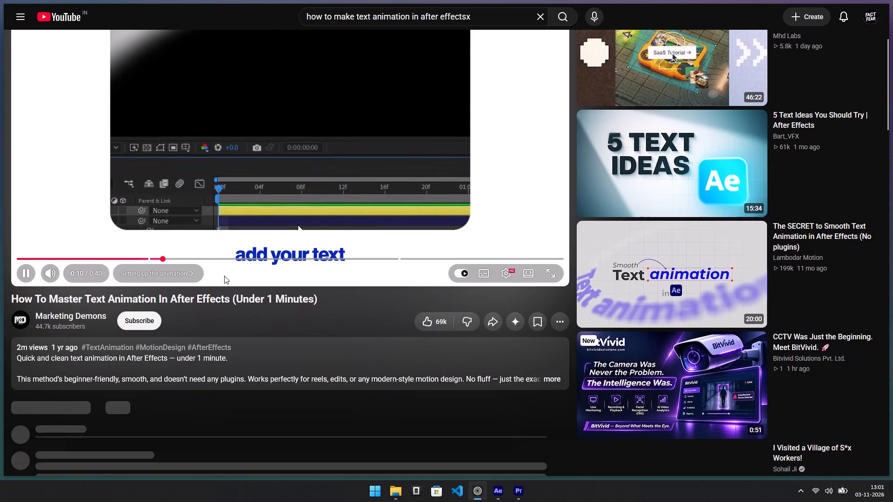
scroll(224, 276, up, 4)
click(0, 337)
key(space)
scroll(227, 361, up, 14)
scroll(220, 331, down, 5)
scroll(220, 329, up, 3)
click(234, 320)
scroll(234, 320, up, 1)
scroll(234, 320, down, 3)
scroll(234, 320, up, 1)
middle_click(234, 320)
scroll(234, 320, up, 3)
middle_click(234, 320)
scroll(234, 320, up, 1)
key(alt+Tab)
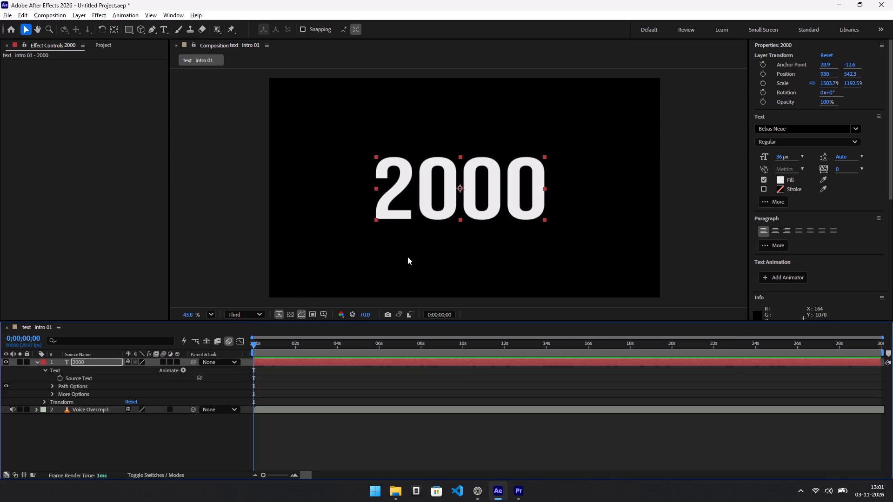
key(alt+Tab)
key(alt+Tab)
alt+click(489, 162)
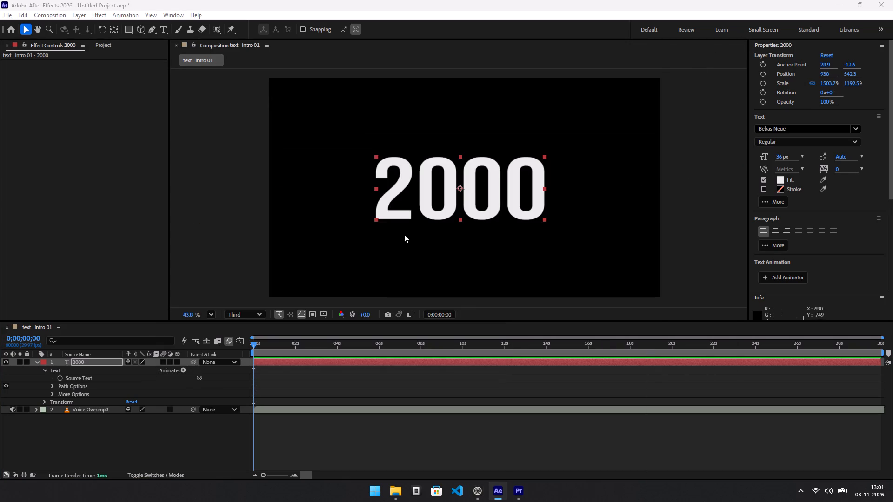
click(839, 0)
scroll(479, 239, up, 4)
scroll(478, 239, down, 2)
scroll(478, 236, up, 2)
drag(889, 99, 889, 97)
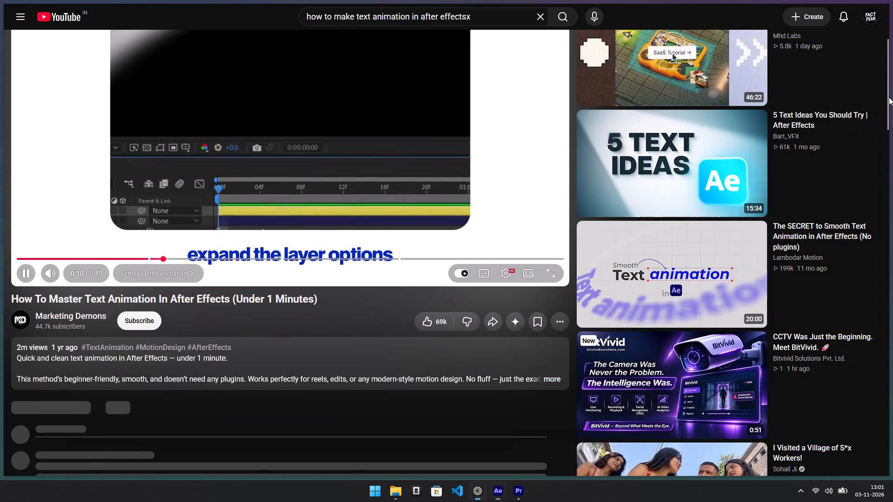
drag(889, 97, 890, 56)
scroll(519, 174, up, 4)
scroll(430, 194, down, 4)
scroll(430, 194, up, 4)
Watch the tutorial up to where position is added to the opacity animator, and return to After Effects.
click(375, 192)
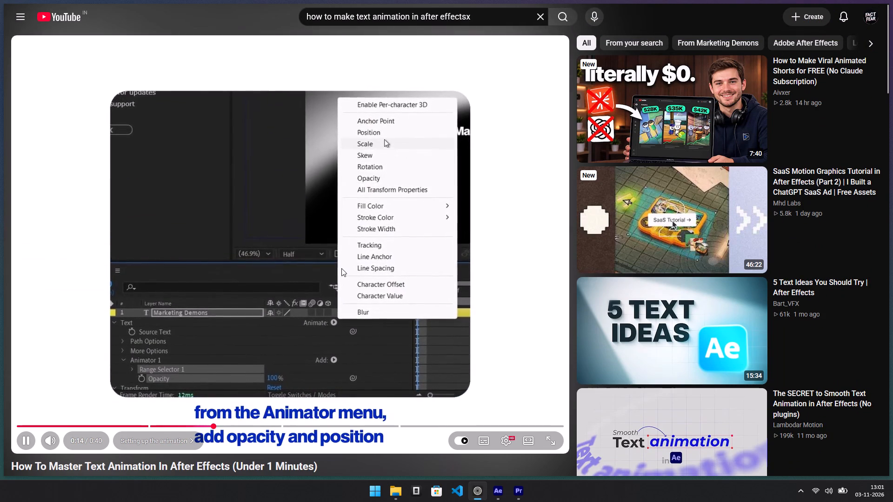
click(340, 268)
click(340, 268)
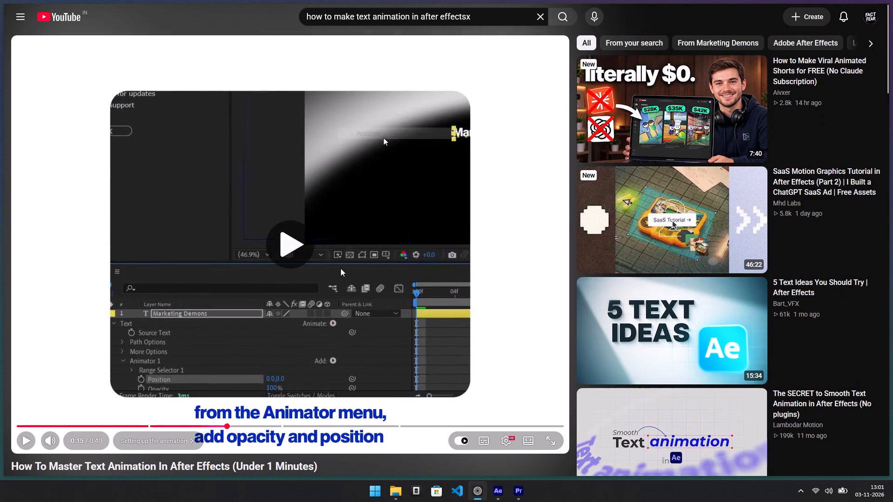
click(340, 268)
key(alt+Tab)
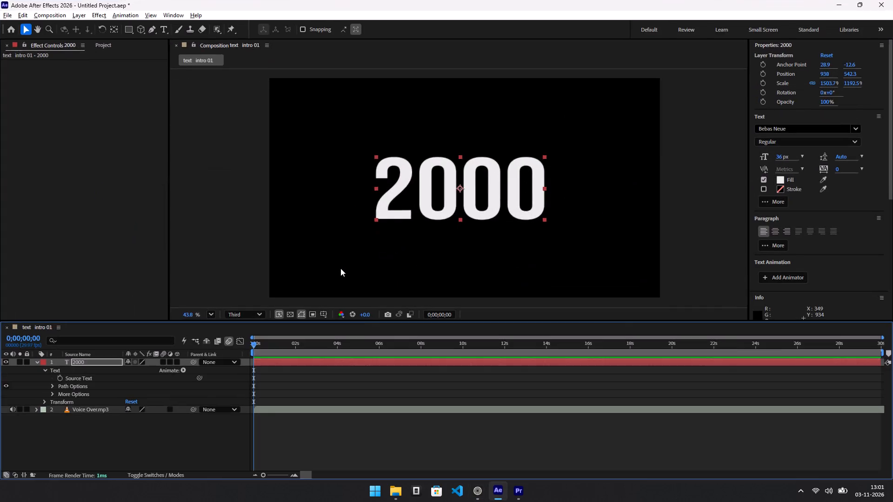
key(alt+Tab)
key(alt+Tab)
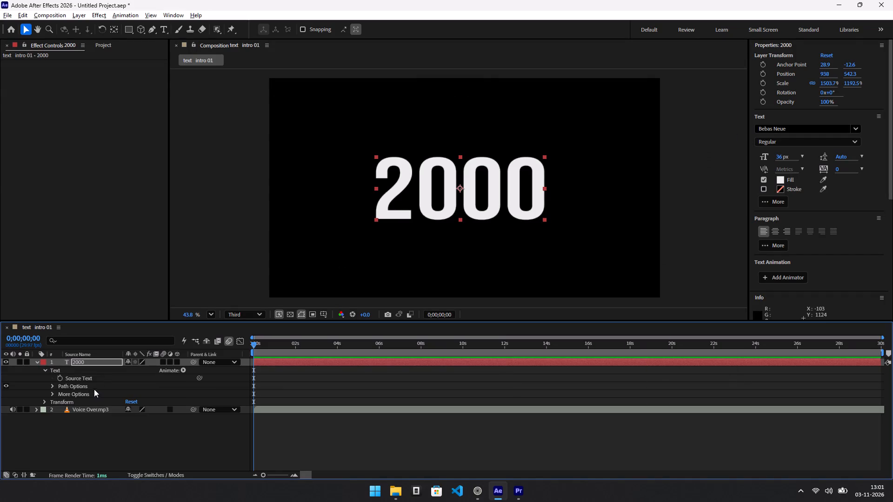
Add a text animator with Opacity to the 2000 layer and include Position in the same animator.
click(178, 370)
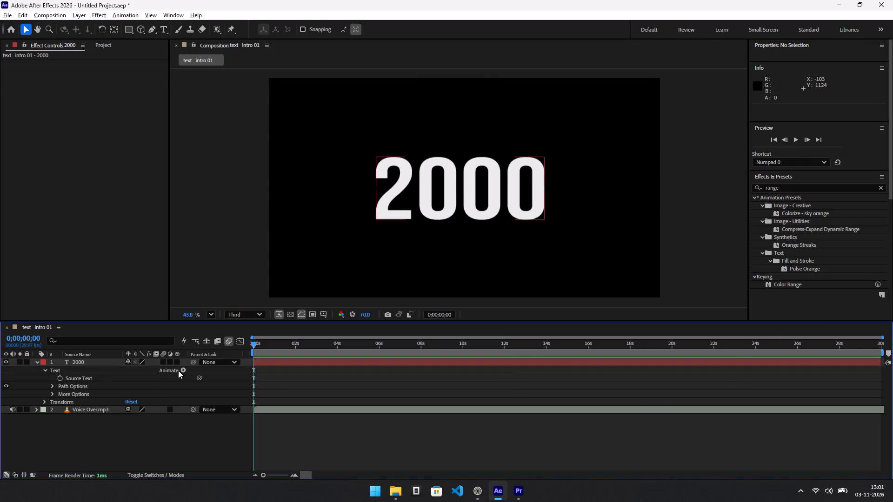
click(187, 368)
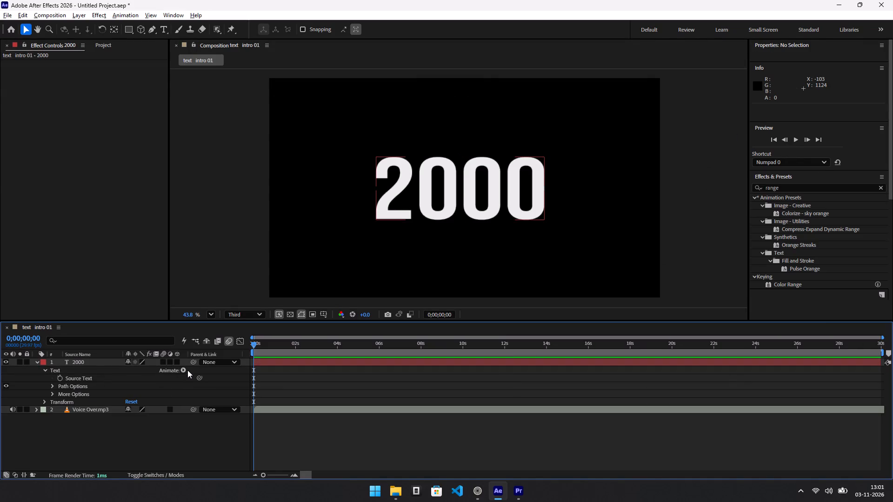
click(187, 370)
click(183, 369)
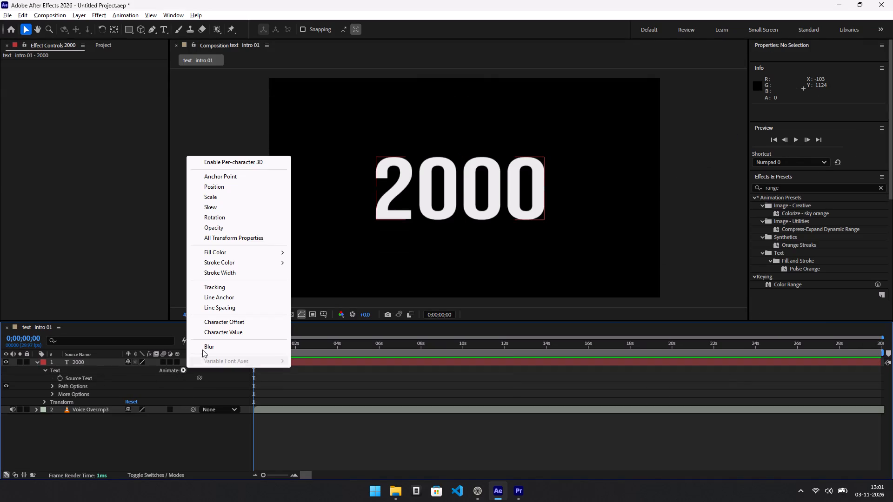
click(226, 230)
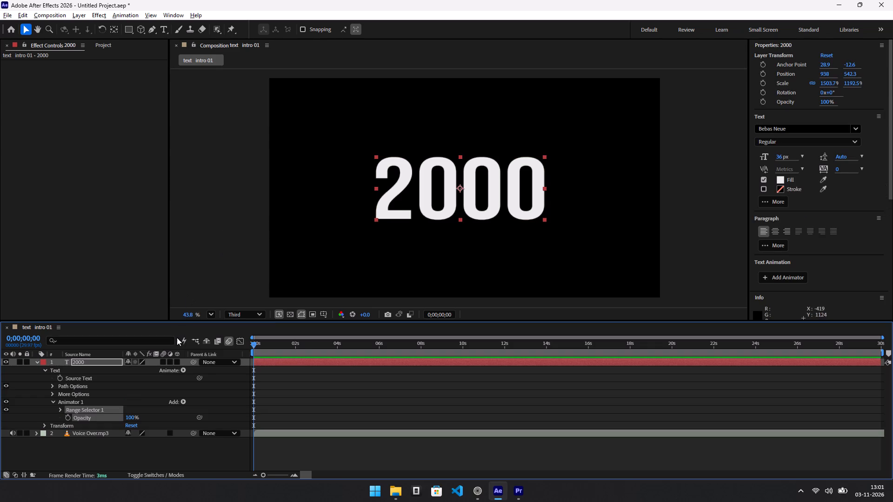
click(180, 371)
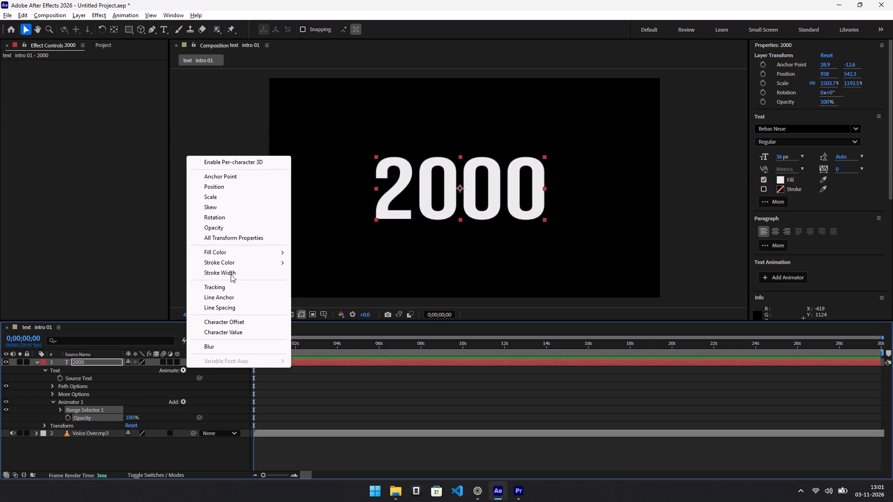
click(245, 188)
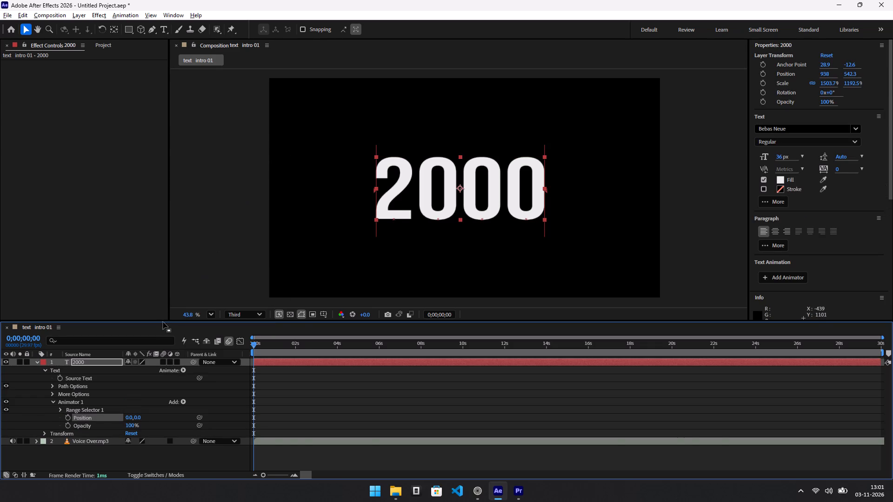
Following the tutorial's values, set the 2000 layer's text animator Opacity to 0% and its Position to 0.0, 100.0.
key(alt+Tab)
click(162, 328)
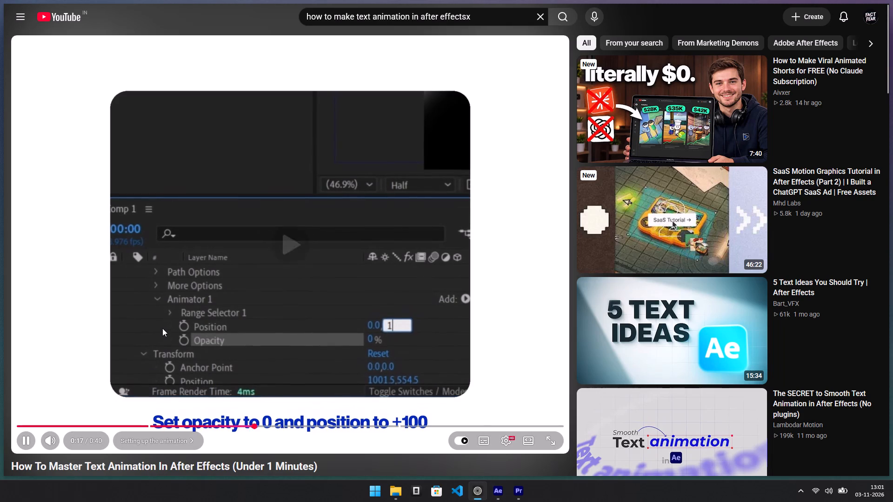
click(162, 322)
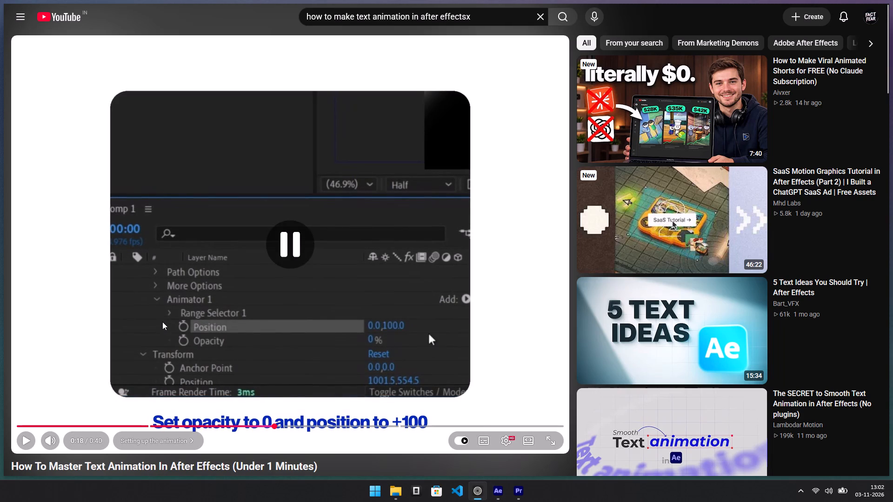
key(alt+Tab)
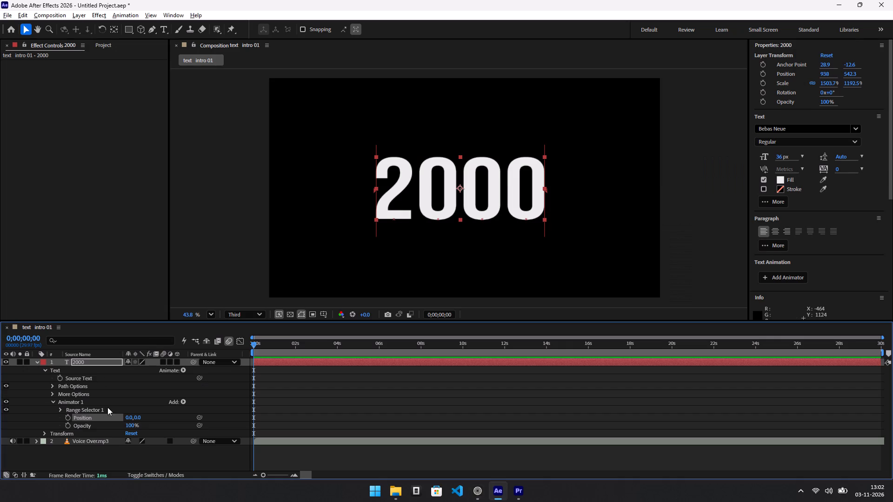
click(123, 424)
click(133, 426)
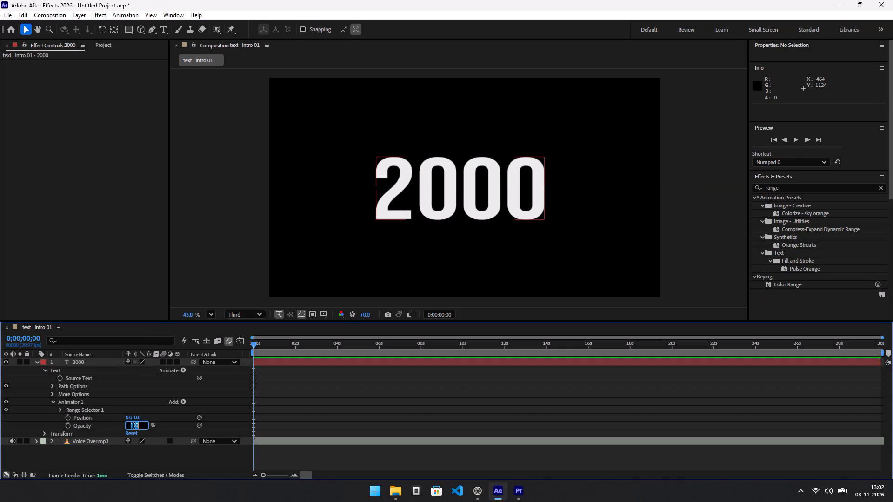
key(0)
key(Return)
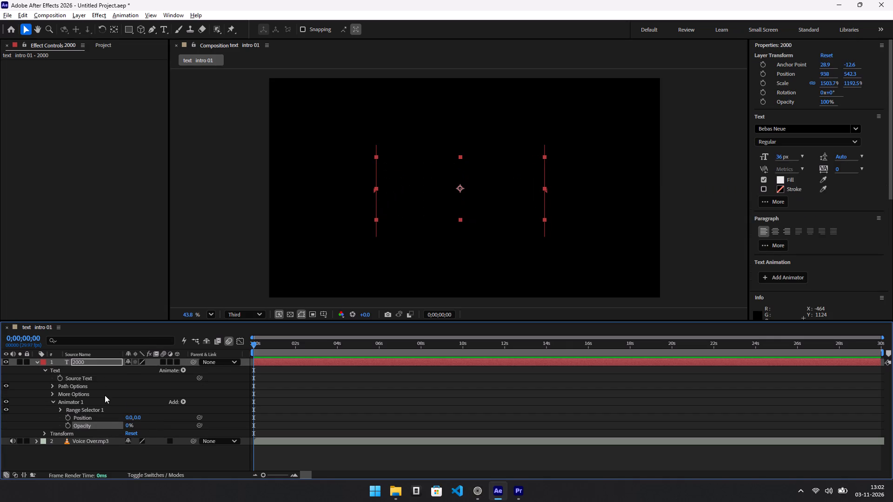
click(138, 419)
text(100)
key(Return)
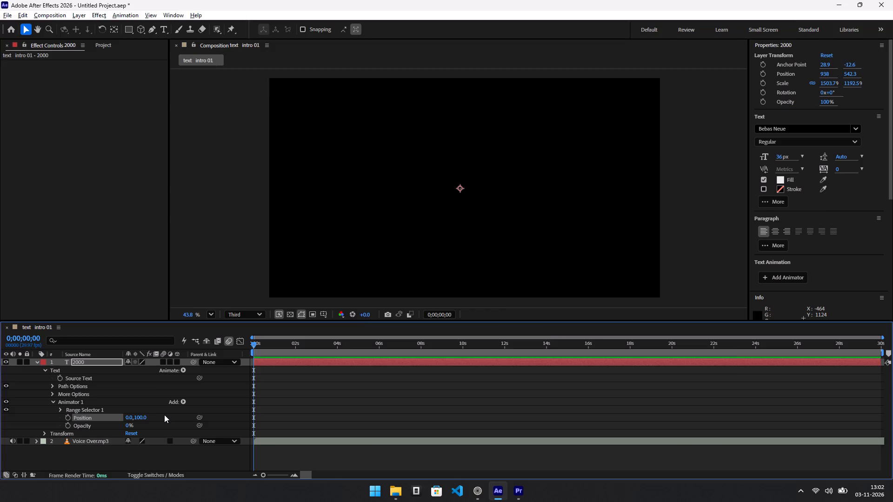
Switch to the tutorial and study its section on the Range Selector's Advanced settings, including the Based On and Shape options.
key(alt+Tab)
key(space)
key(space)
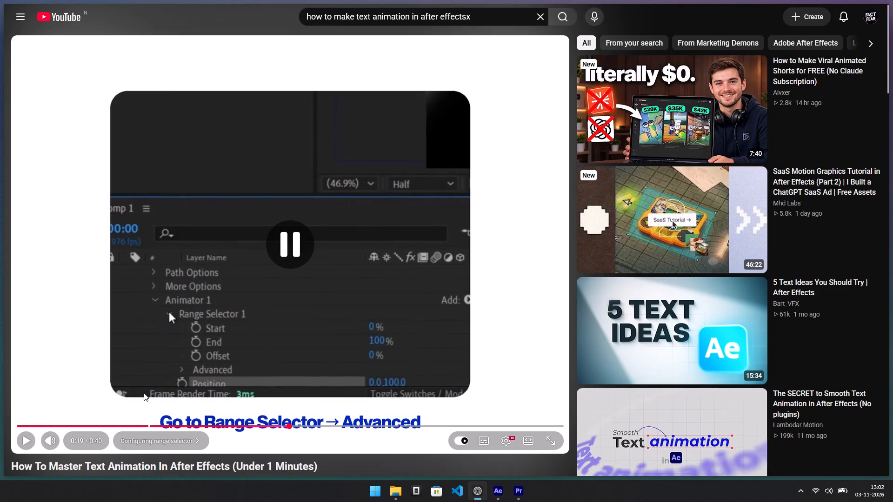
key(space)
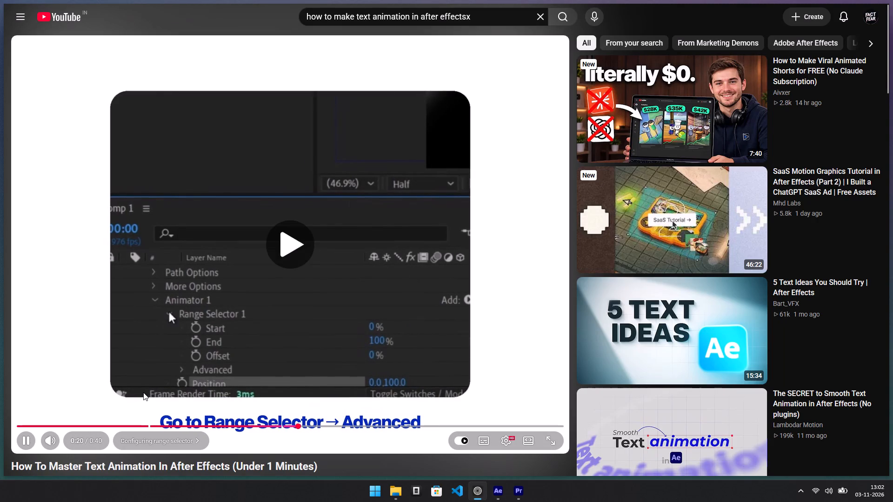
key(space)
key(space)
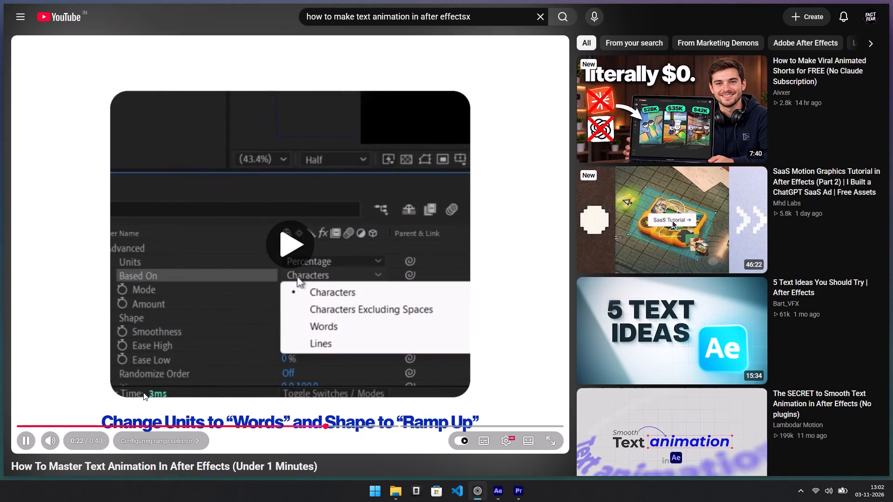
key(Left)
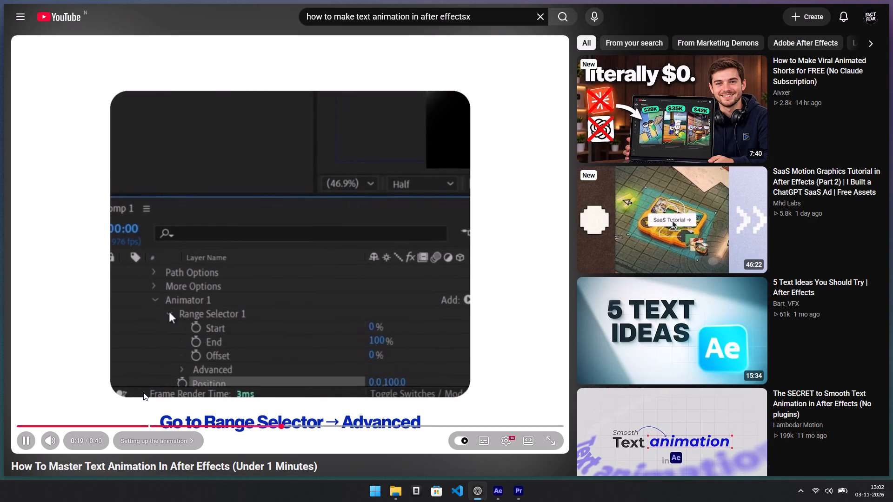
click(234, 308)
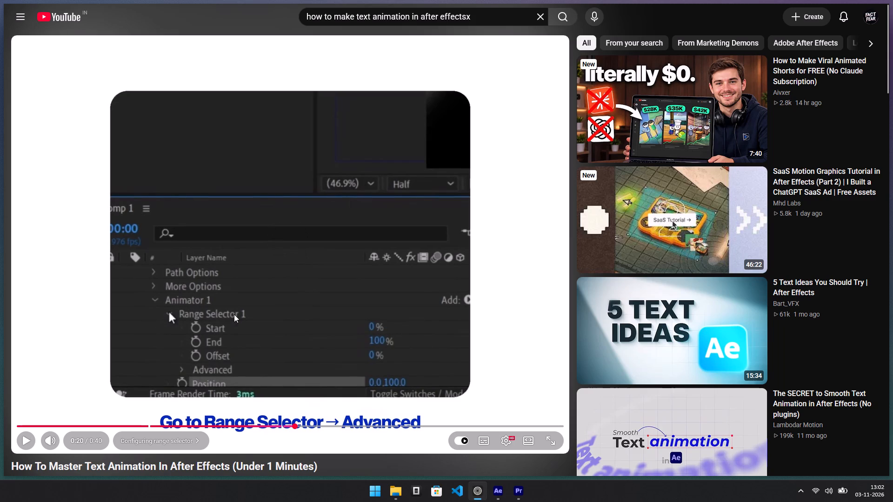
key(Left)
key(space)
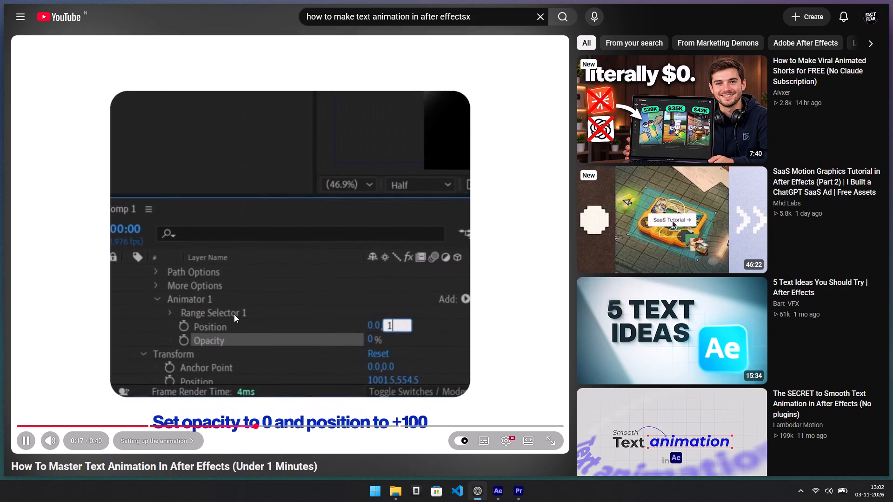
key(space)
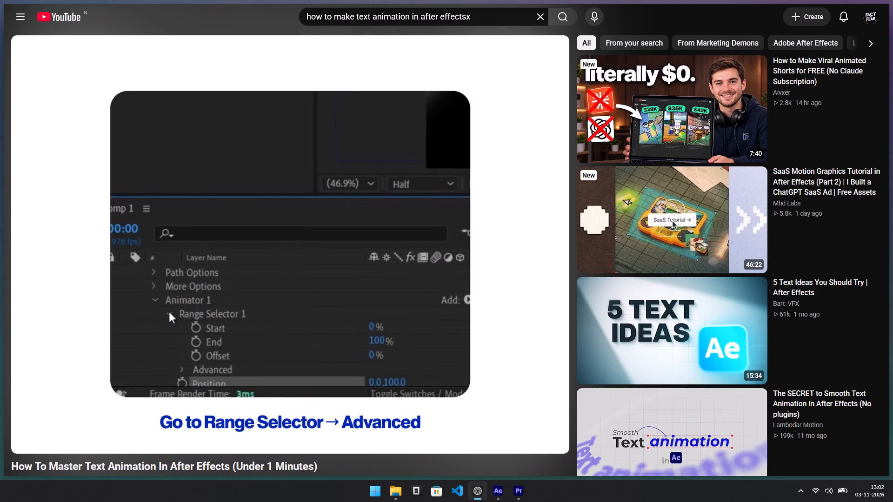
key(space)
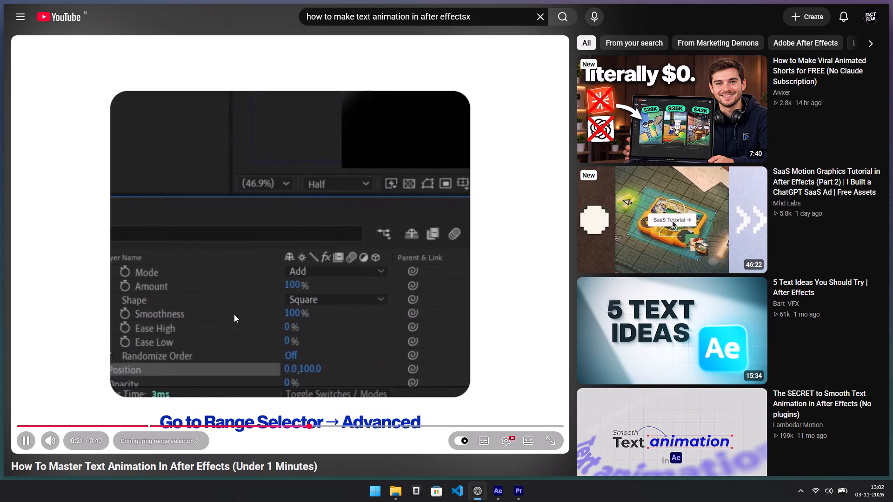
key(space)
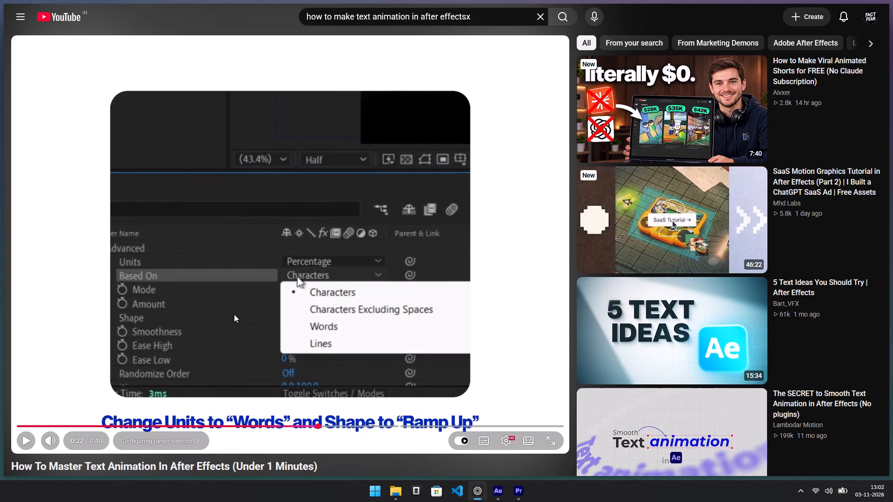
Replay the tutorial from the animator setup to the Range Selector section, studying the opacity and position values and the route to Advanced.
key(Left)
key(space)
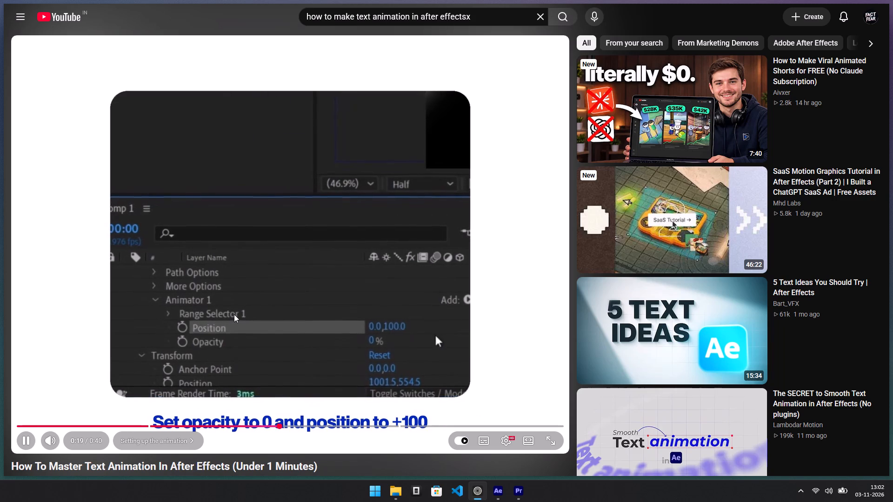
key(space)
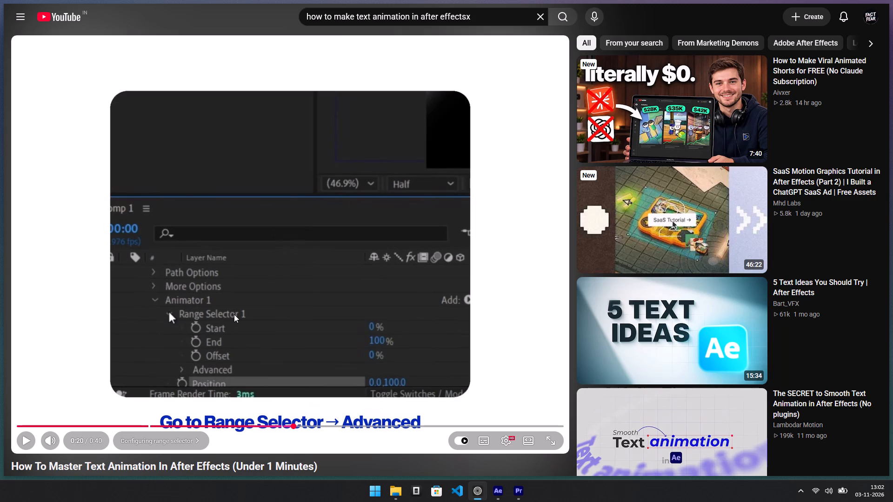
key(space)
key(space)
key(space)
key(space)
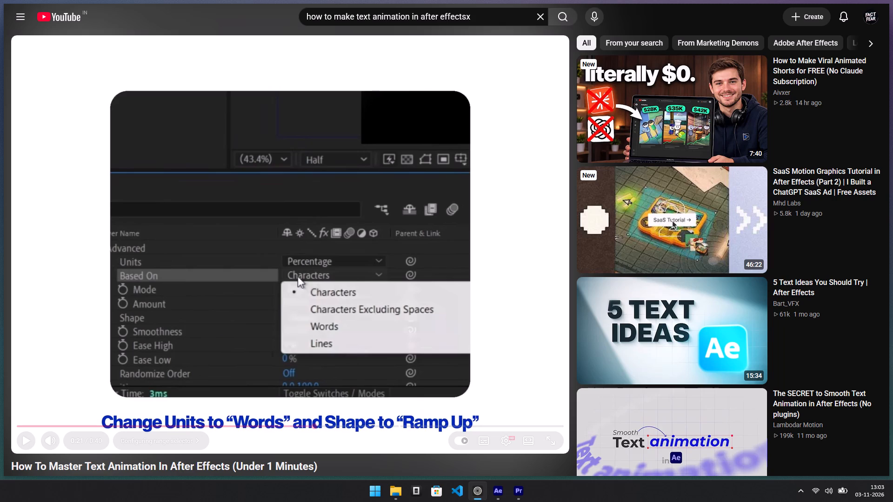
key(Left)
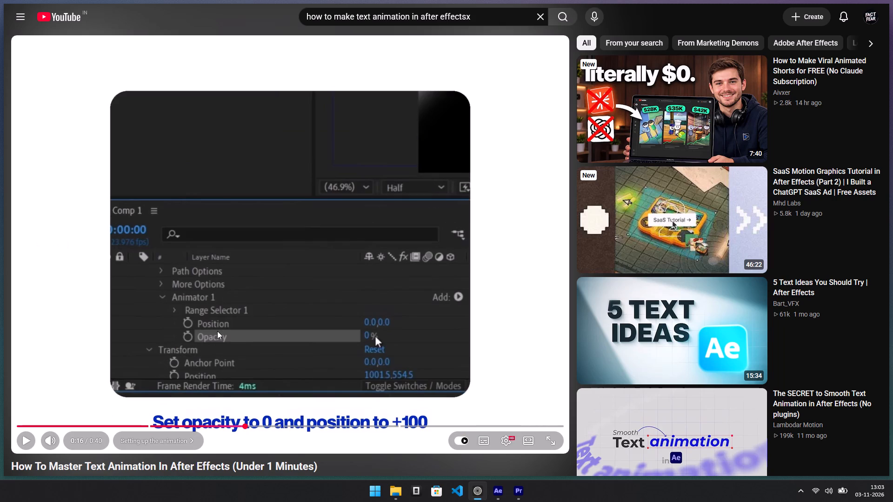
key(space)
key(space)
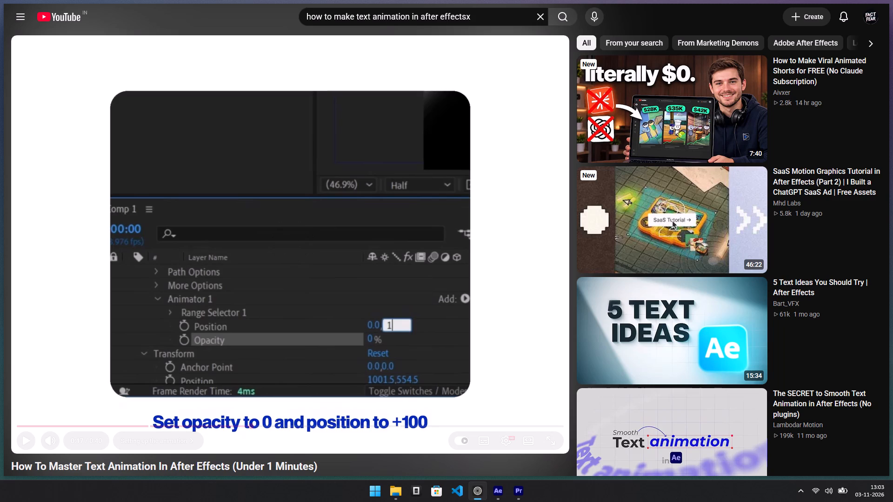
key(Left)
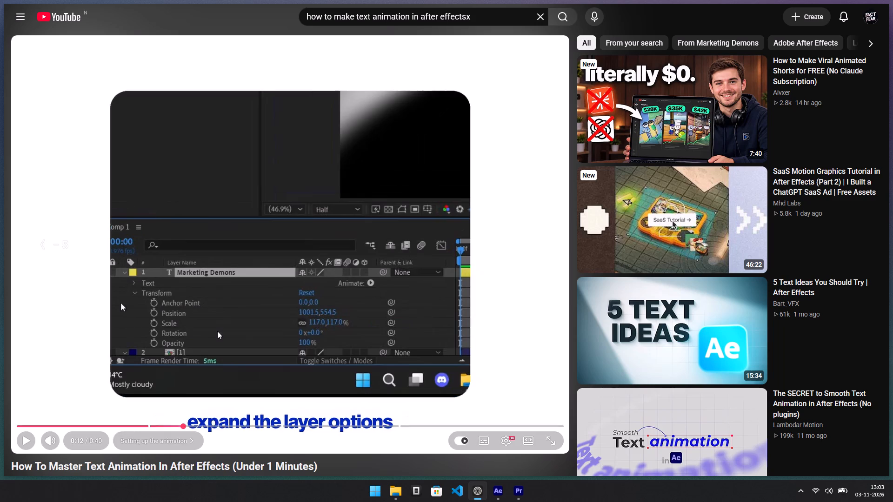
key(space)
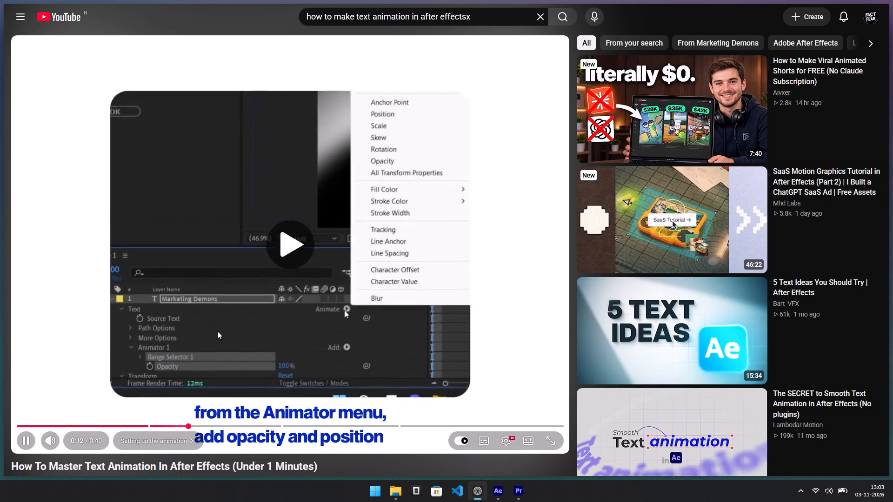
key(space)
key(space)
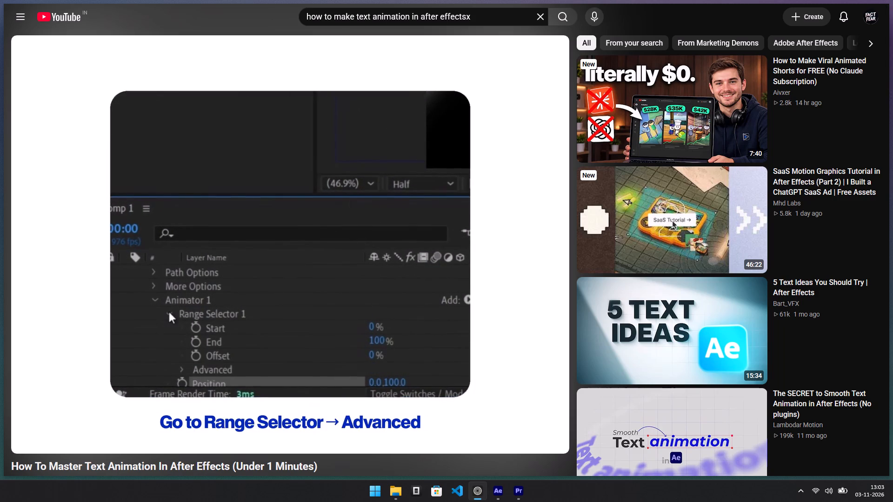
key(space)
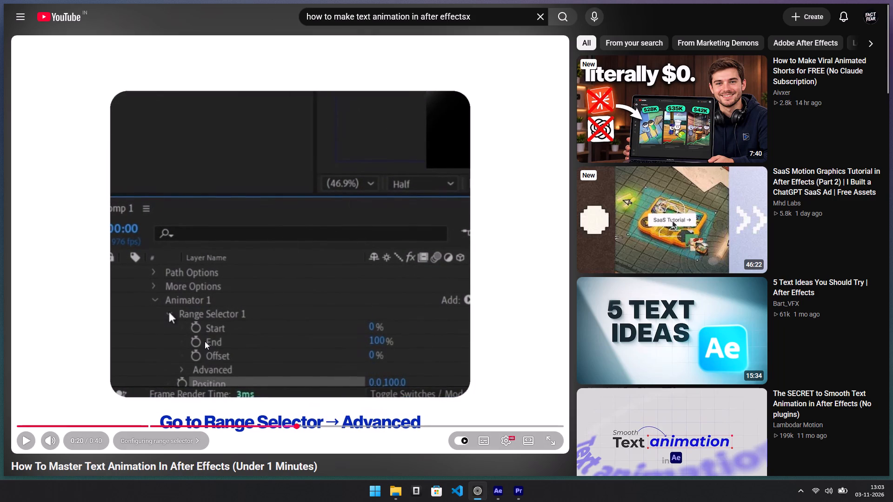
key(space)
key(space)
Back in After Effects, expand Range Selector 1 of the 2000 layer's text animator and its Advanced settings.
key(alt+Tab)
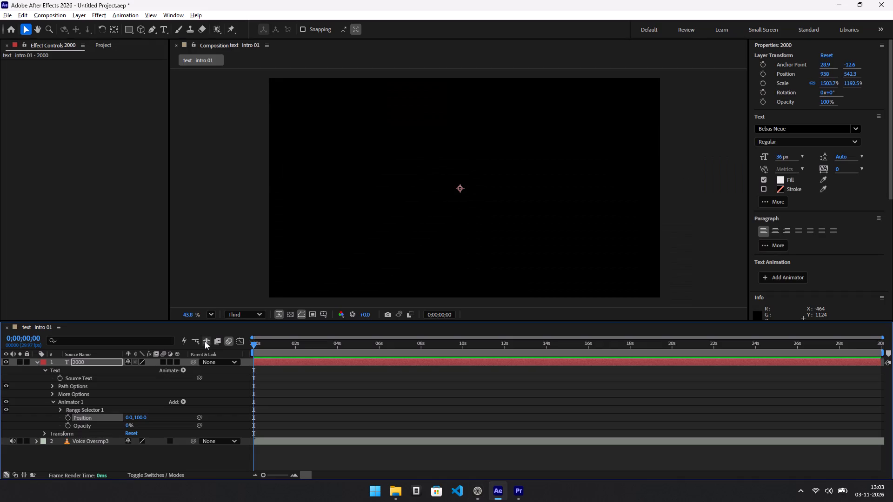
click(58, 410)
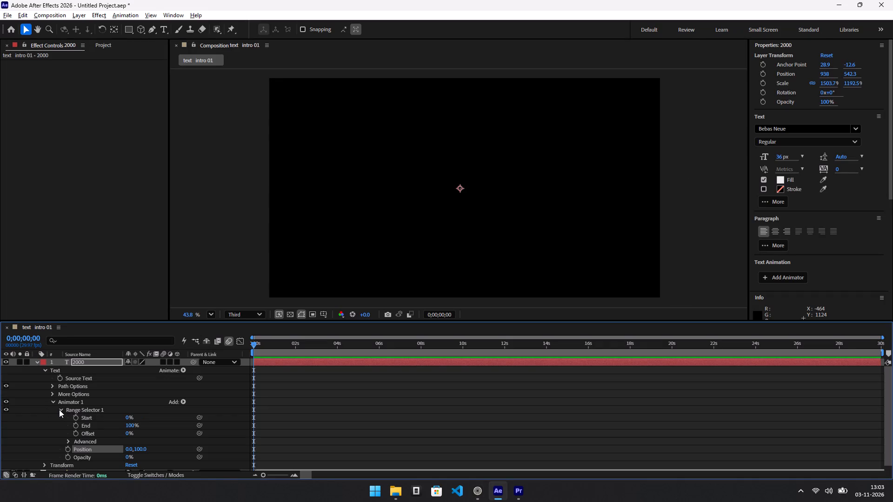
click(69, 442)
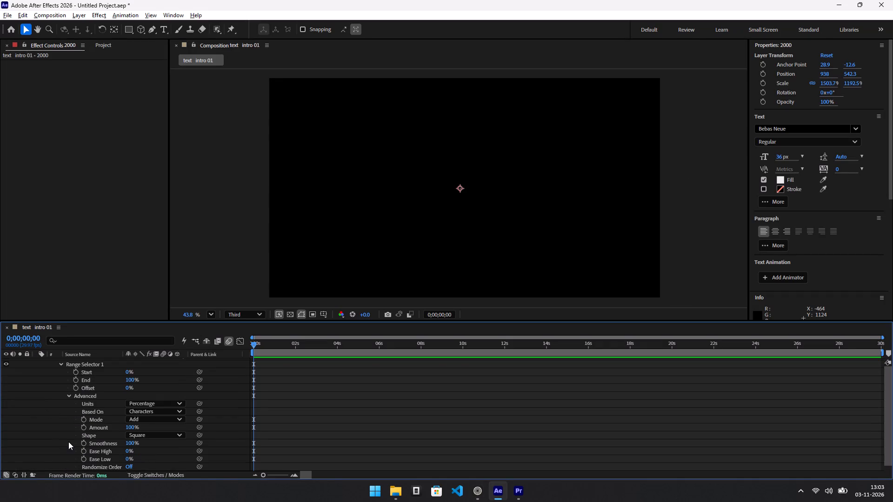
scroll(101, 416, down, 2)
scroll(101, 416, up, 1)
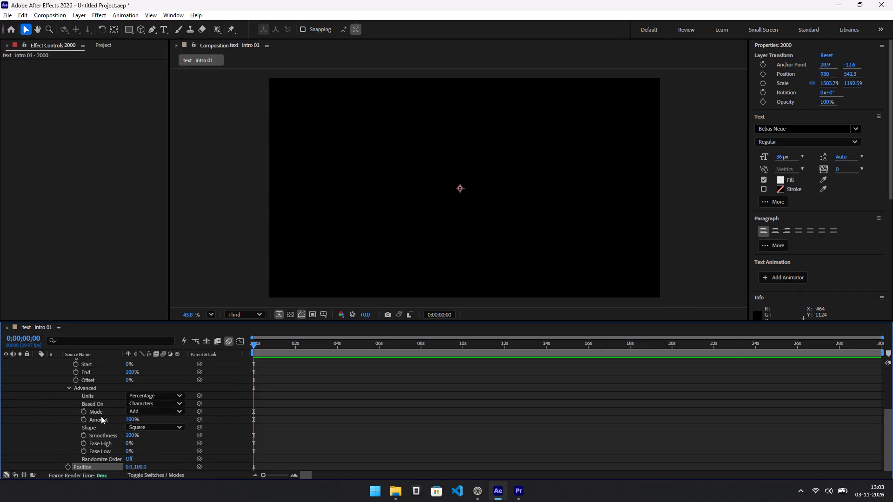
Check the tutorial's Based On choice and set Based On to Words in the 2000 layer's Range Selector Advanced settings.
key(alt+Tab)
key(space)
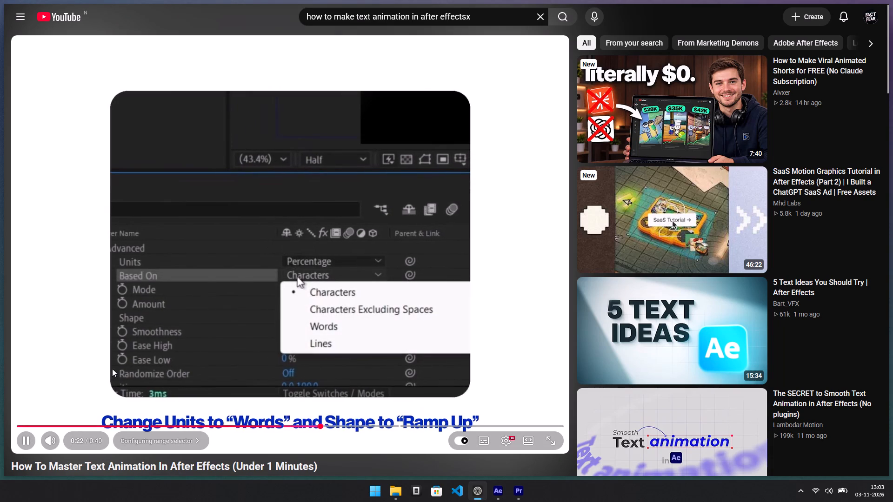
key(space)
key(alt+Tab)
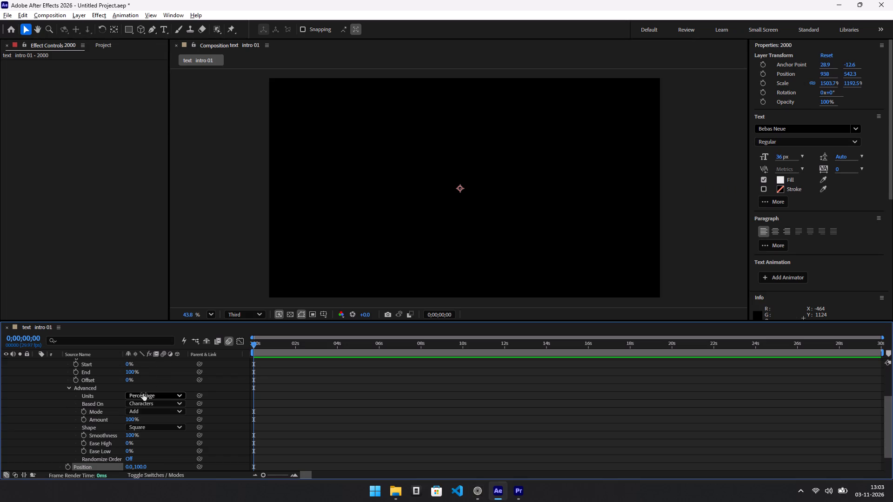
click(143, 394)
key(alt+Tab)
key(space)
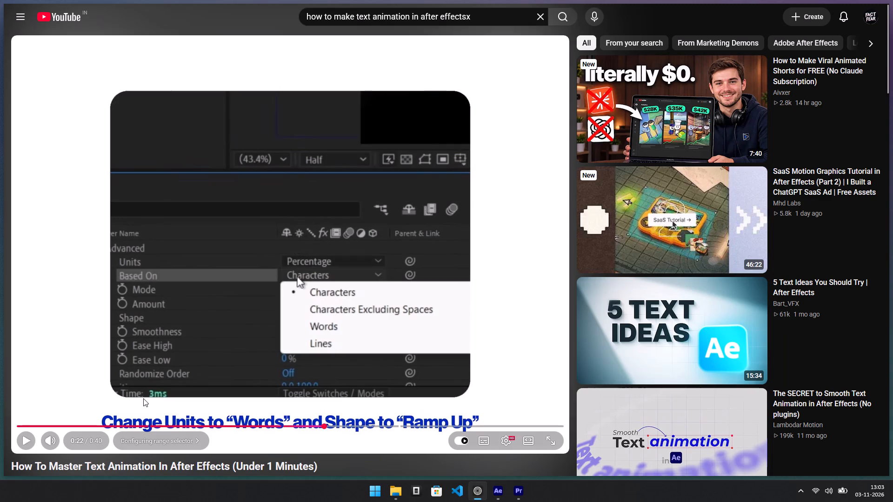
key(space)
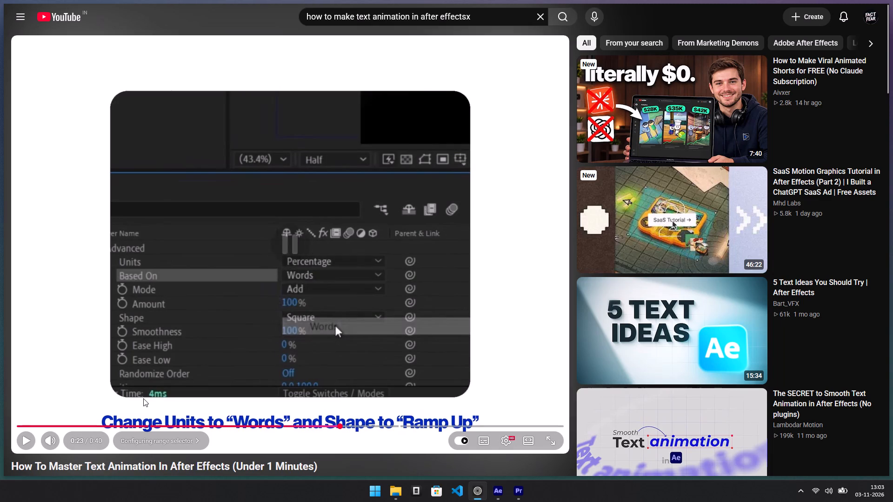
key(alt+Tab)
click(143, 403)
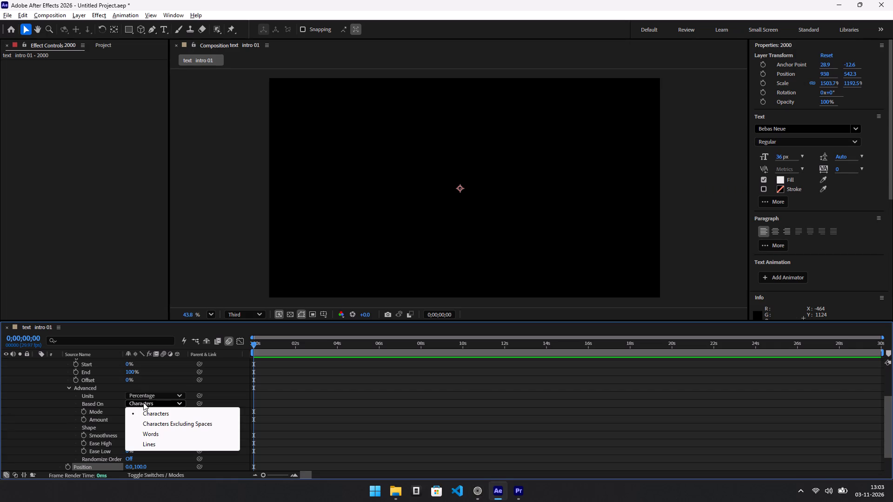
click(147, 430)
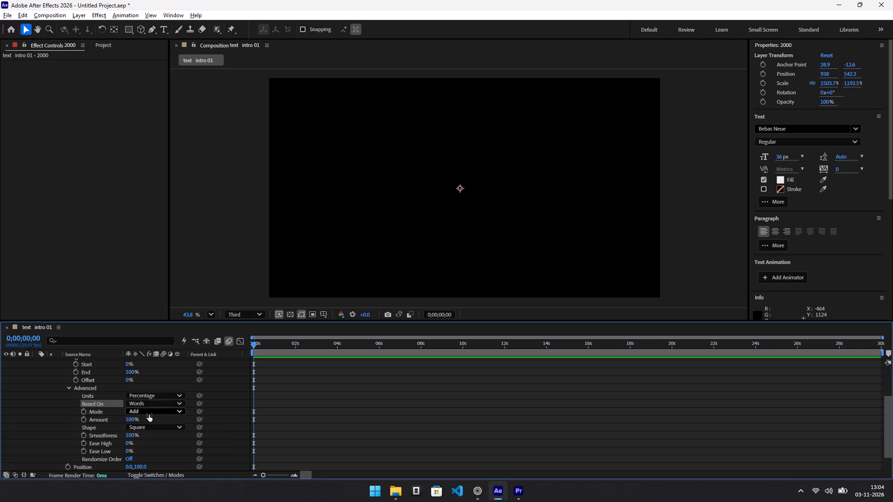
Review the tutorial's Shape choice and set the 2000 layer's Range Selector Shape to Ramp Up in After Effects.
key(alt+Tab)
key(space)
key(space)
key(space)
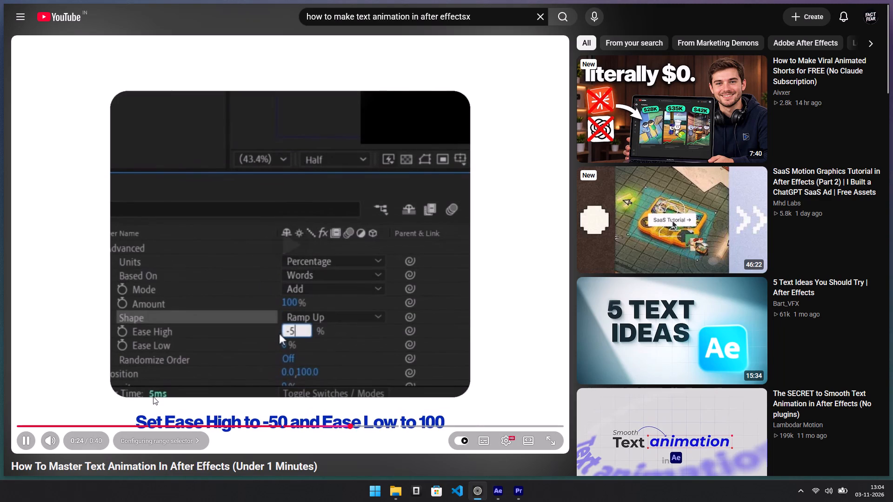
key(Left)
key(space)
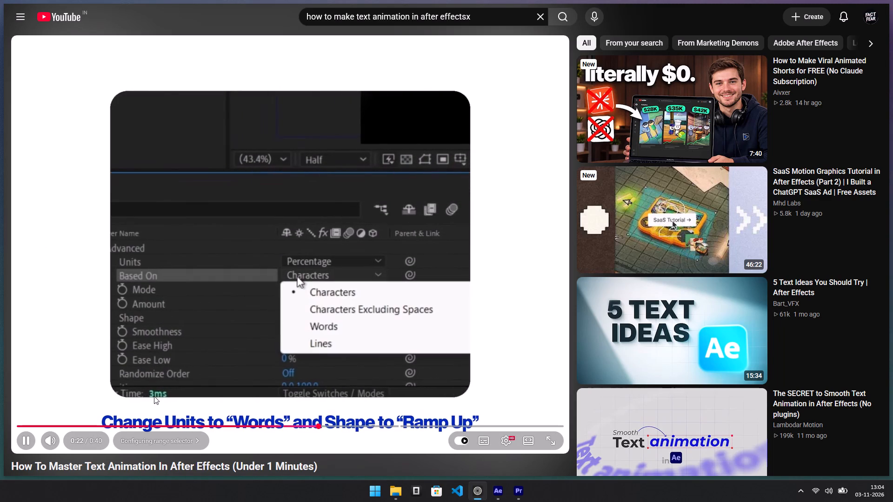
key(space)
key(space)
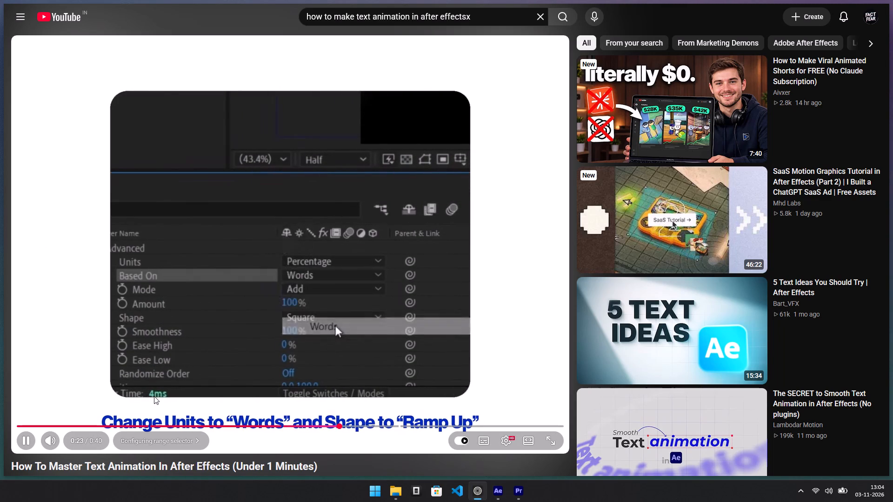
key(space)
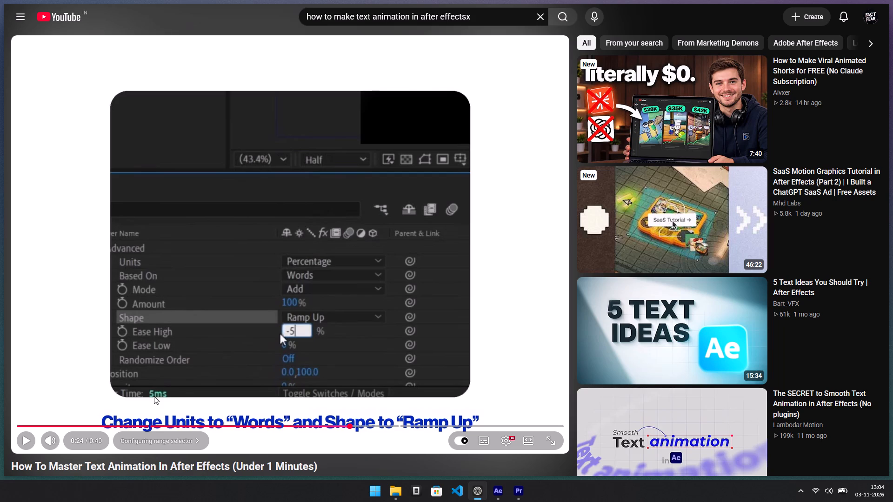
key(space)
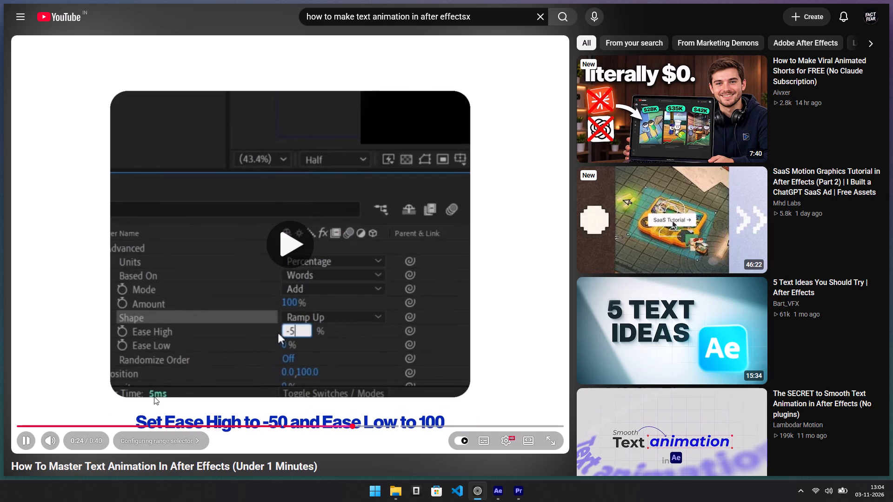
key(space)
key(alt+Tab)
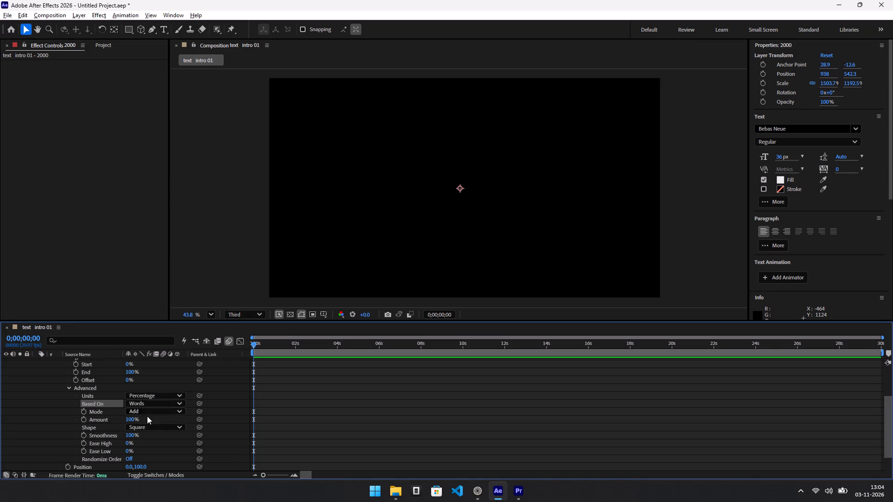
click(149, 429)
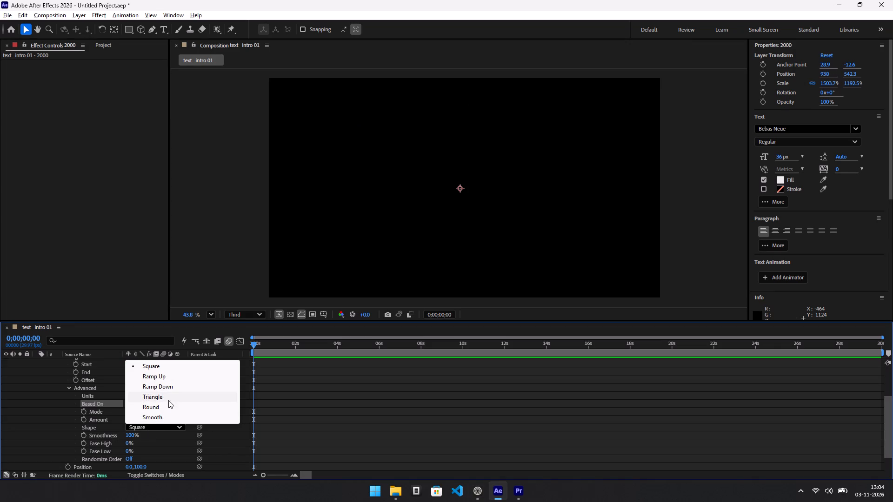
click(174, 379)
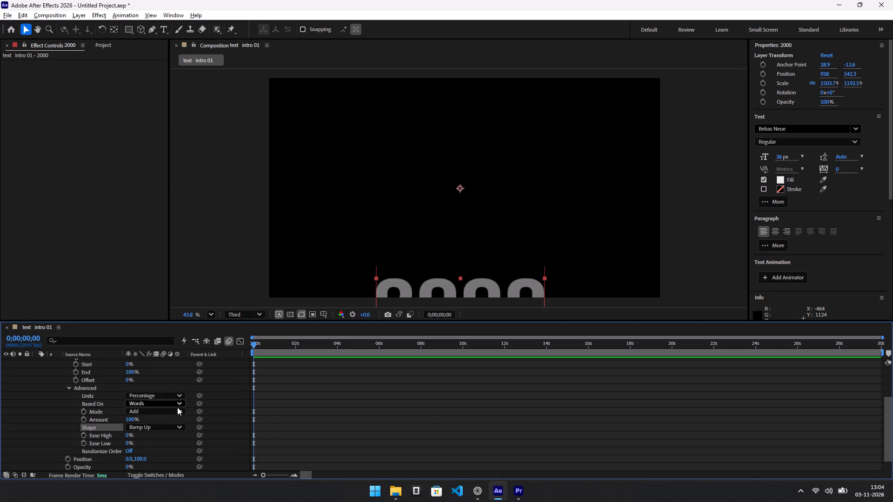
Check the tutorial's easing values and set the 2000 layer's Range Selector Ease High to -50% in After Effects.
key(alt+Tab)
key(space)
key(space)
key(alt+Tab)
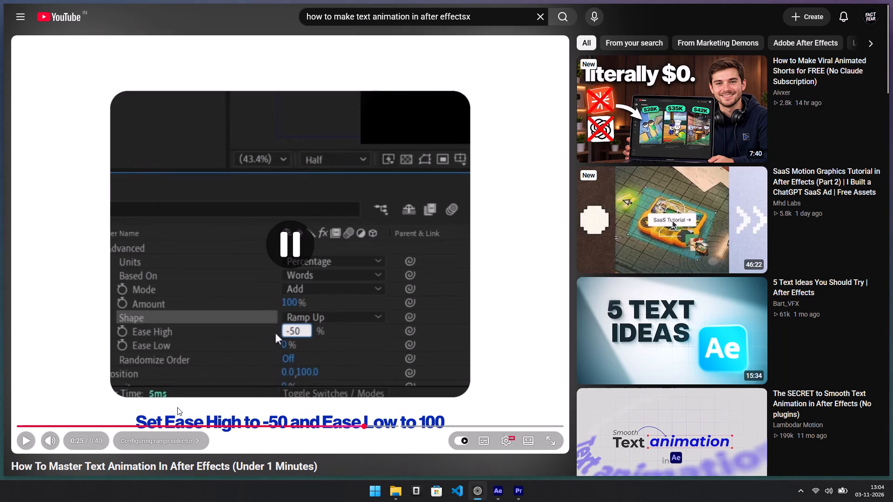
key(alt+Tab)
key(space)
key(space)
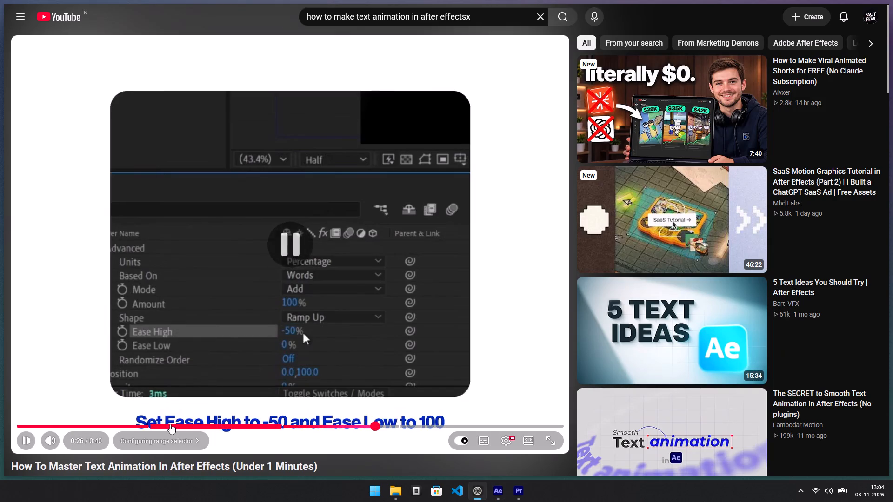
key(alt+Tab)
click(128, 436)
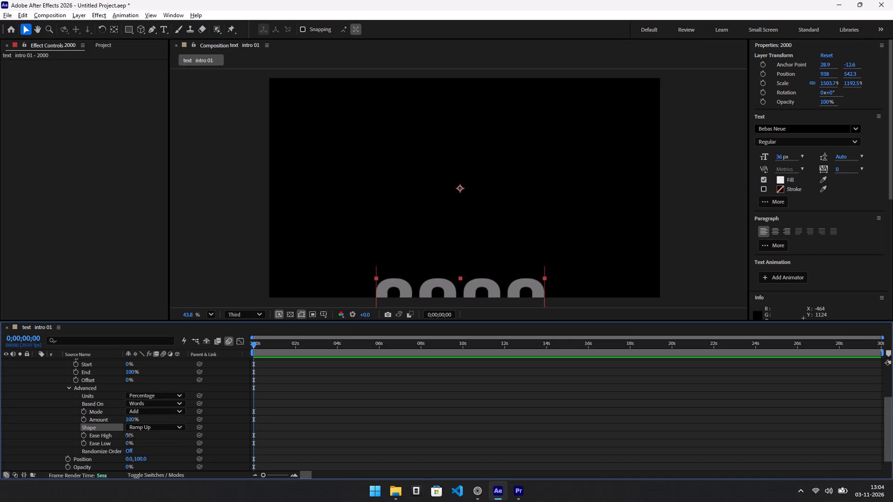
key(5)
key(BackSpace)
key(BackSpace)
text(-50)
key(Return)
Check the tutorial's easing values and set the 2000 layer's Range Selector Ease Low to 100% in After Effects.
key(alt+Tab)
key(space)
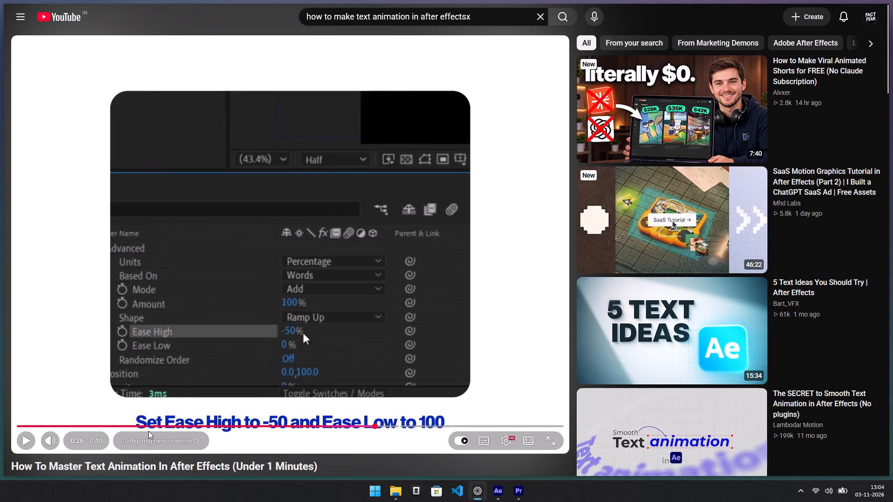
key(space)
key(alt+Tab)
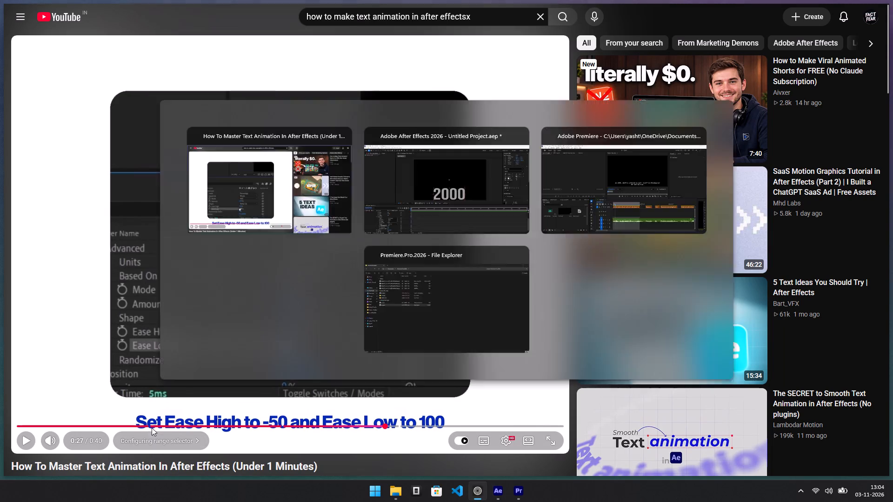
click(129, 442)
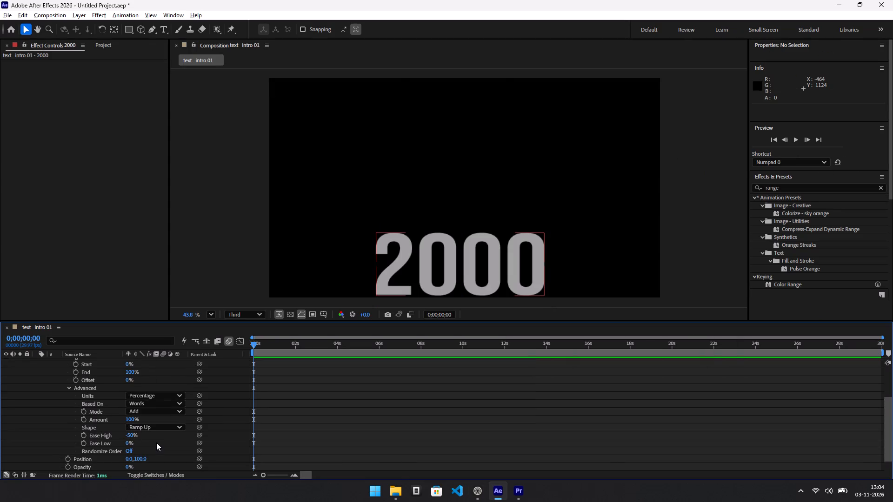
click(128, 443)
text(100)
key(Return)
Watch the tutorial's section following the easing values, replaying how the Range Selector's Offset is animated.
key(alt+Tab)
key(space)
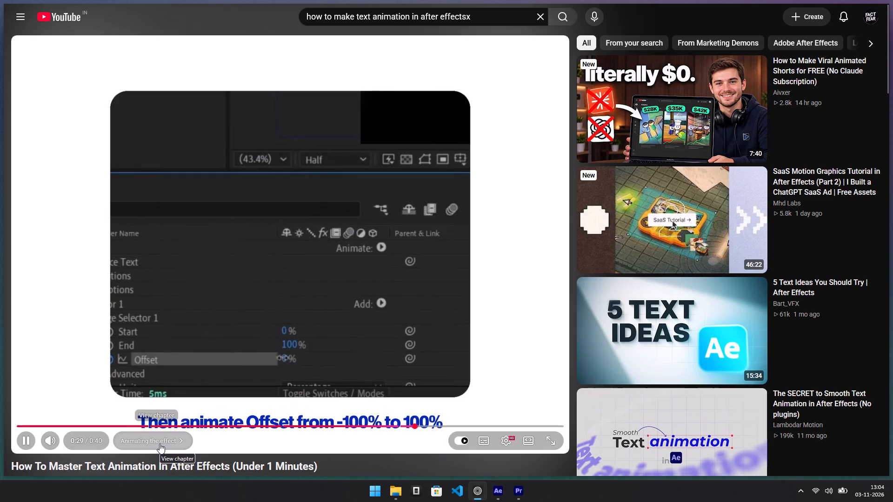
key(space)
key(alt+Tab)
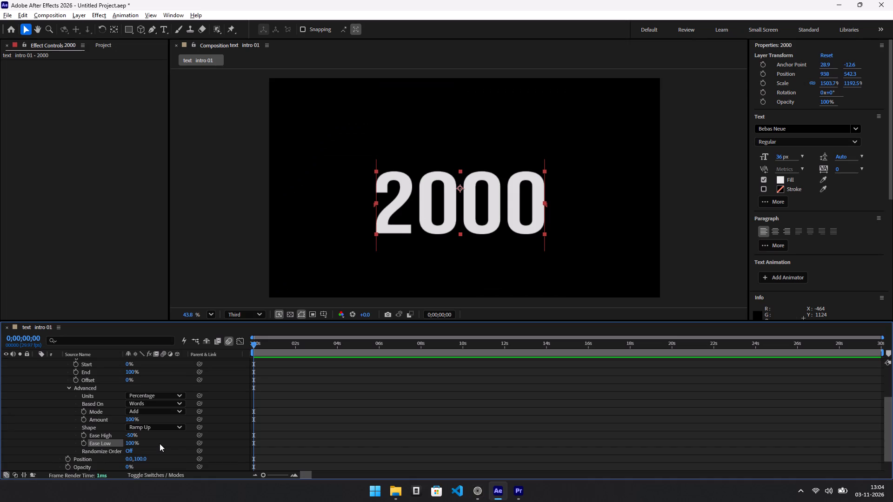
scroll(160, 443, down, 2)
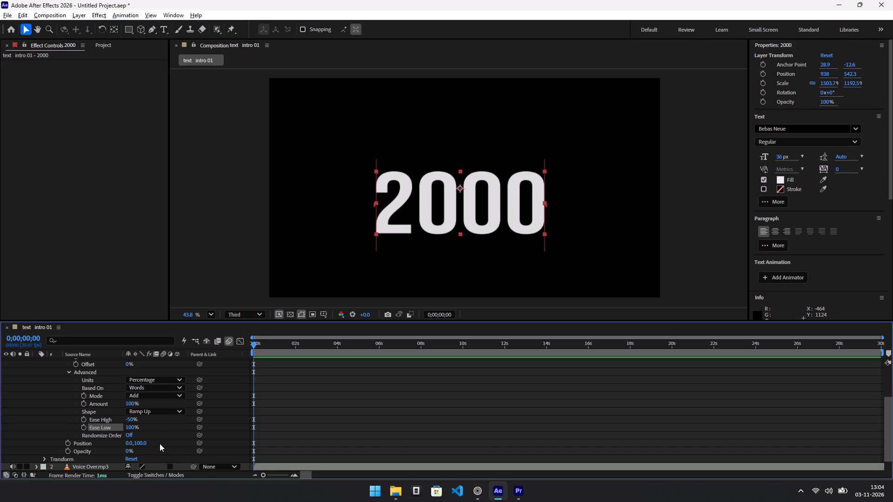
key(alt+Tab)
key(Left)
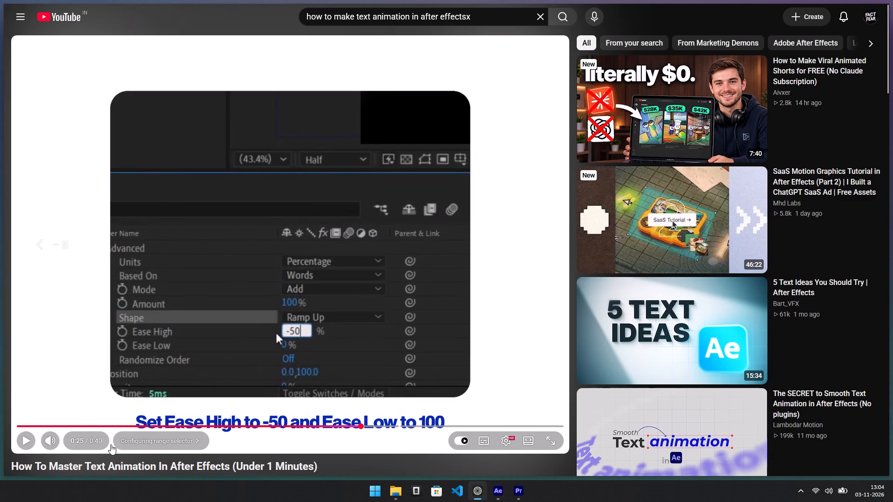
key(space)
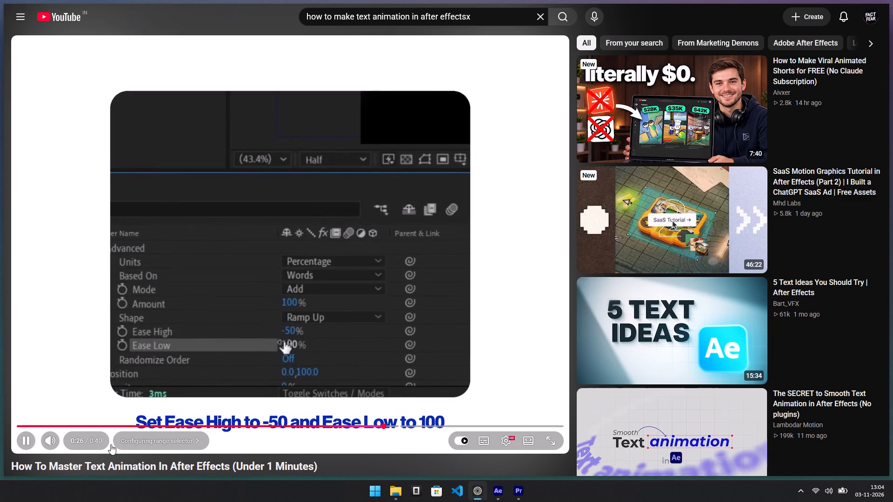
key(space)
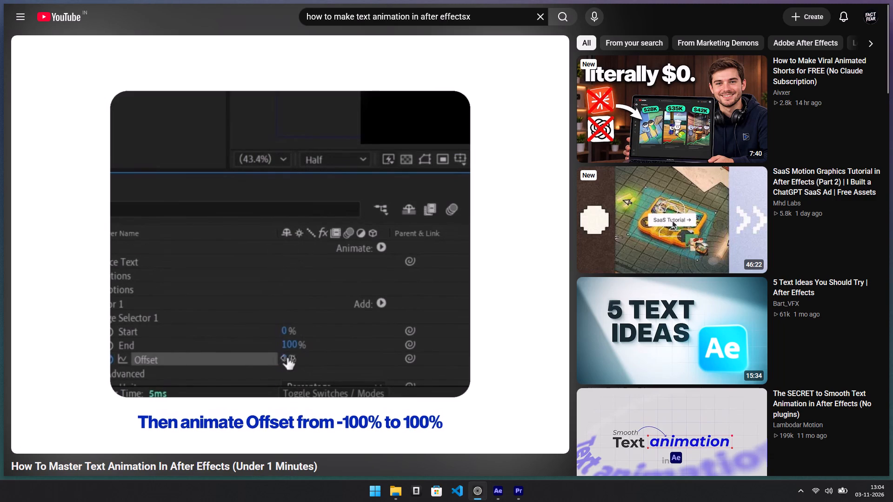
Back in After Effects, look through the 2000 layer's animator and Transform properties for the Range Selector's Offset.
key(alt+Tab)
scroll(55, 407, down, 3)
scroll(49, 416, up, 1)
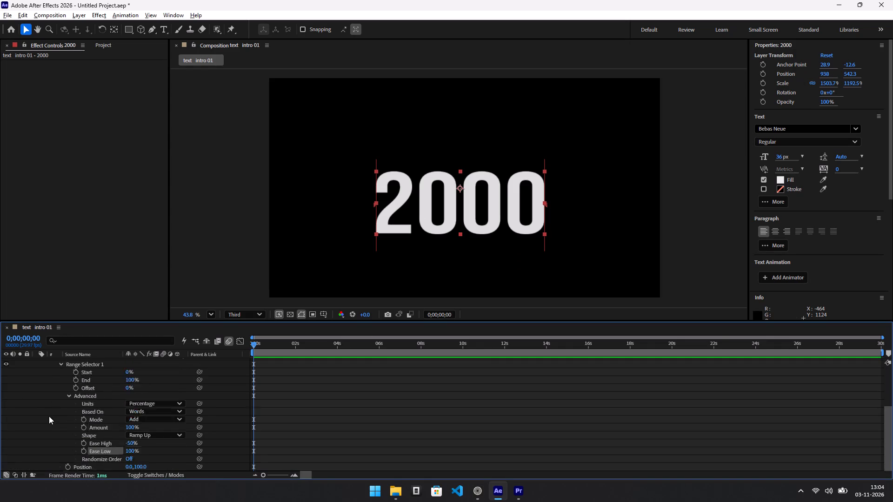
scroll(49, 416, up, 2)
scroll(48, 417, down, 3)
click(41, 461)
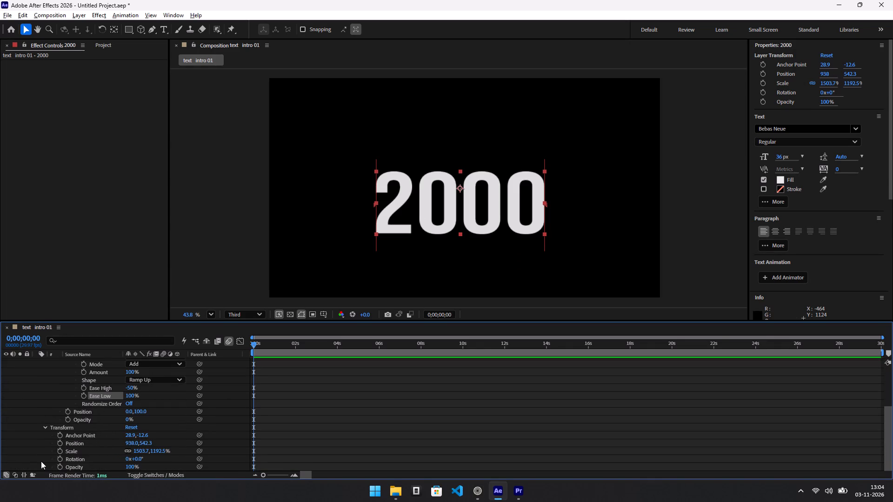
scroll(41, 458, down, 2)
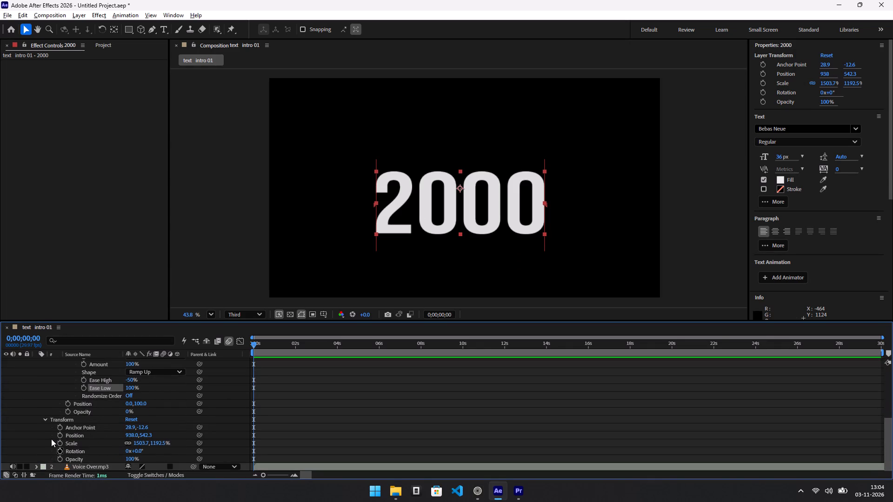
scroll(51, 439, down, 1)
scroll(51, 439, up, 3)
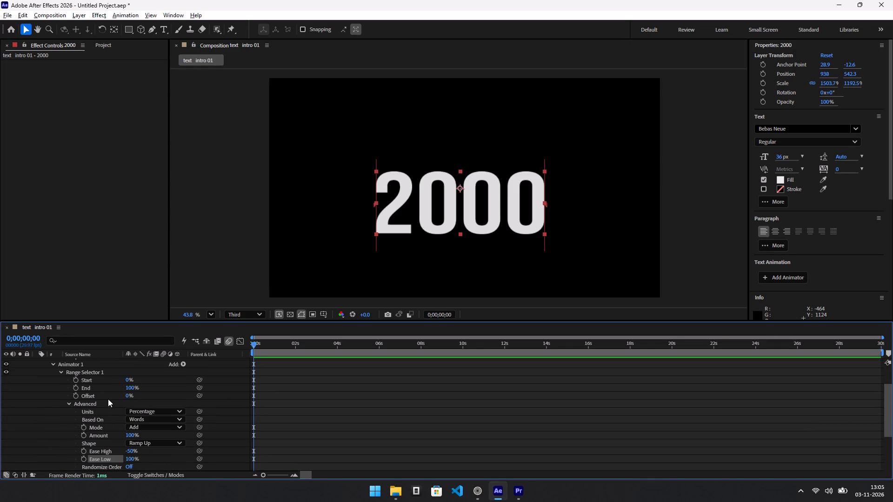
Recheck in the tutorial how the Offset is keyed and return to the 2000 layer in After Effects.
key(alt+Tab)
key(space)
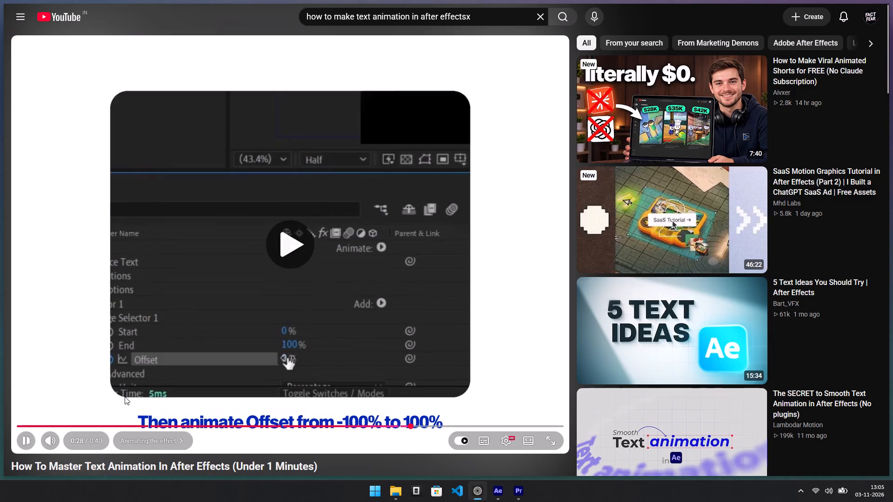
key(space)
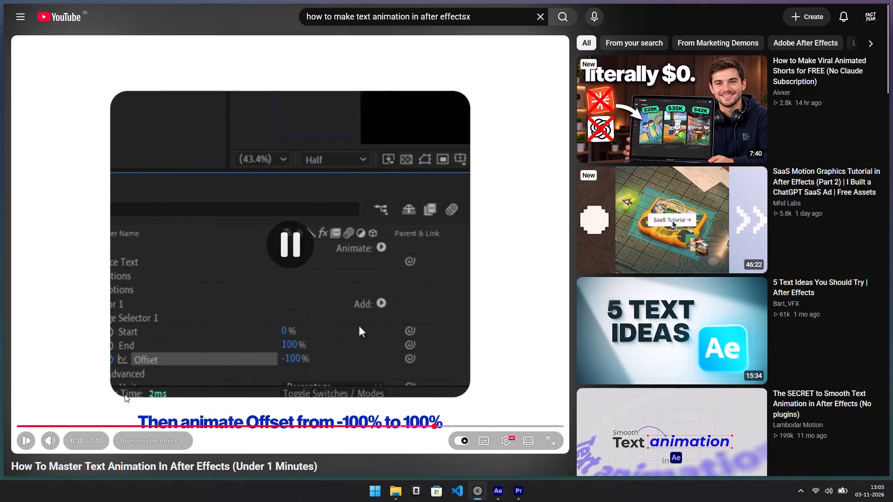
key(alt+Tab)
key(alt+Tab)
key(space)
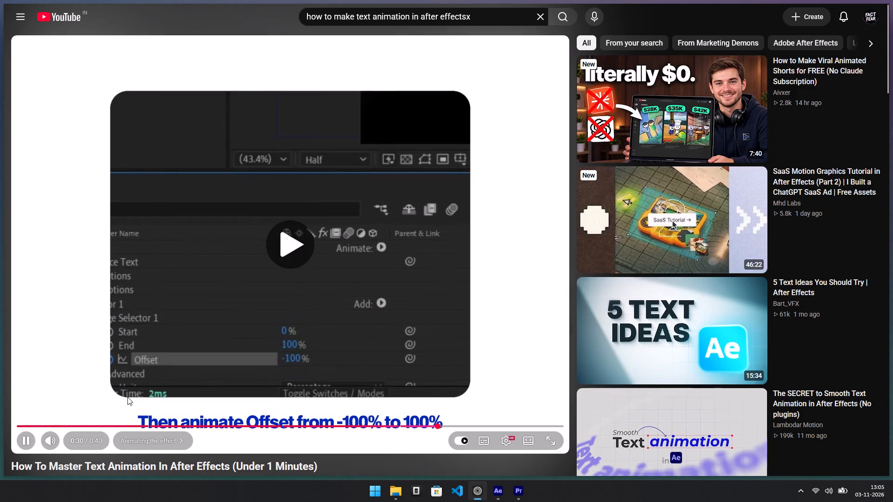
key(space)
key(alt+Tab)
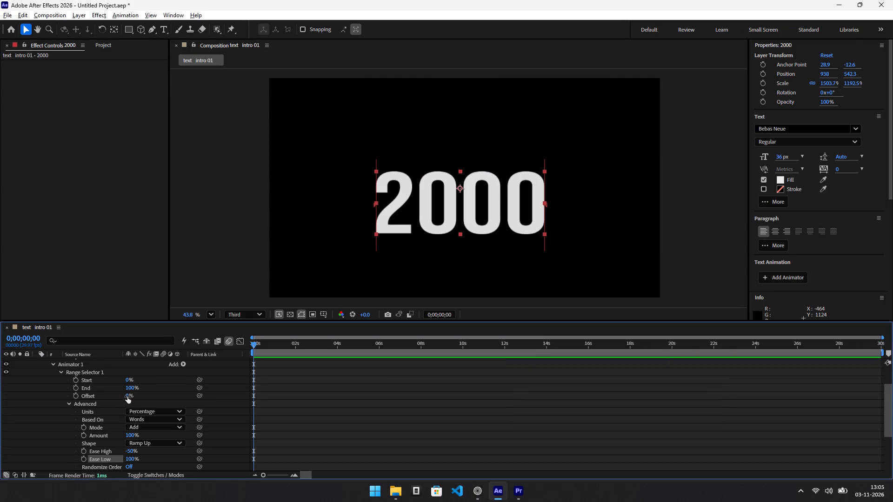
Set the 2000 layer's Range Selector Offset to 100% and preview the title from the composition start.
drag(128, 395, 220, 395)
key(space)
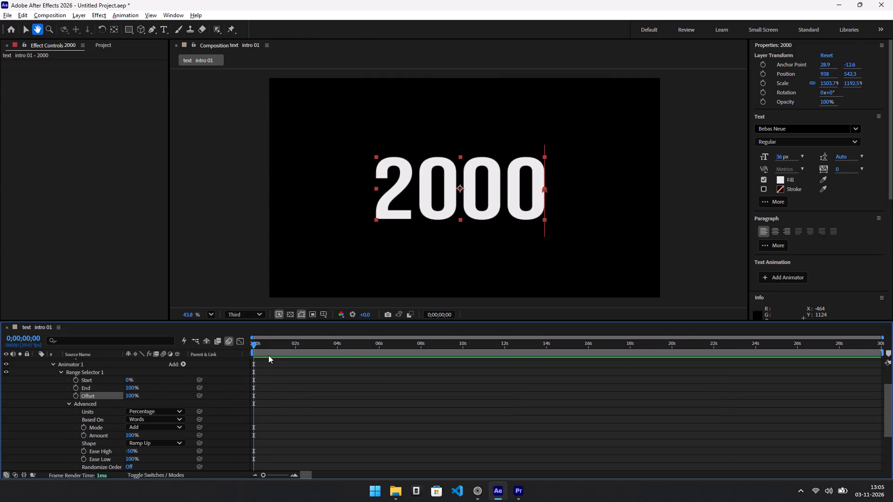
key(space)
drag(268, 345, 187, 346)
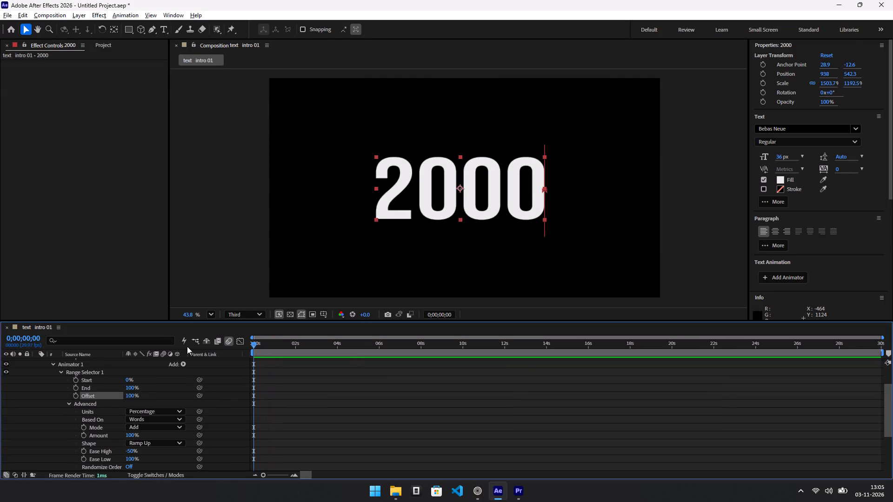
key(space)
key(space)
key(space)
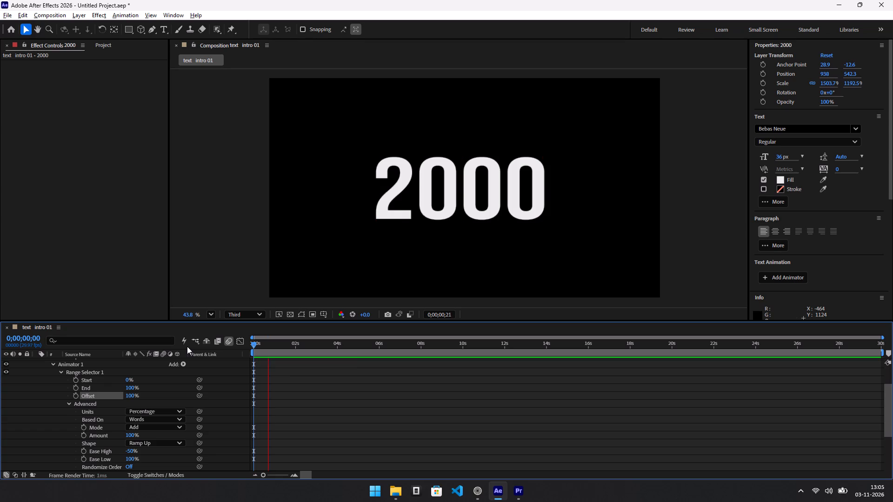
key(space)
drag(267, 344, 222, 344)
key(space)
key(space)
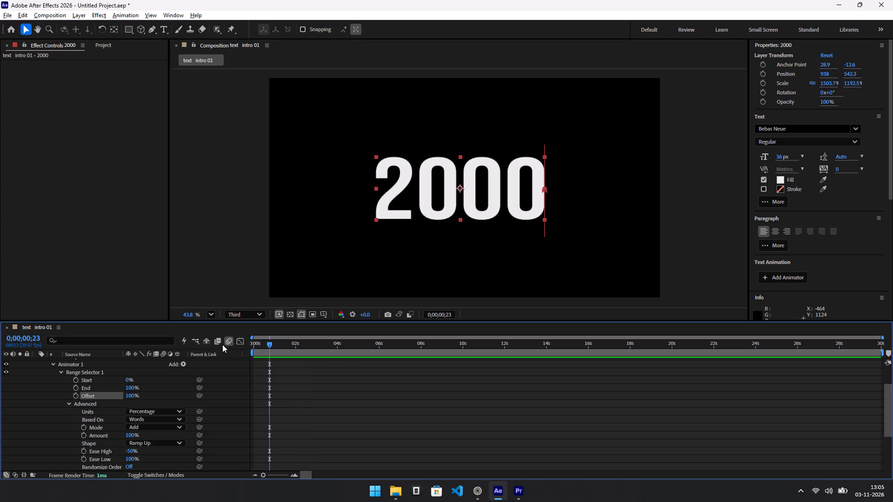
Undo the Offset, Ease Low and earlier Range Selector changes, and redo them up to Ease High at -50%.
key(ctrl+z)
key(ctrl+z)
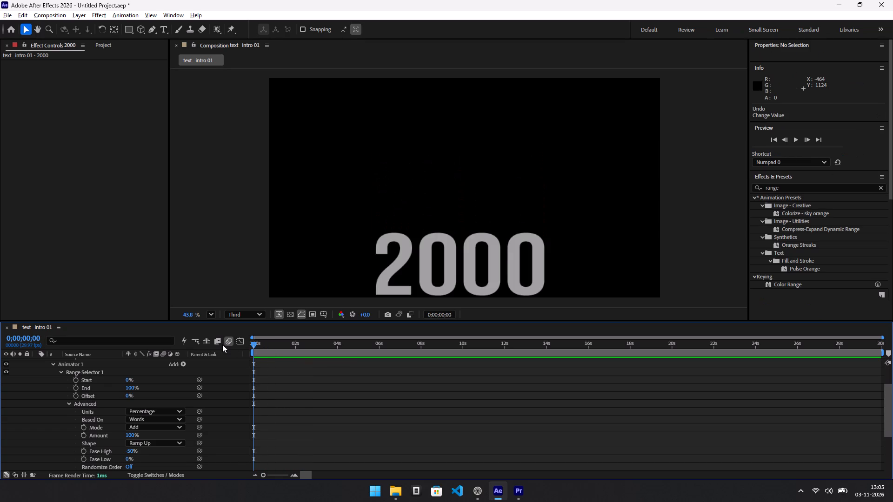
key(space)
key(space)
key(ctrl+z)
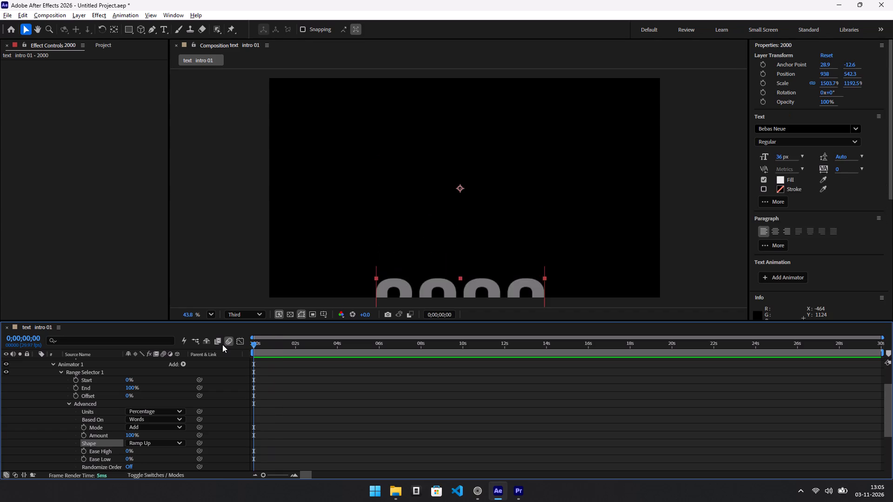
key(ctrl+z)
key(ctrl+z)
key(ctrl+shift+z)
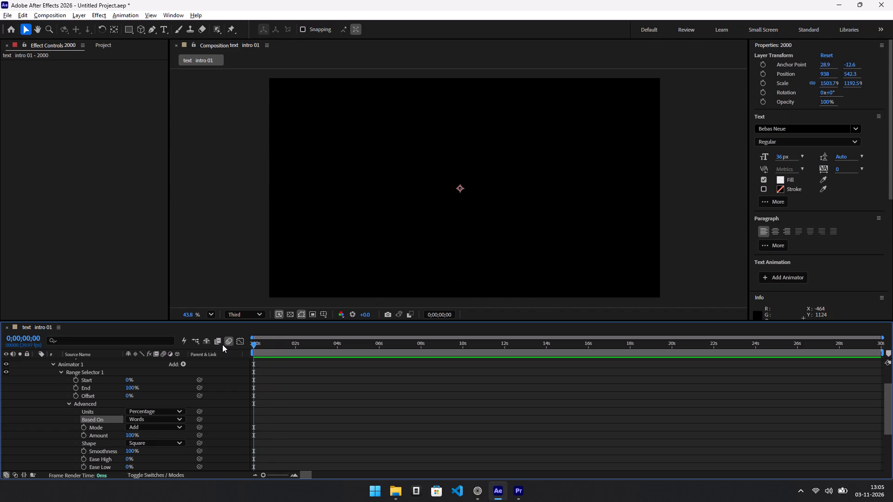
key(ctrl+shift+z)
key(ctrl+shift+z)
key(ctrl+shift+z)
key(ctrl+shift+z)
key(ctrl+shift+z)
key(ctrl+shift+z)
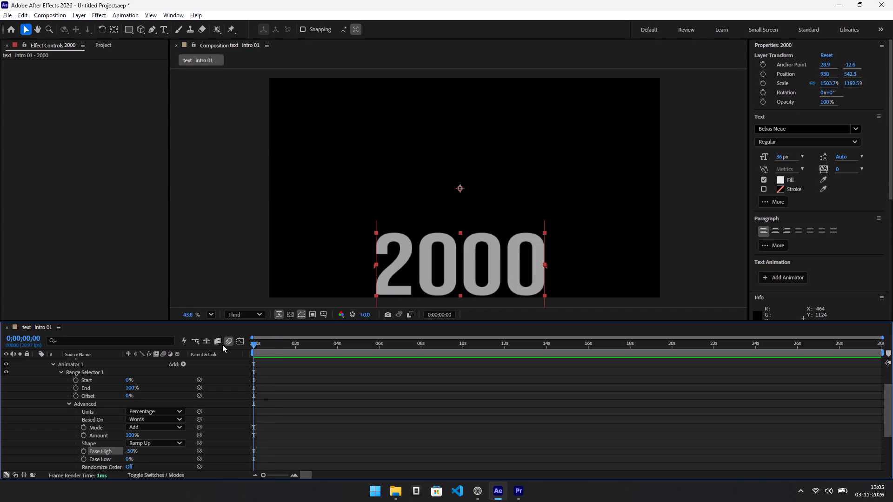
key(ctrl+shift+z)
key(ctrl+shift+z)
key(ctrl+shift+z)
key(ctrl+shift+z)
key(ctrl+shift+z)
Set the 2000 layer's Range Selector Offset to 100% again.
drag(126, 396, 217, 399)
Watch the tutorial's closing part on animating the effect, and return to After Effects.
key(alt+Tab)
key(space)
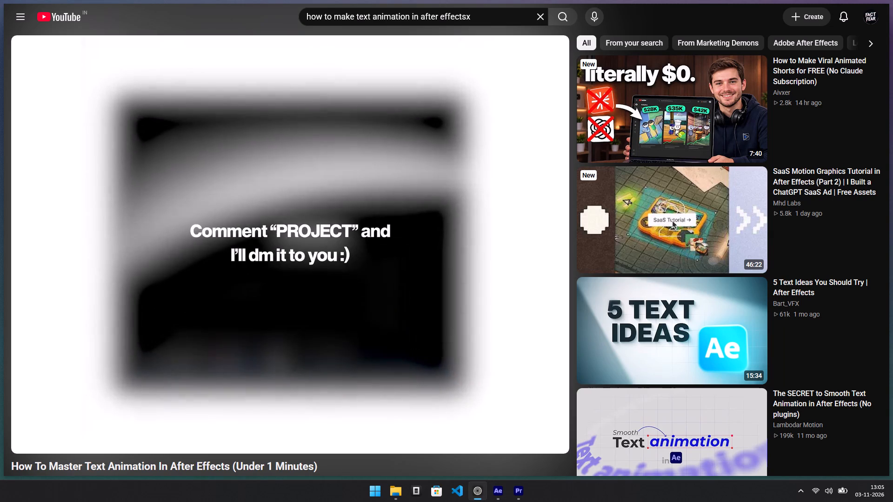
key(space)
key(space)
key(space)
key(alt+Tab)
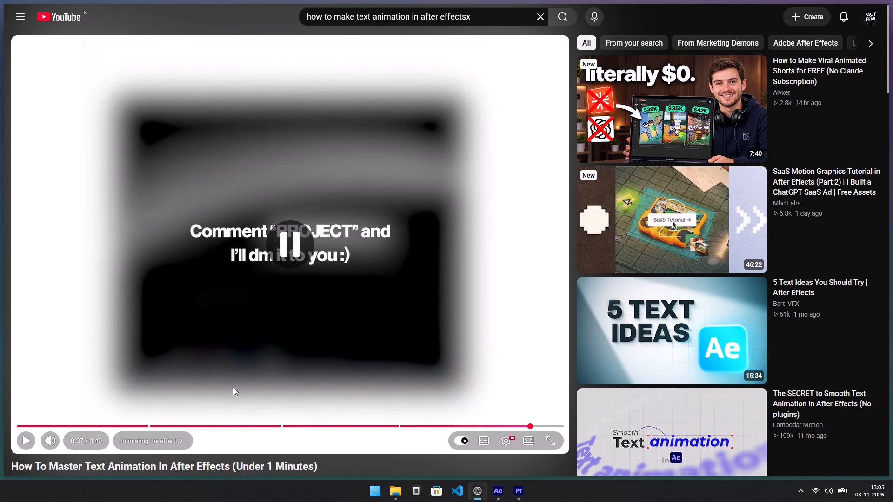
Preview the 2000 title from the start of the composition.
drag(256, 352, 245, 347)
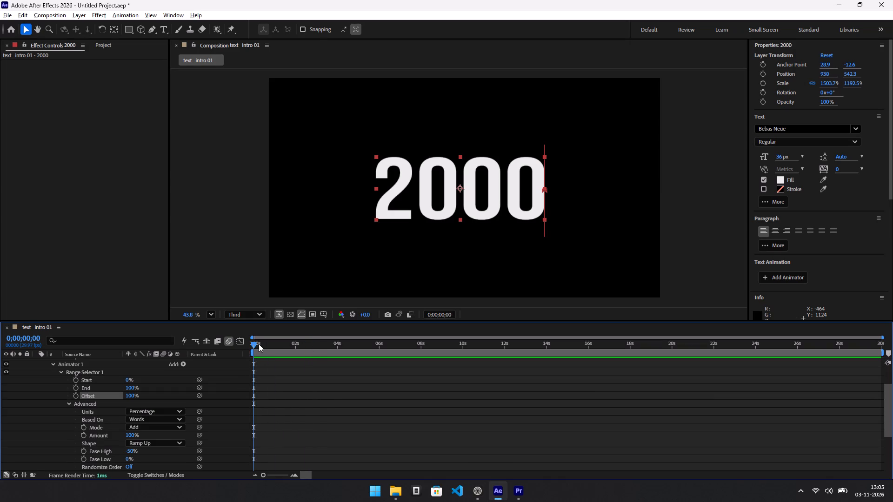
key(space)
key(space)
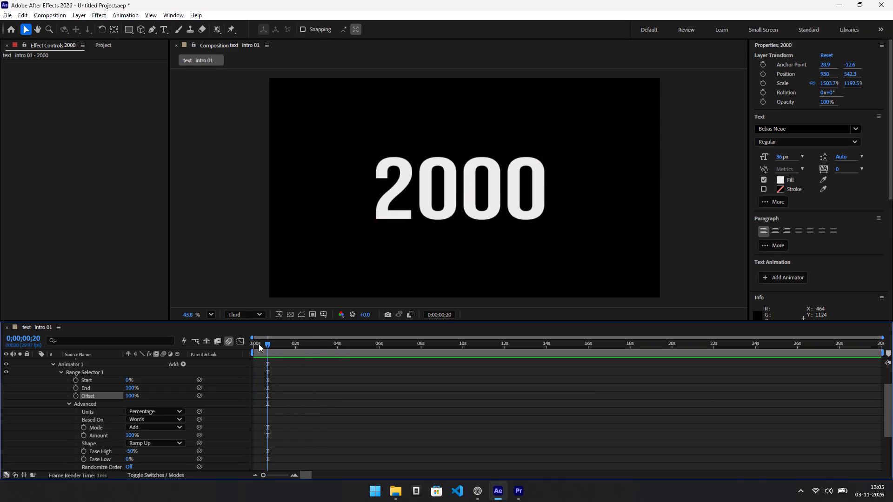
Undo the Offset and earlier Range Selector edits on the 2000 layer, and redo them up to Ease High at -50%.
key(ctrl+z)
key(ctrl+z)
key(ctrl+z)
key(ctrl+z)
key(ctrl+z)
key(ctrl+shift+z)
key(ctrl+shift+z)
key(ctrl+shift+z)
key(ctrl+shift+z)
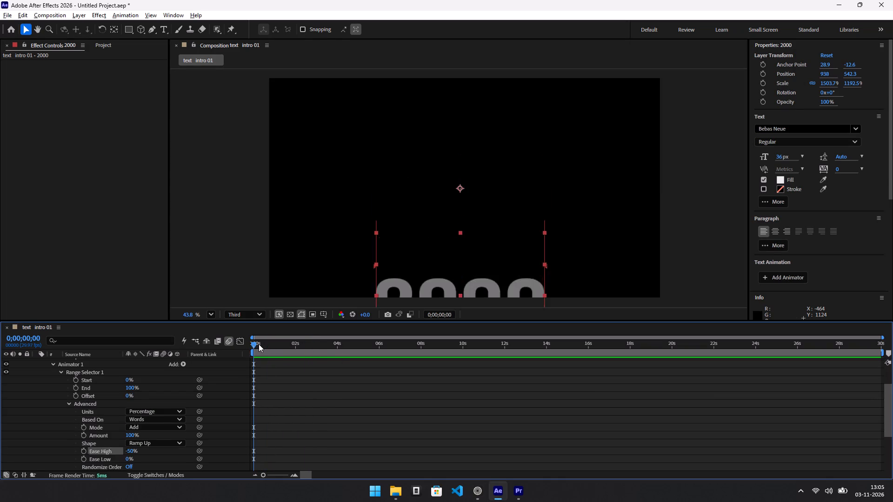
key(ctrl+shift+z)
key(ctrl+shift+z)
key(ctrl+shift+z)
Undo the Range Selector and text animator edits on the 2000 layer, back to its Position and Scale keyframes in the graph editor.
key(ctrl+z)
key(ctrl+z)
key(ctrl+z)
key(ctrl+z)
key(ctrl+z)
key(ctrl+z)
key(ctrl+z)
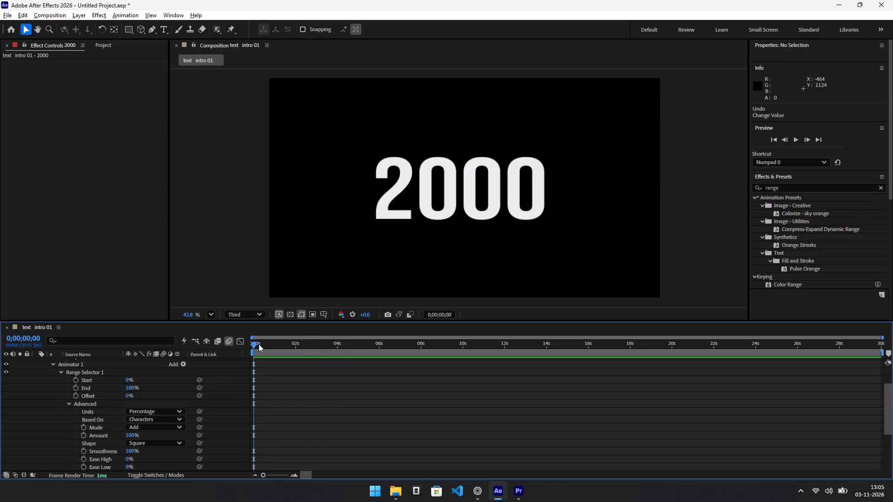
key(ctrl+z)
key(ctrl+z)
key(ctrl+z)
key(ctrl+z)
key(ctrl+z)
key(ctrl+z)
key(ctrl+z)
key(ctrl+z)
key(ctrl+z)
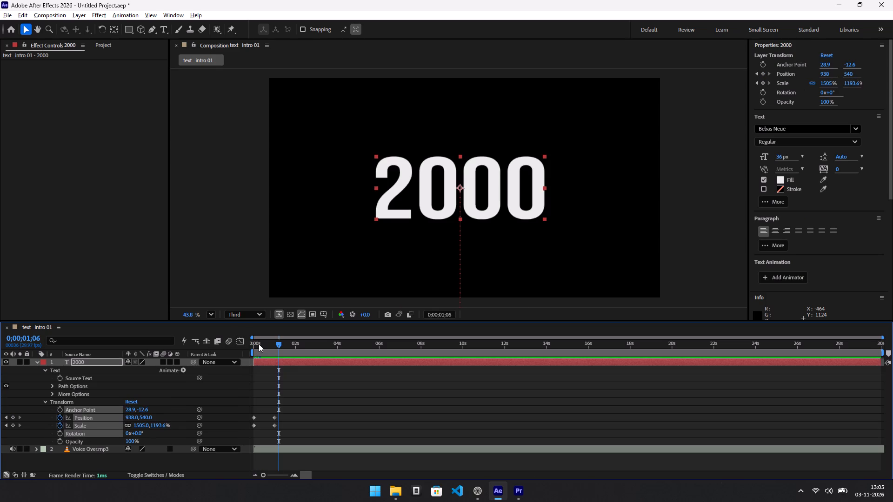
key(ctrl+shift+z)
Preview the 2000 title's keyframed Position and Scale entrance from the start of the composition.
key(space)
key(space)
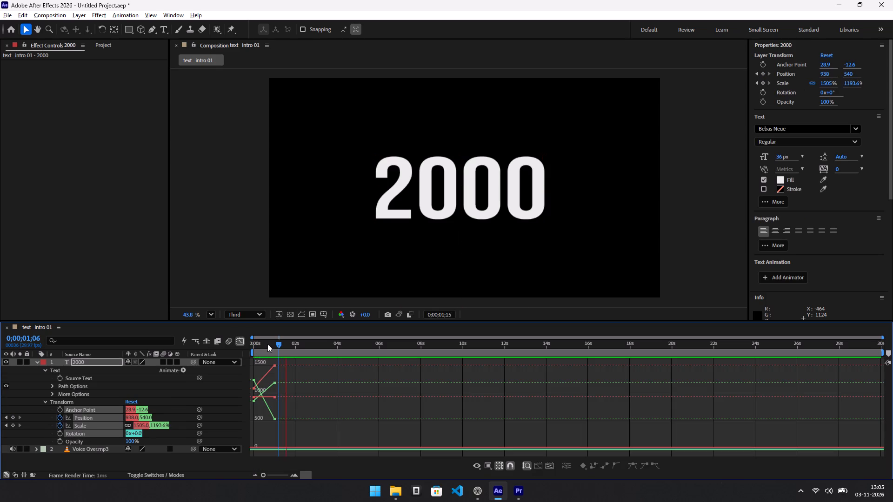
drag(278, 344, 233, 355)
key(space)
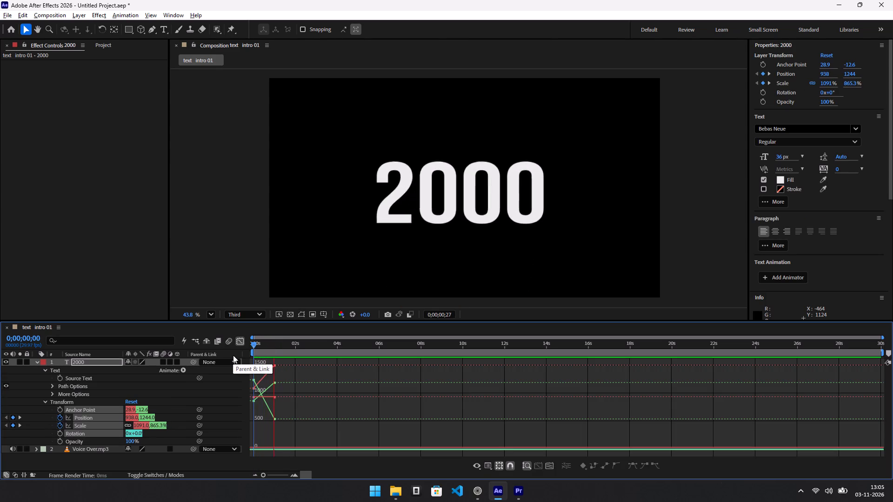
Preview the 2000 title's Position and Scale entrance repeatedly from the start of the composition.
key(space)
drag(275, 350, 233, 350)
key(space)
key(space)
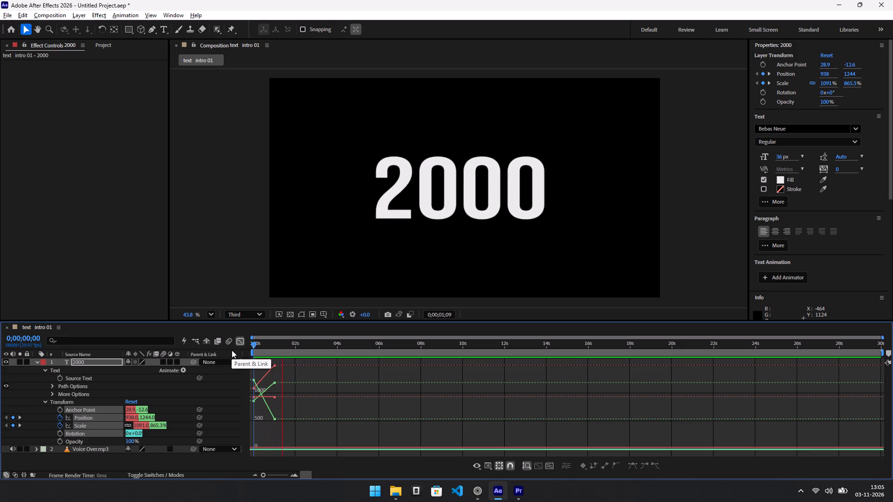
key(space)
drag(299, 348, 265, 350)
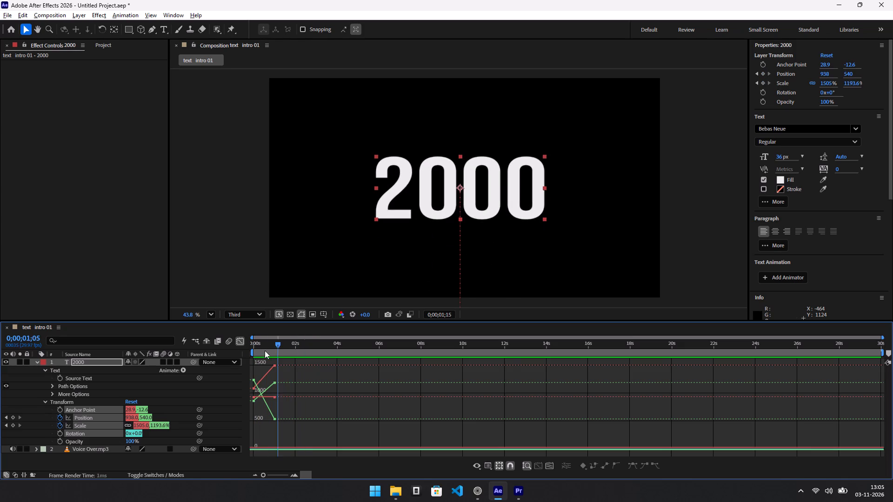
drag(265, 350, 245, 350)
key(space)
key(space)
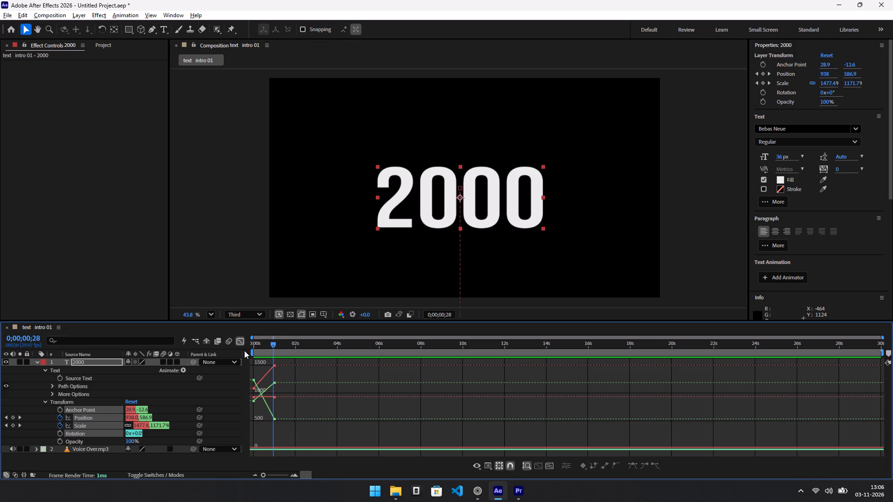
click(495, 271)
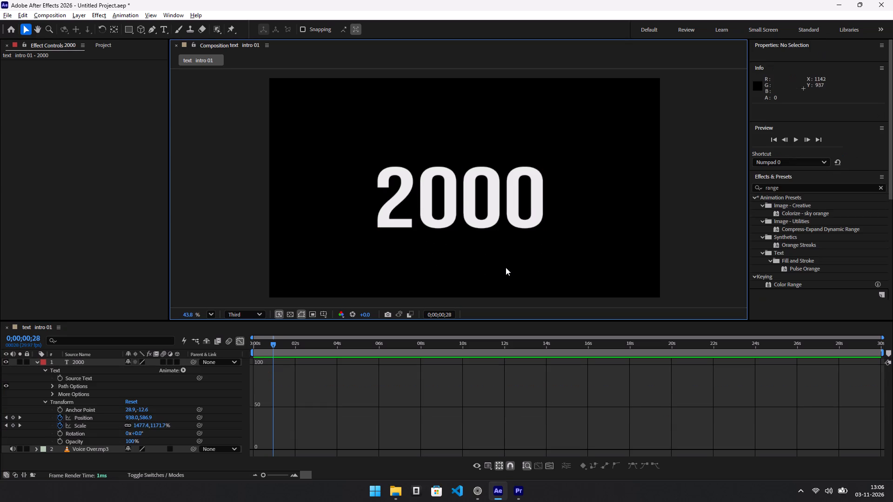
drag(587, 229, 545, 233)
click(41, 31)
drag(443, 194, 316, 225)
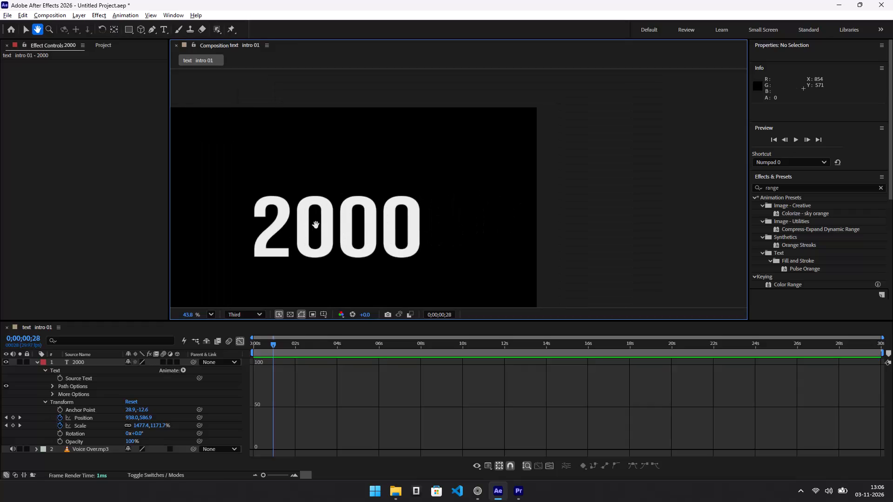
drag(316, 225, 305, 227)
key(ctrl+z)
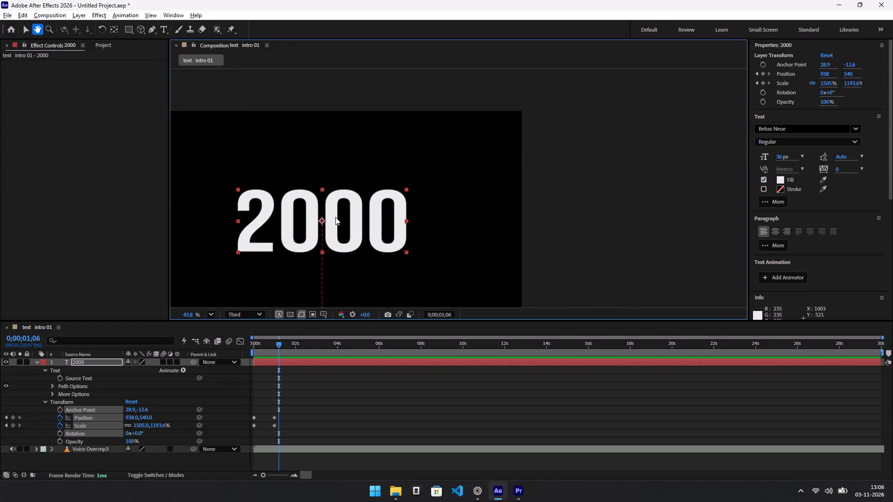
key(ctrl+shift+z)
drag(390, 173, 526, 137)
Preview the 2000 title's entrance once more from the start of the composition.
drag(279, 345, 253, 348)
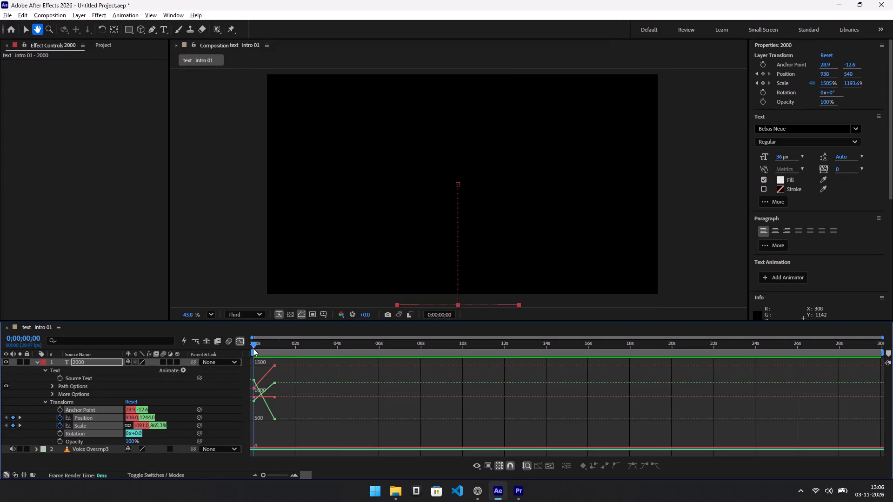
drag(253, 348, 213, 352)
key(space)
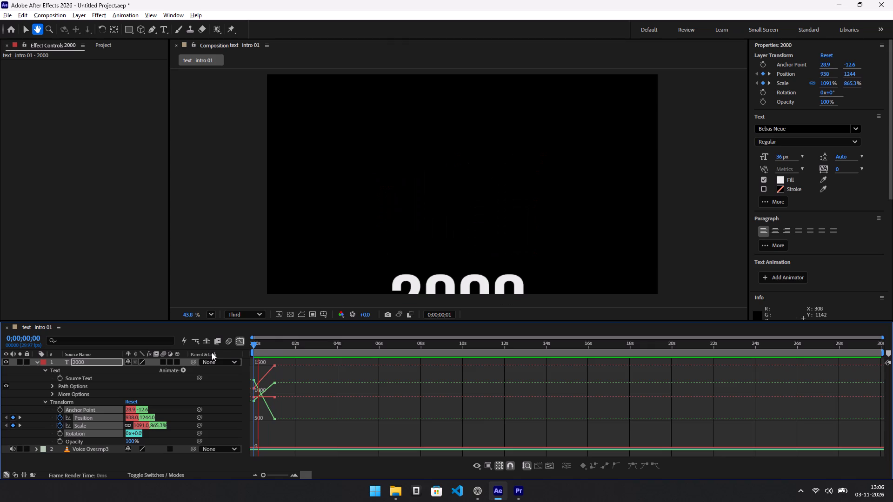
key(space)
Switch to the browser, return to the YouTube search results and look through them for After Effects text animation tutorials.
key(alt+Tab)
click(272, 350)
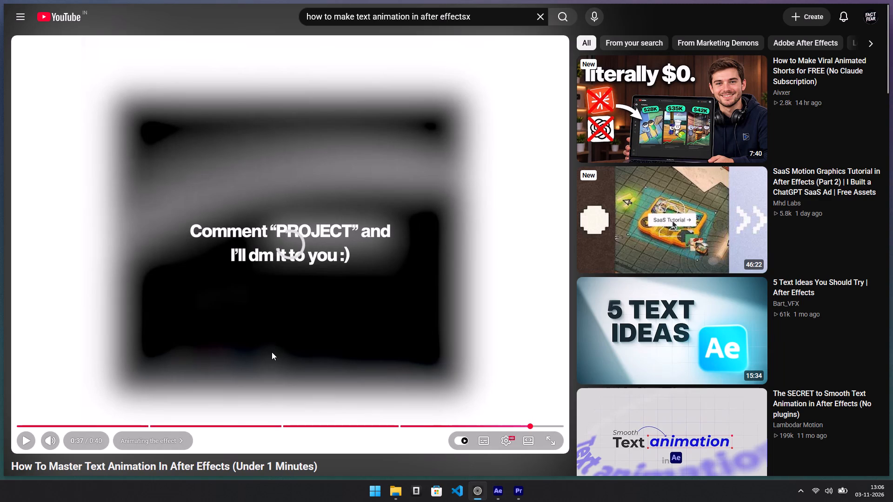
scroll(272, 352, down, 2)
scroll(267, 286, down, 3)
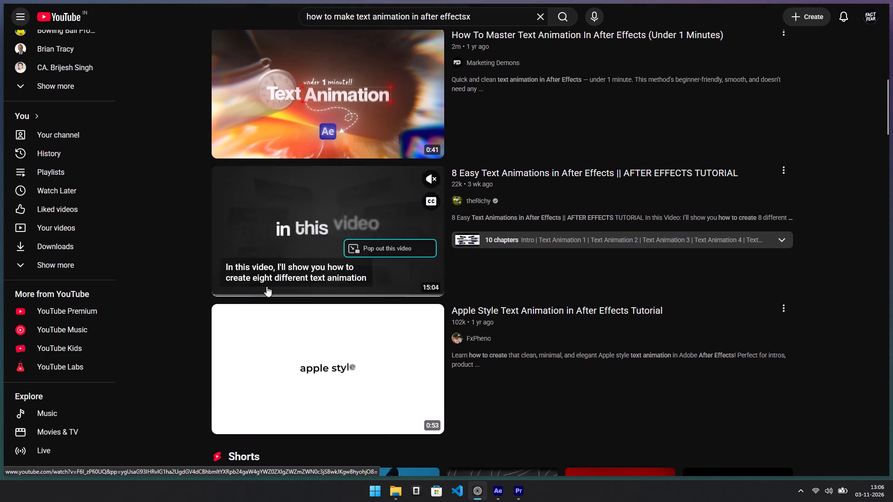
scroll(267, 286, down, 1)
scroll(289, 221, down, 2)
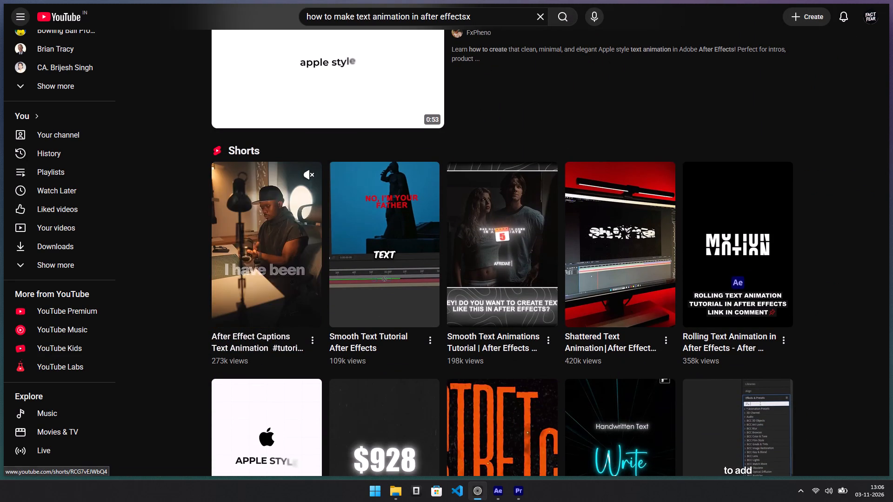
scroll(261, 228, down, 4)
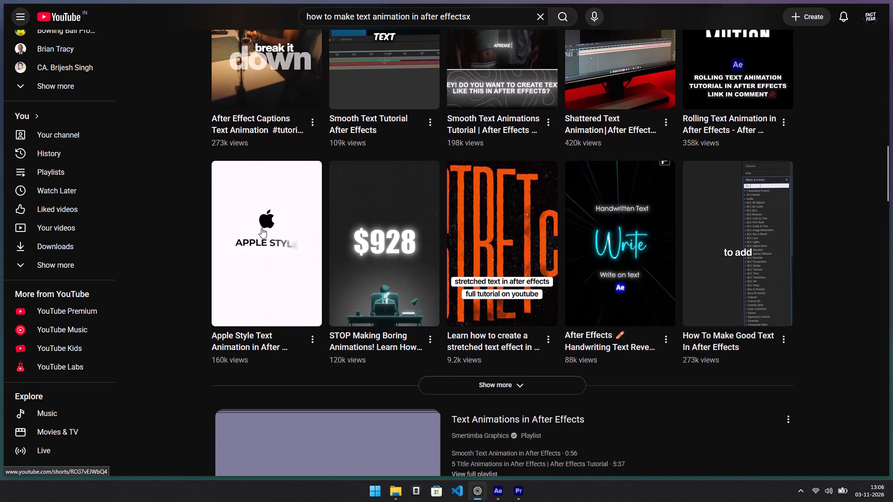
scroll(261, 228, down, 3)
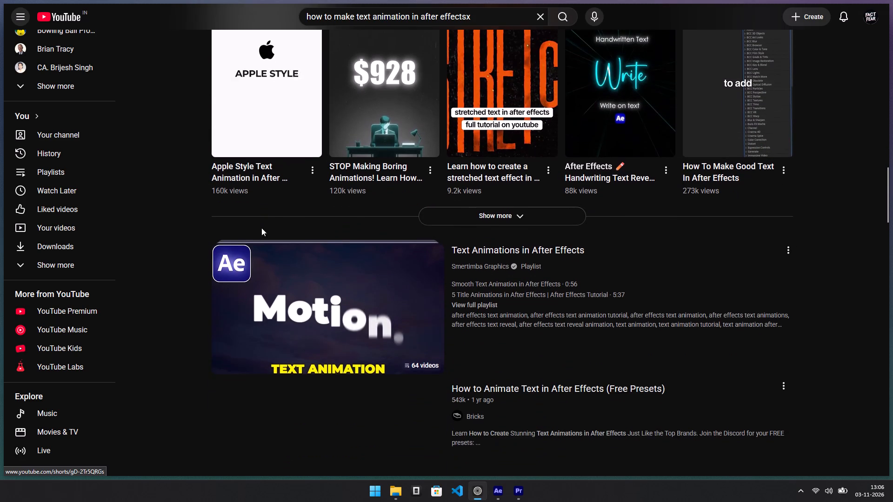
scroll(283, 274, down, 4)
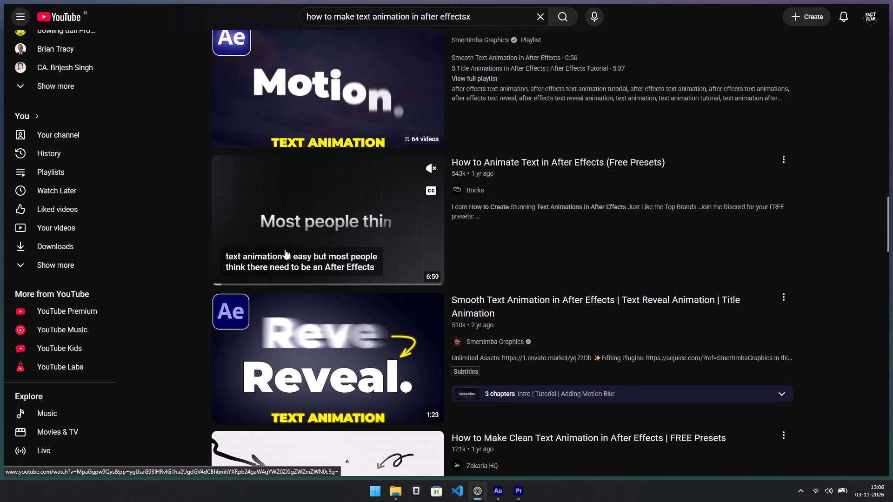
scroll(285, 249, down, 3)
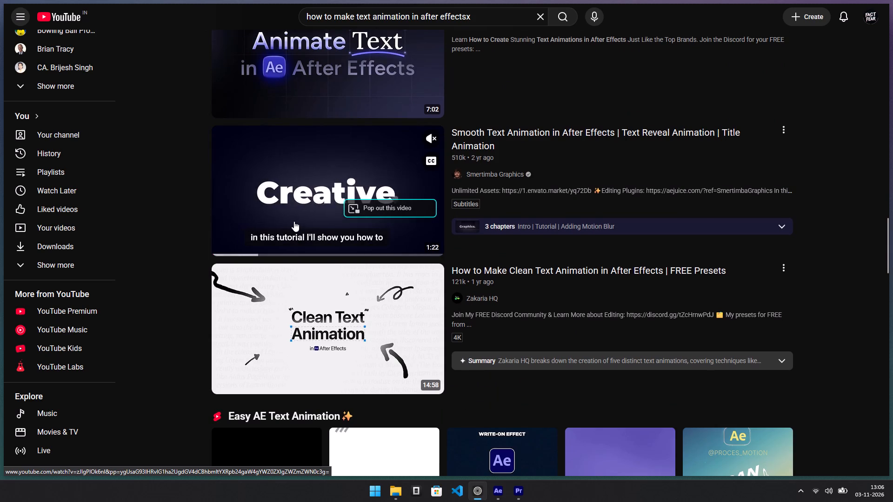
scroll(294, 221, down, 2)
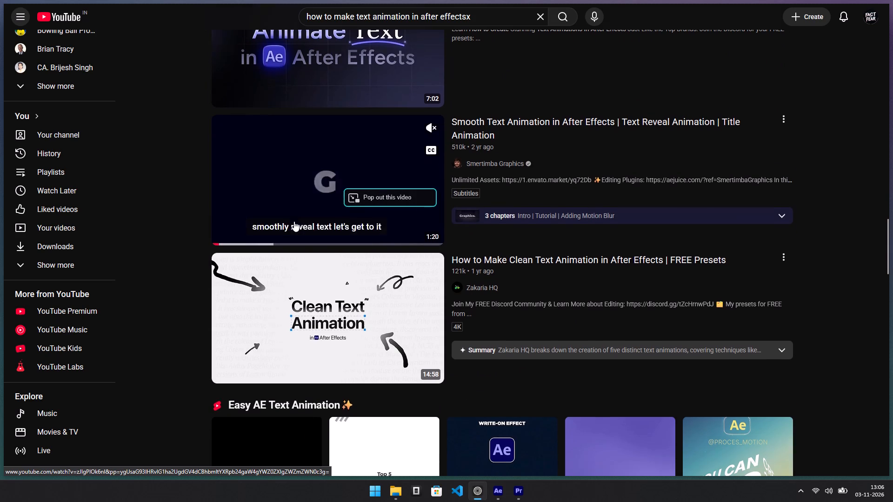
scroll(292, 232, down, 3)
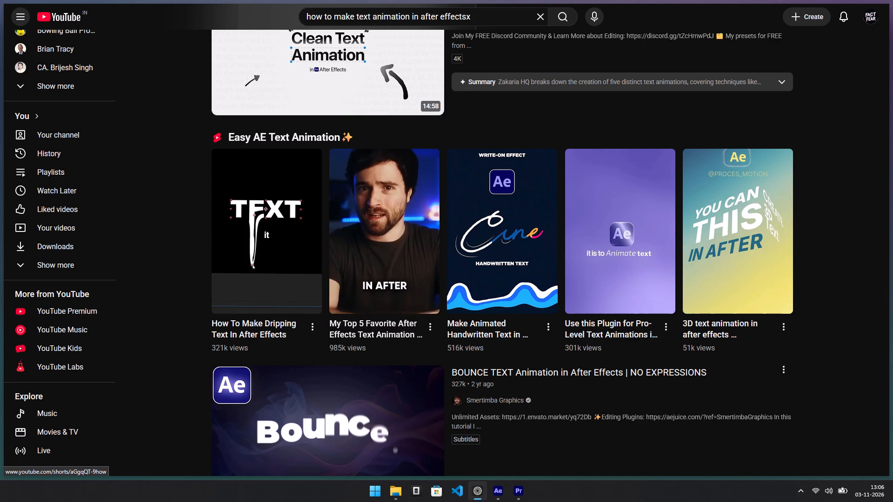
scroll(347, 231, down, 3)
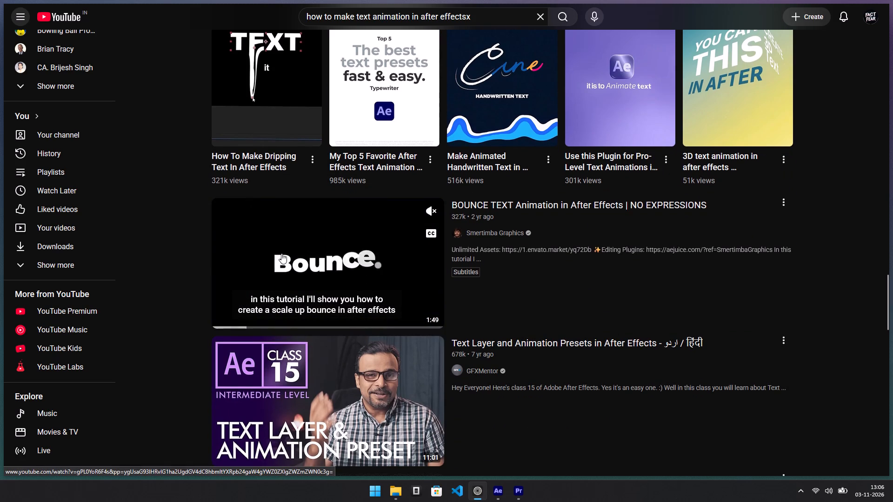
scroll(281, 253, up, 2)
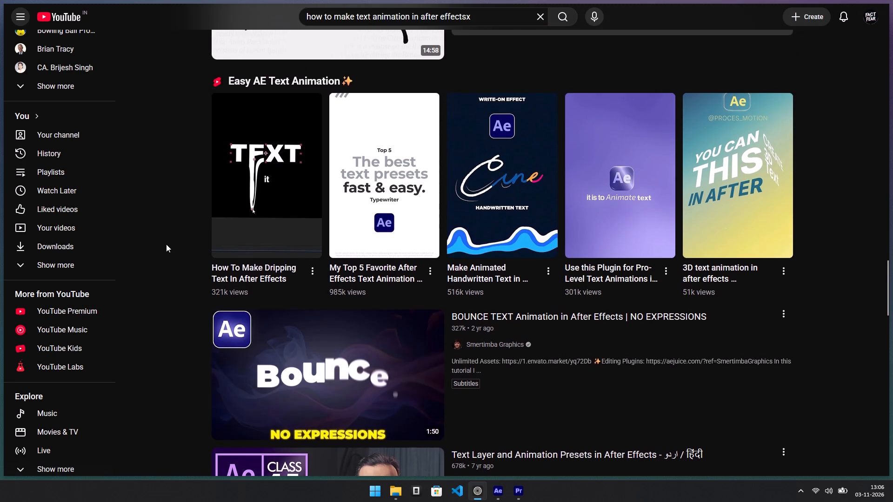
scroll(166, 244, down, 10)
scroll(166, 244, up, 2)
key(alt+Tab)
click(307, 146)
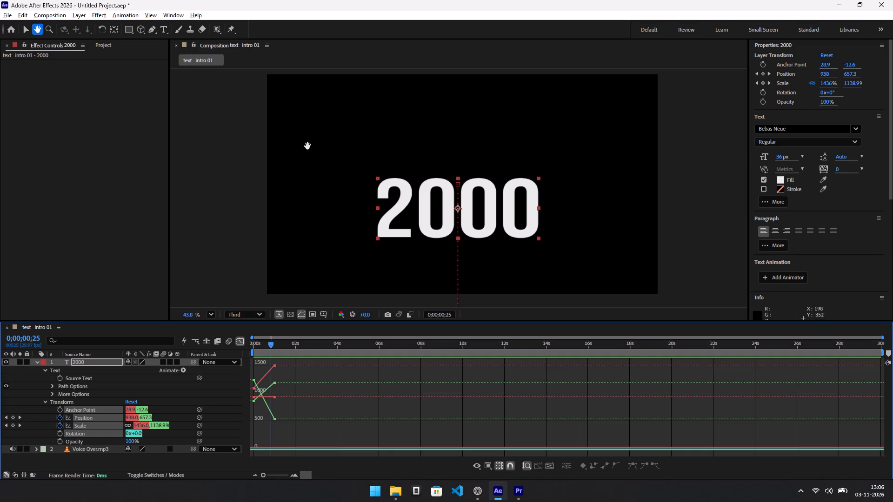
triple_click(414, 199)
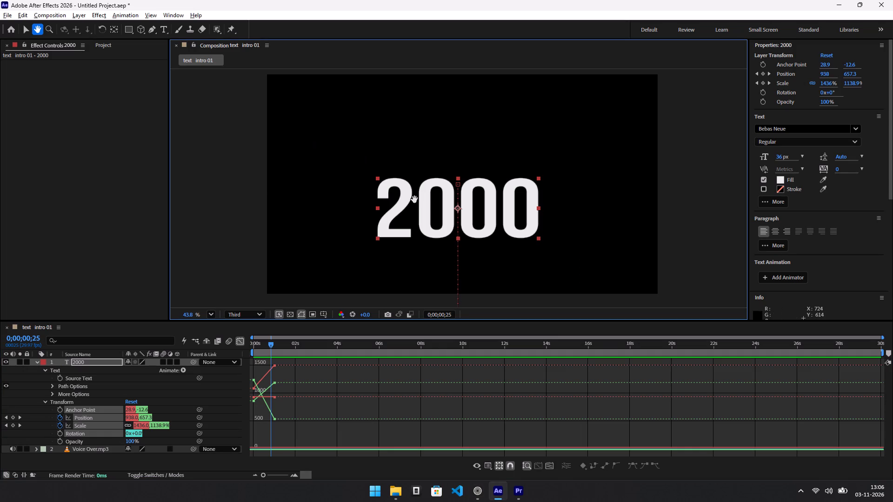
Switch back to the browser and examine the remaining YouTube text animation tutorials for a suitable style.
key(alt+Tab)
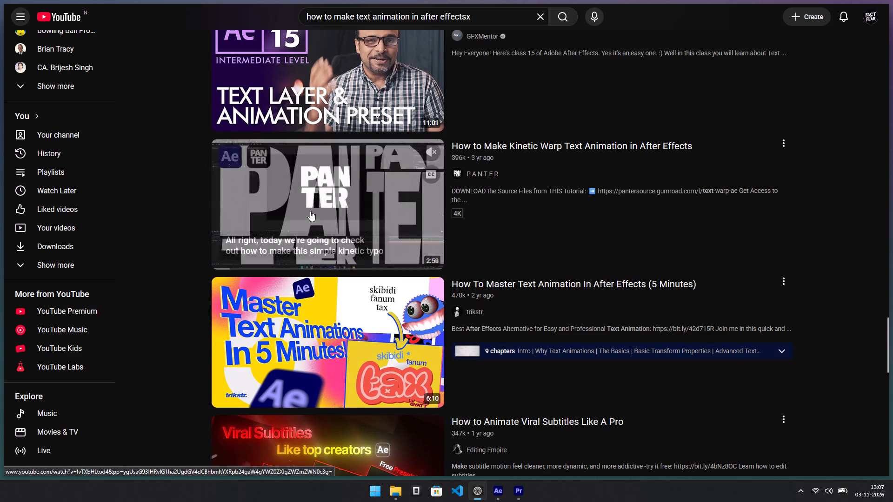
scroll(309, 211, down, 3)
scroll(309, 211, up, 3)
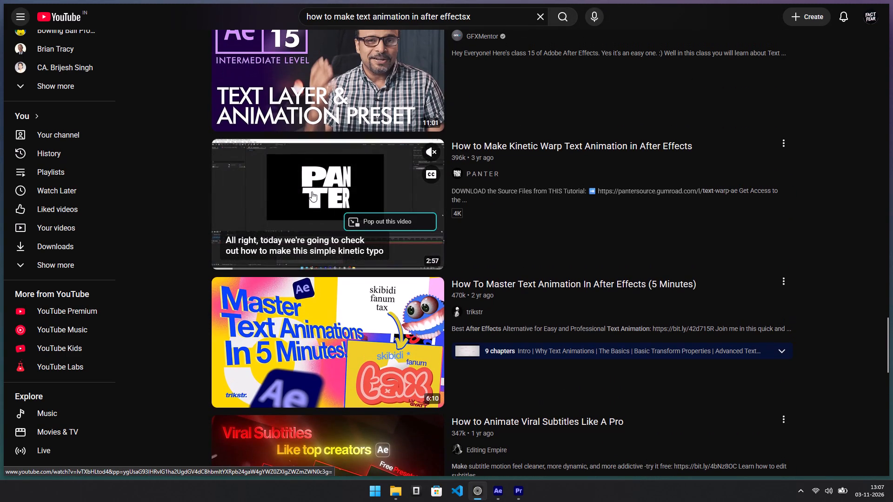
scroll(312, 192, down, 3)
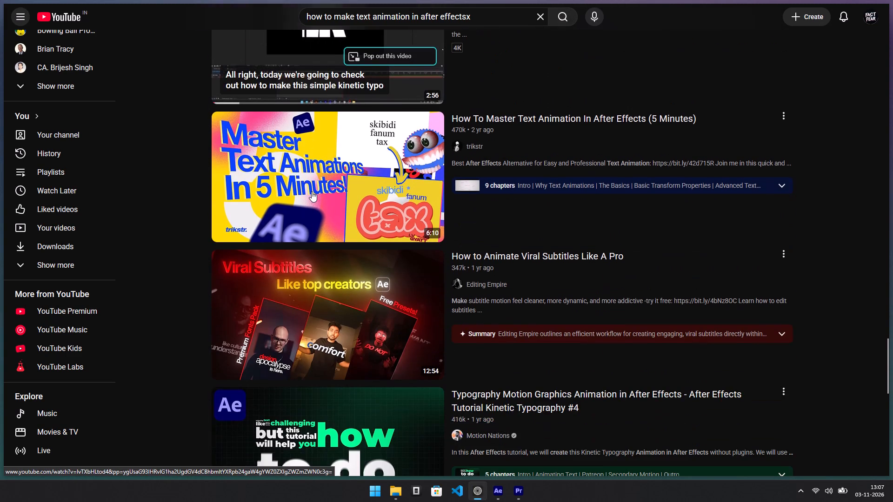
scroll(313, 198, down, 2)
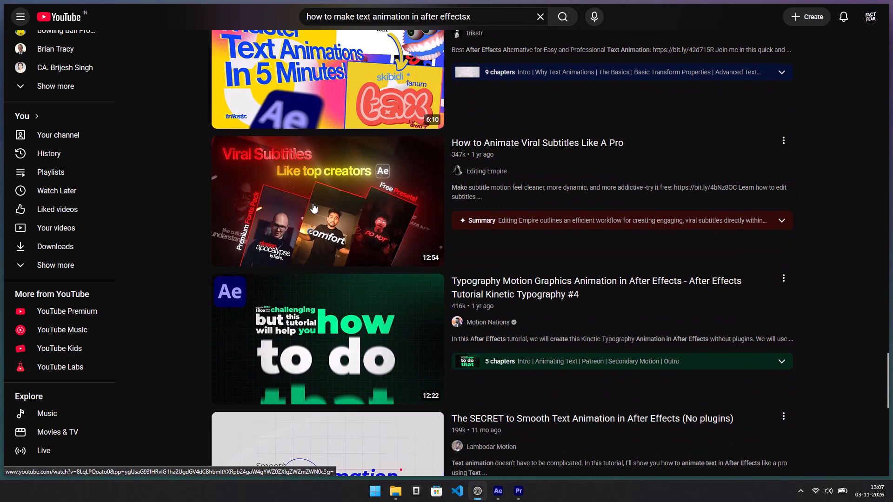
scroll(313, 203, down, 3)
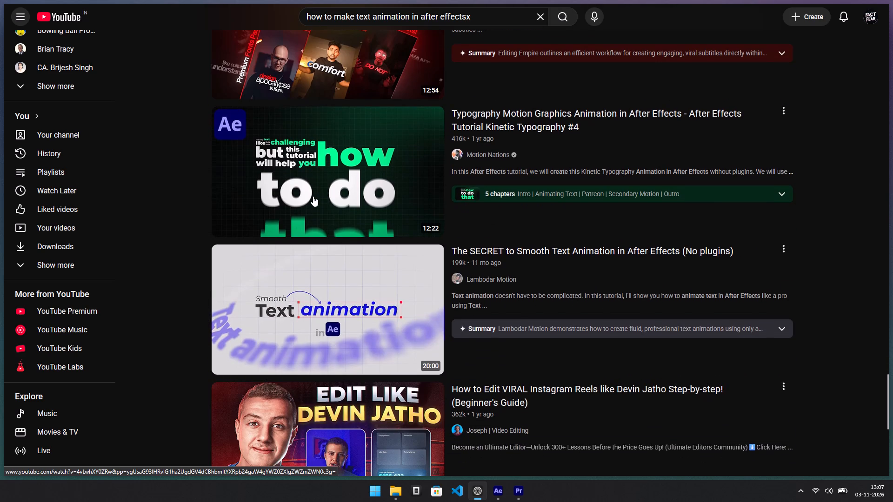
Search YouTube for "how to make number animation in after effectsx".
double_click(367, 16)
text(number)
key(space)
key(Return)
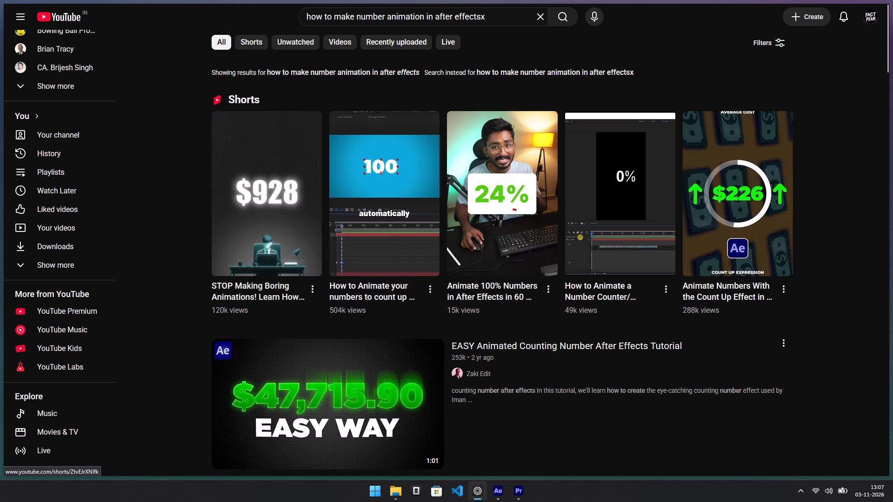
Open the "SCROLLING TIMELINE Animation in After Effects" tutorial by Smertimba Graphics, watch its opening and pause it.
scroll(367, 173, down, 2)
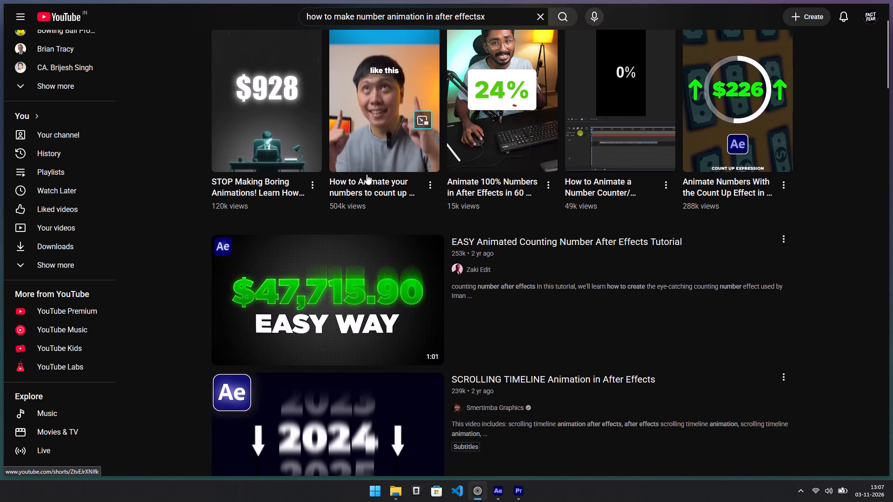
scroll(360, 247, down, 3)
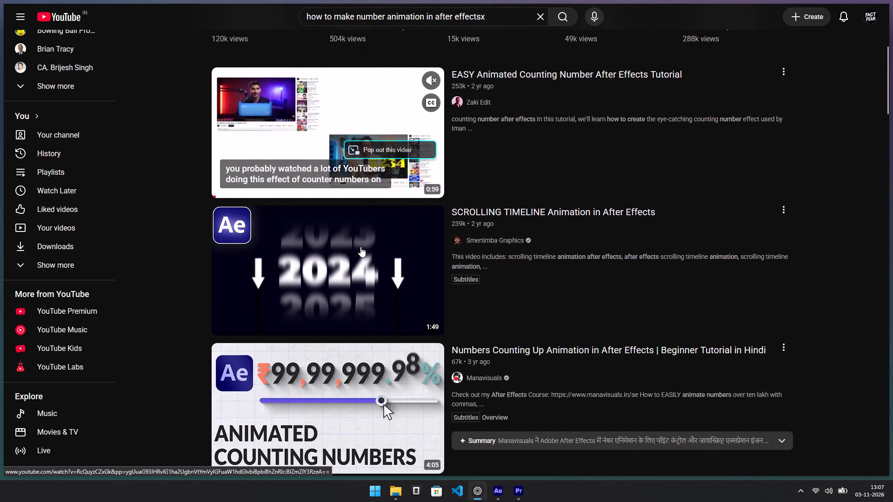
click(346, 261)
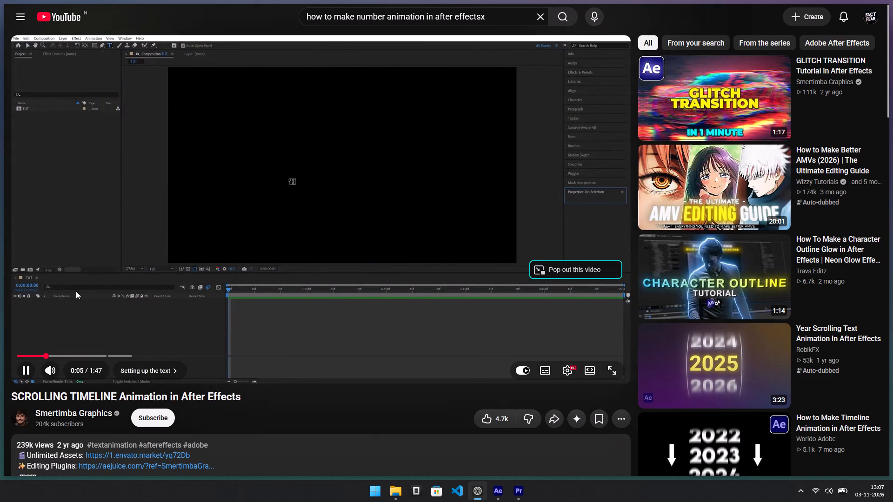
key(space)
Switch to After Effects and delete the 2000 text layer from the text intro 01 composition.
key(alt+Tab)
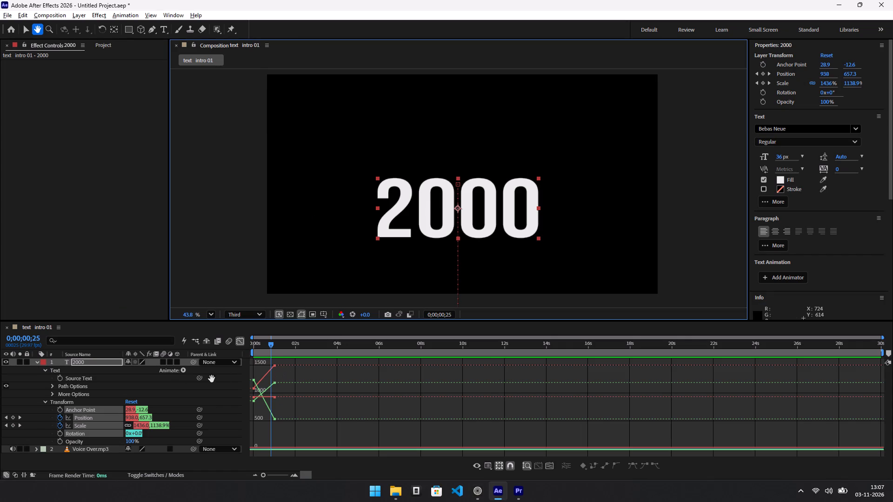
click(287, 360)
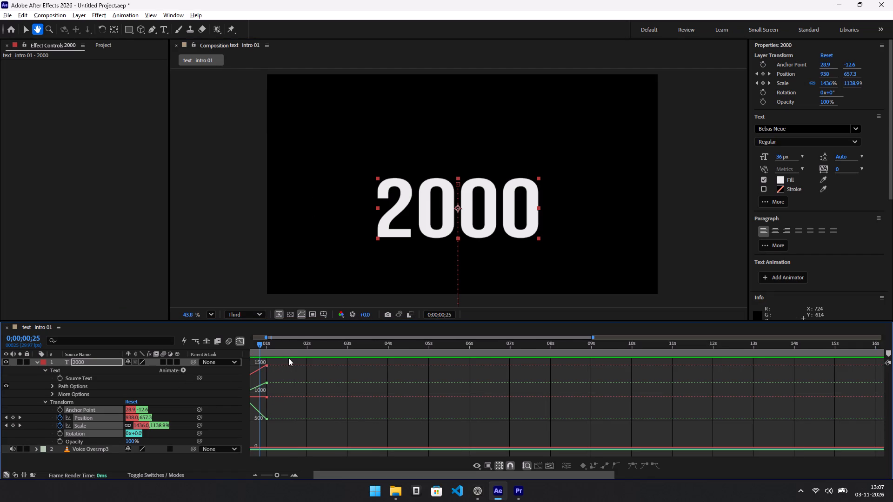
key(v)
click(288, 354)
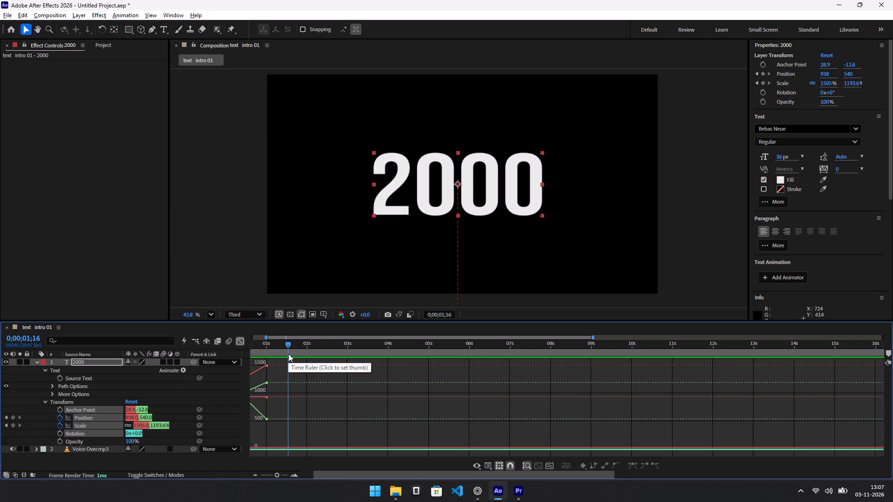
key(Delete)
key(Delete)
key(Delete)
drag(261, 399, 421, 403)
drag(377, 475, 253, 477)
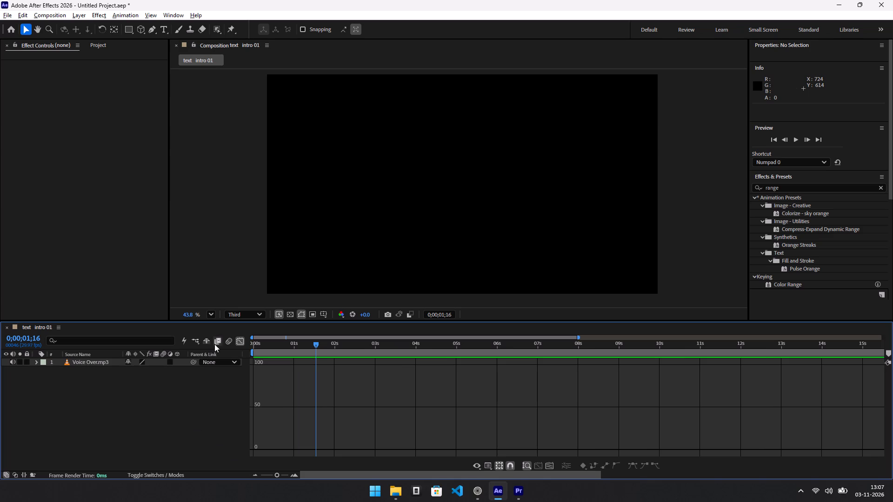
Add a text layer reading 2026 at the start of the text intro 01 timeline, consulting the tutorial's text setup.
click(237, 340)
drag(311, 344, 216, 345)
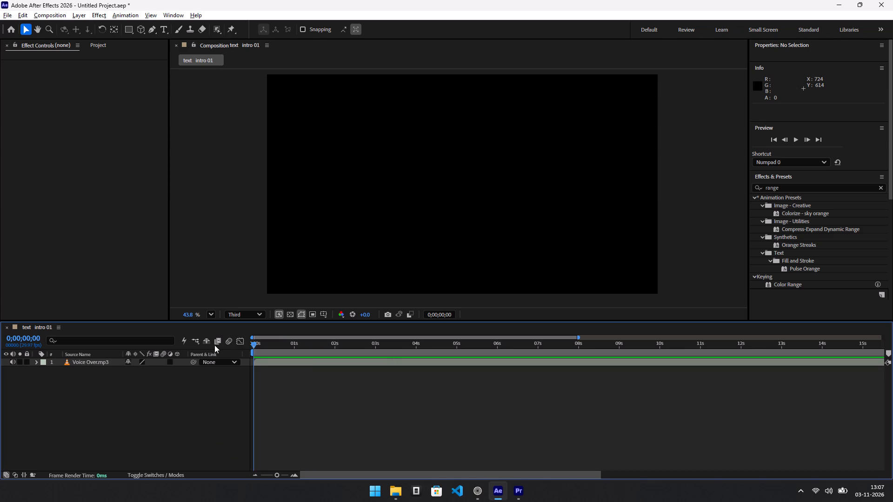
key(ctrl+t)
click(326, 202)
key(alt+Tab)
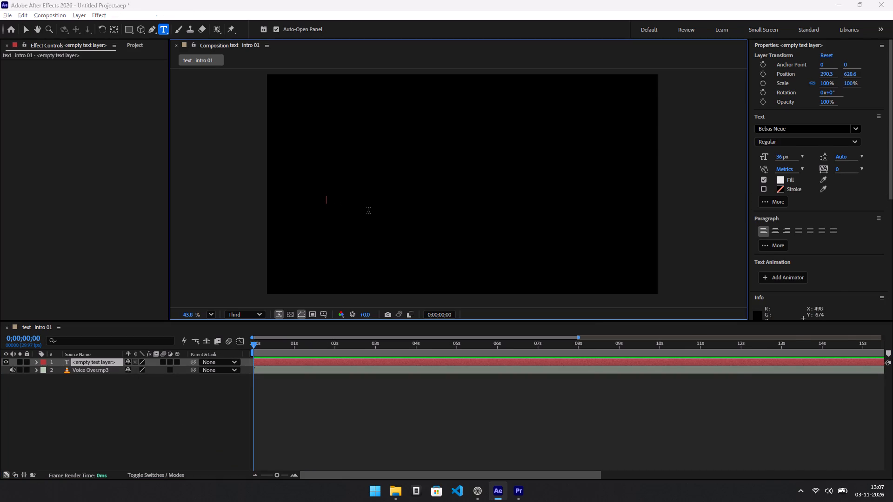
key(space)
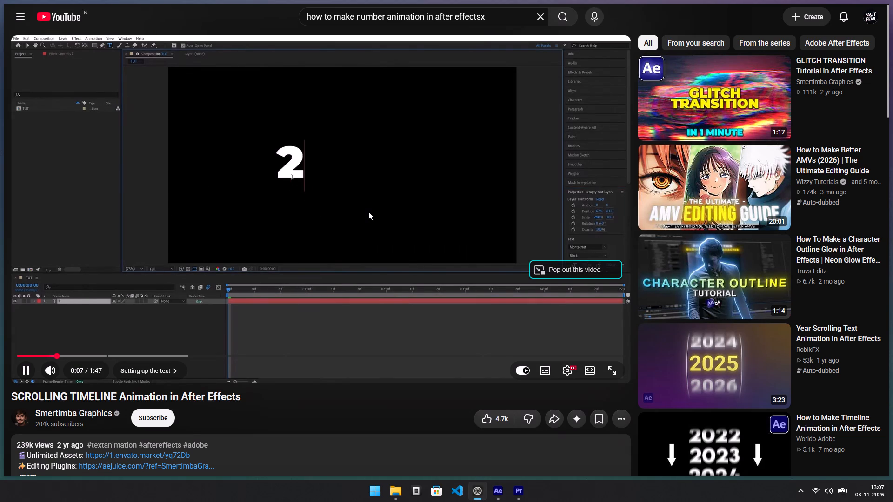
key(space)
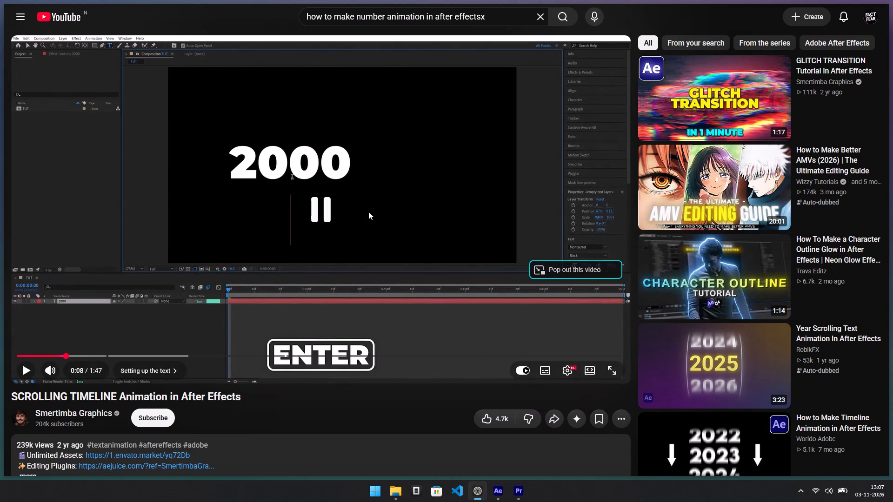
key(alt+Tab)
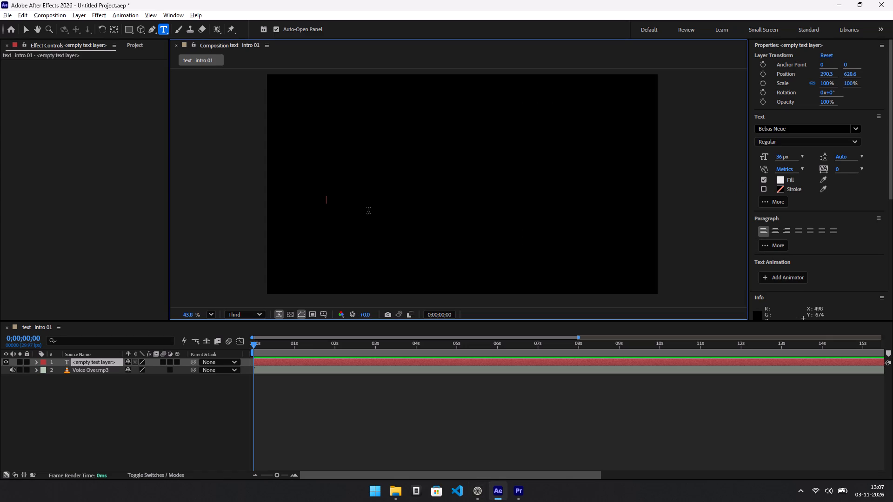
text(2026)
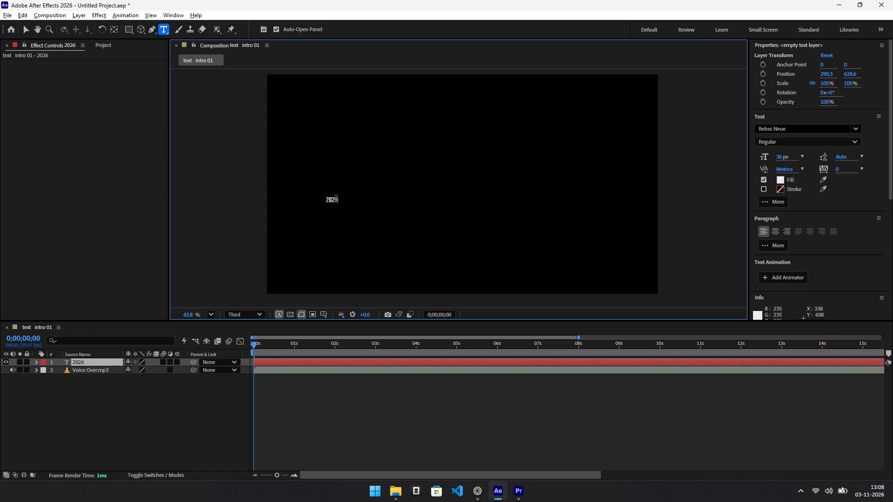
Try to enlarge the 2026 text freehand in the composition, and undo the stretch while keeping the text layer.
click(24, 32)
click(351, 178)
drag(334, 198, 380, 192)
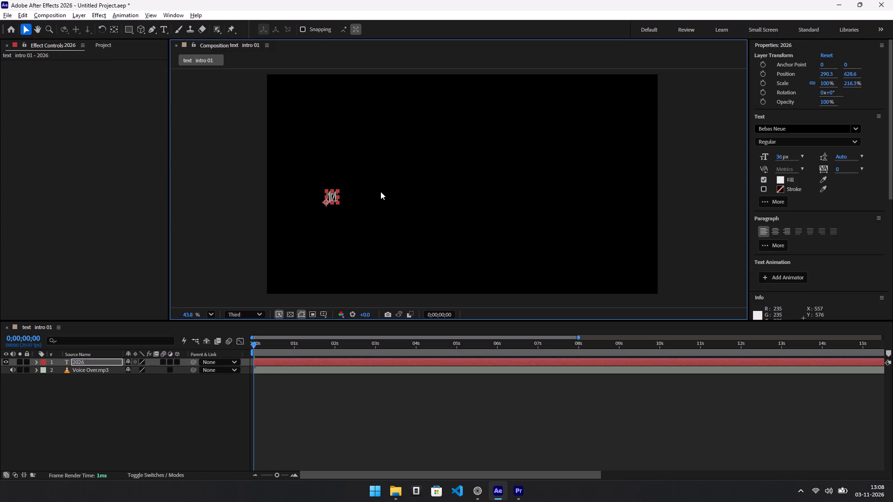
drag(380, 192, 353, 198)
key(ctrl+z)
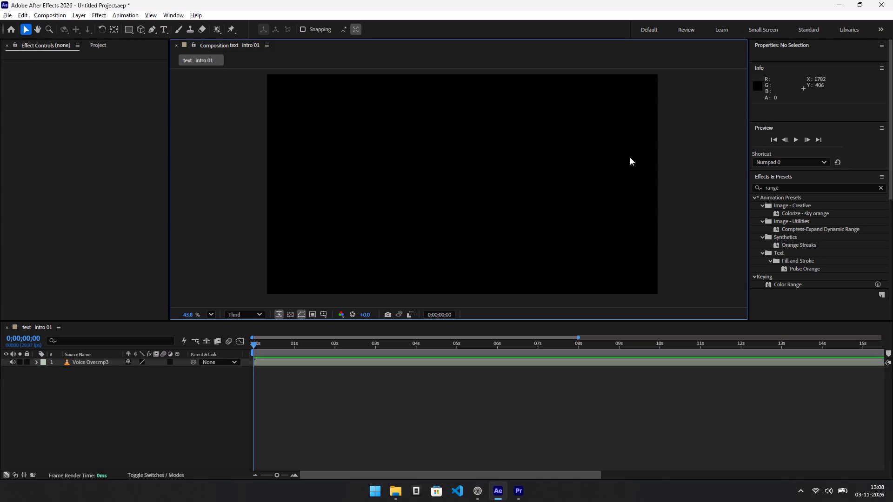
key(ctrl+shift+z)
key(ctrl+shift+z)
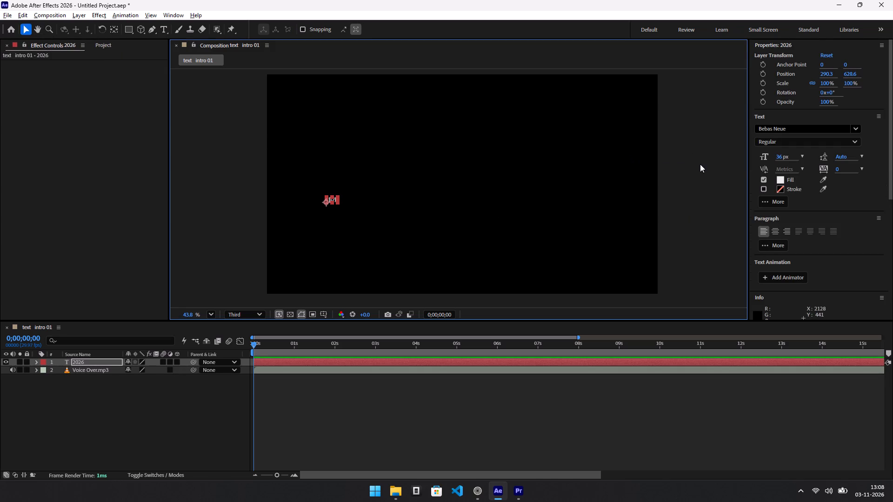
Set the 2026 text's paragraph alignment to centred.
click(772, 234)
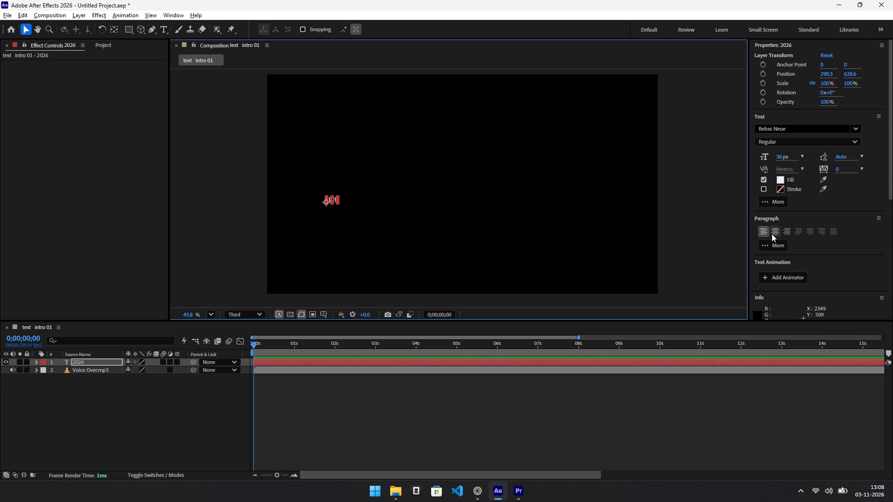
click(788, 234)
click(776, 234)
click(776, 234)
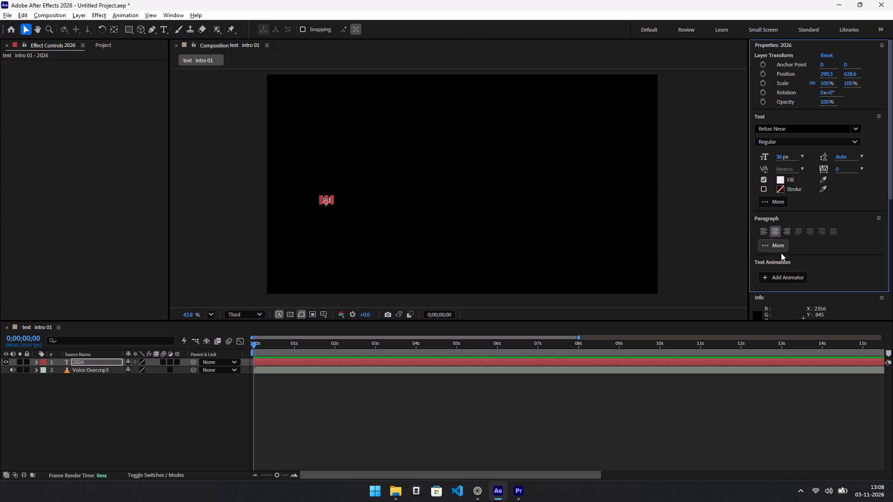
Switch from the Effects workspace to the Default workspace to reach the layer alignment controls.
click(783, 293)
double_click(768, 47)
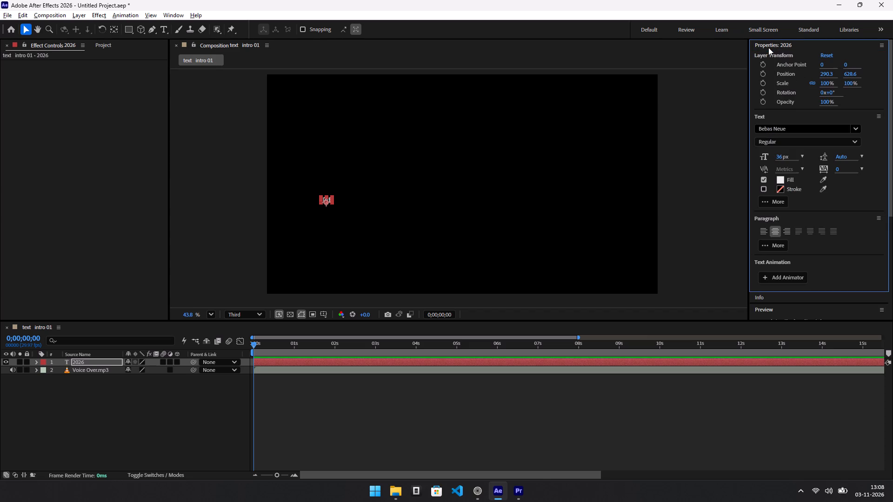
triple_click(768, 47)
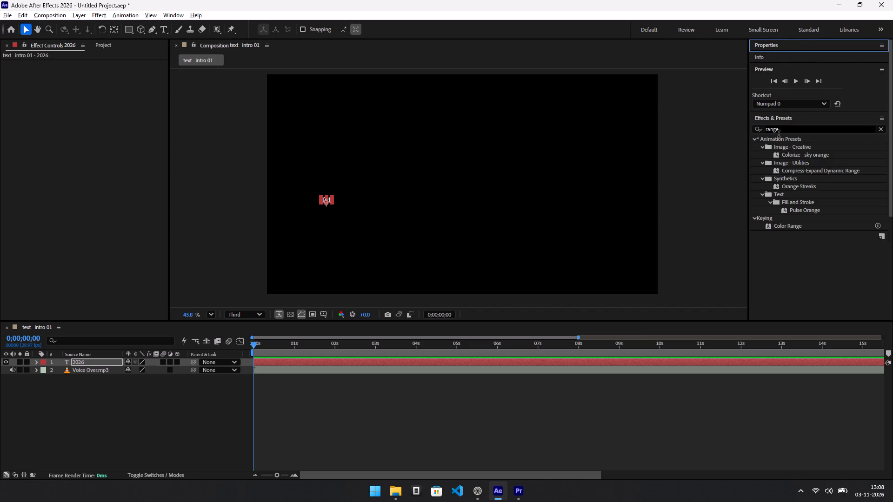
click(775, 124)
click(775, 118)
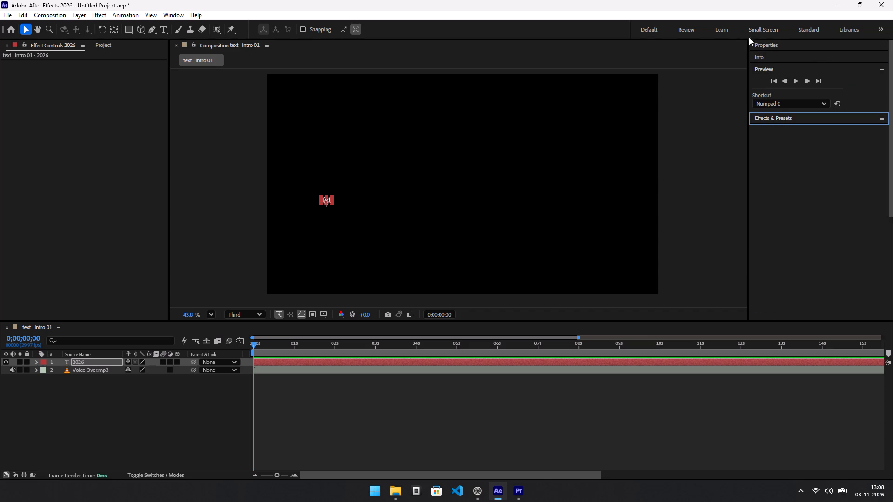
click(880, 31)
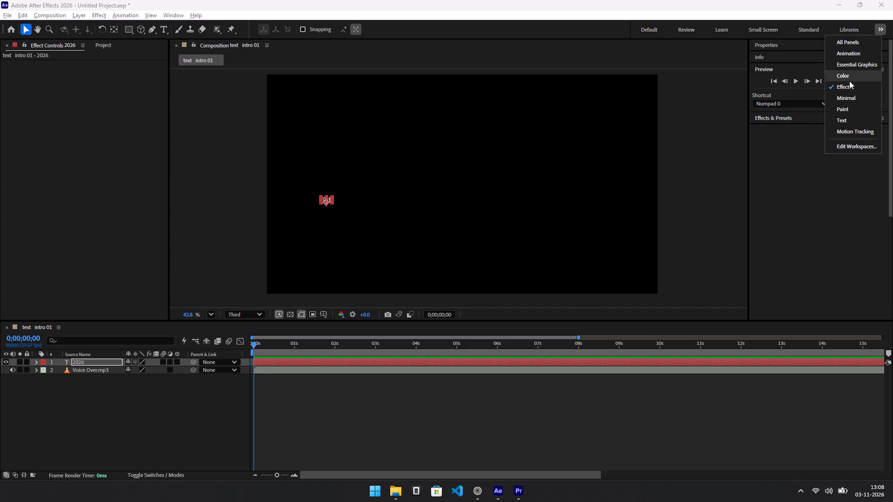
click(650, 30)
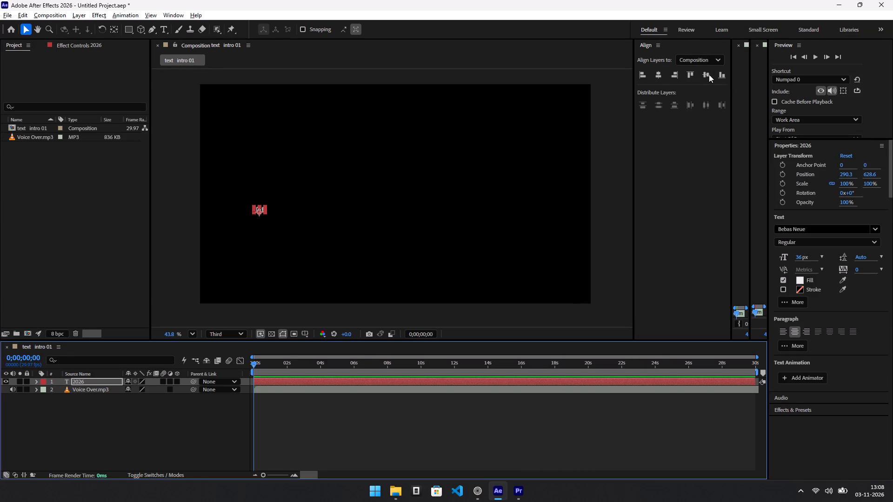
Centre the 2026 text layer horizontally and vertically in the composition.
click(654, 74)
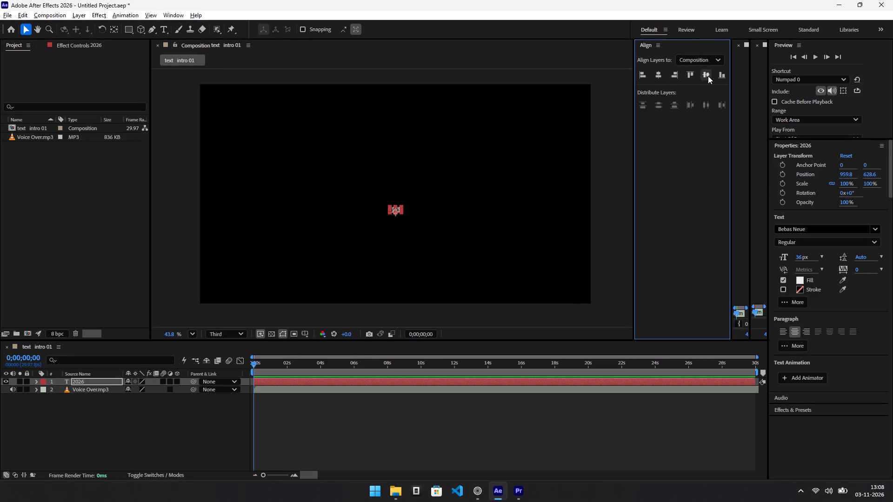
click(708, 76)
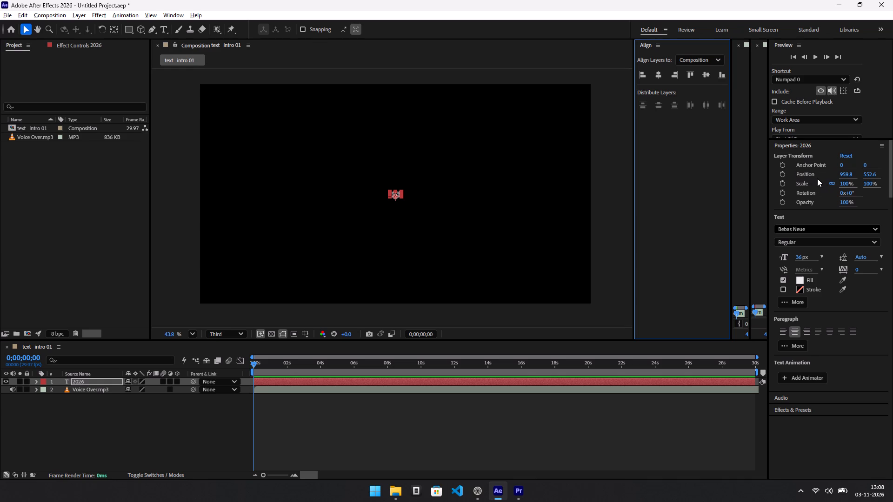
Scale the 2026 text layer up uniformly to 753% and deselect it.
drag(845, 183, 892, 185)
drag(839, 184, 869, 184)
drag(842, 183, 892, 183)
drag(846, 183, 892, 186)
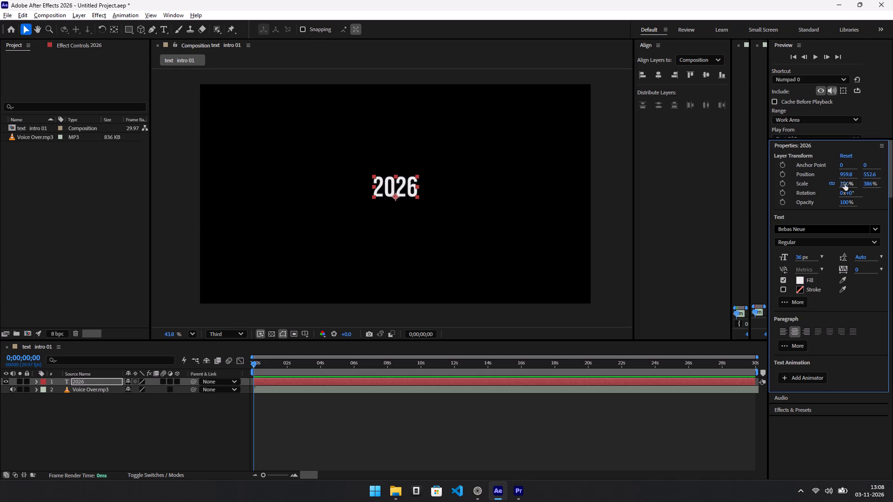
drag(844, 184, 892, 184)
drag(844, 184, 892, 184)
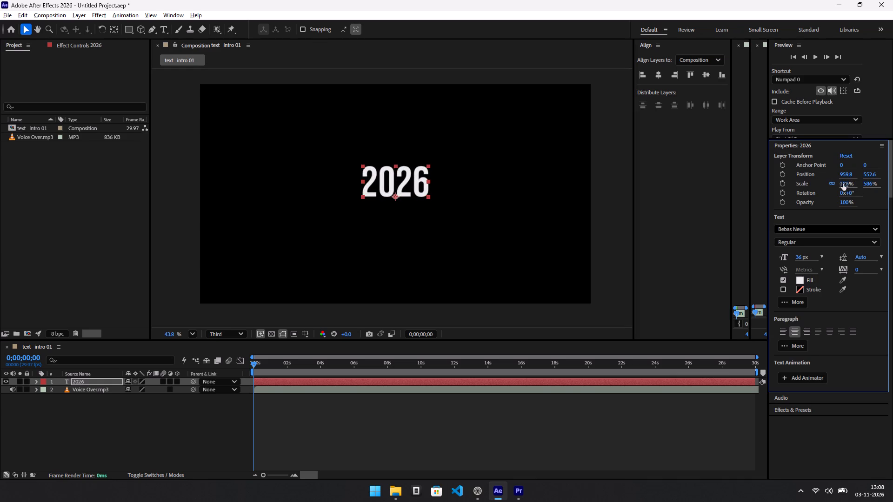
drag(843, 183, 843, 183)
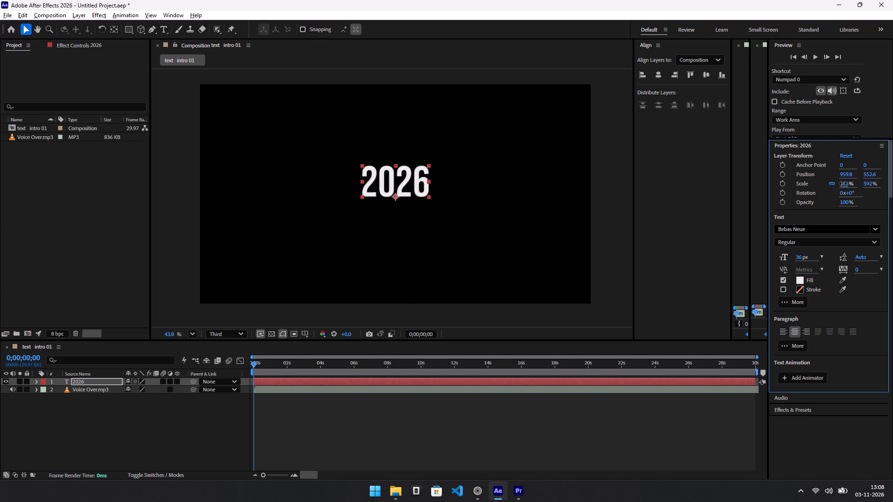
drag(843, 183, 892, 186)
drag(841, 183, 880, 182)
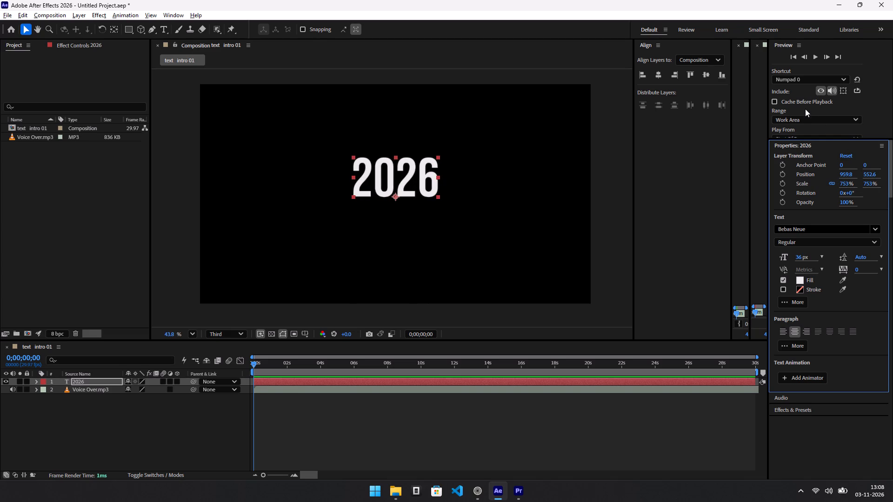
click(549, 145)
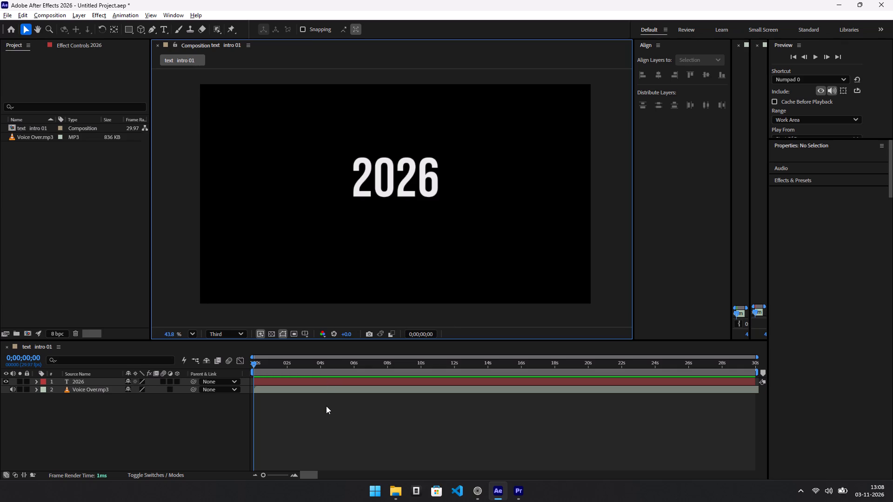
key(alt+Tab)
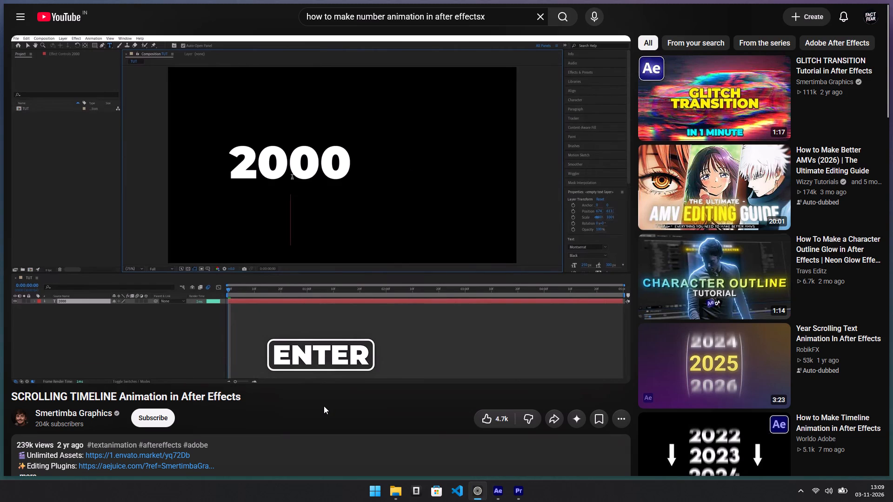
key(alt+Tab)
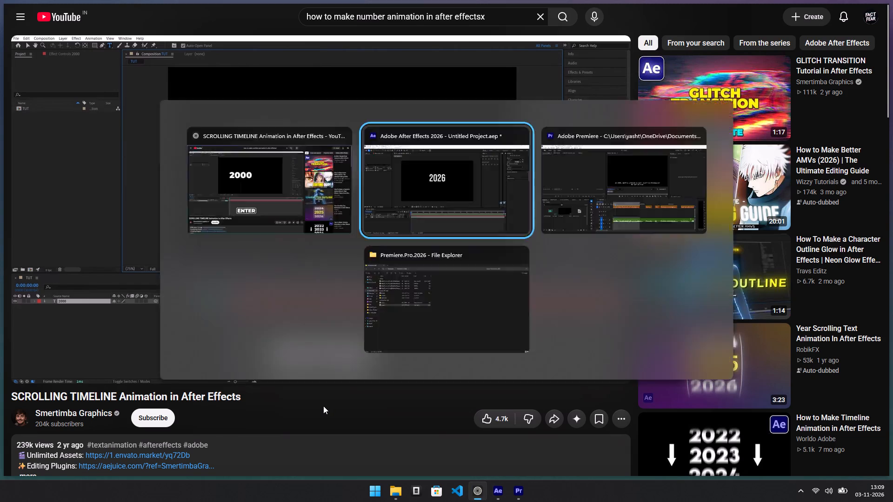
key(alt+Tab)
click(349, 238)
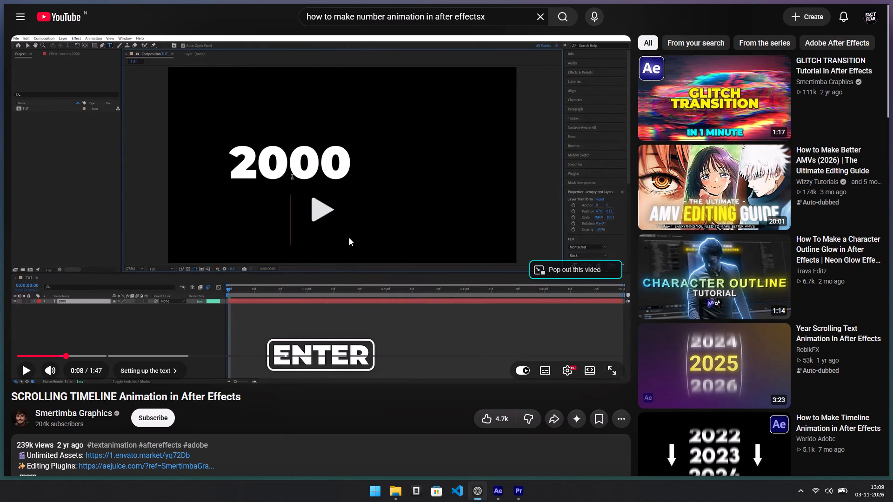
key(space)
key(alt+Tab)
Switch to the browser and return from the selected Bebas Neue font to the full Google Fonts catalogue.
key(alt+Tab)
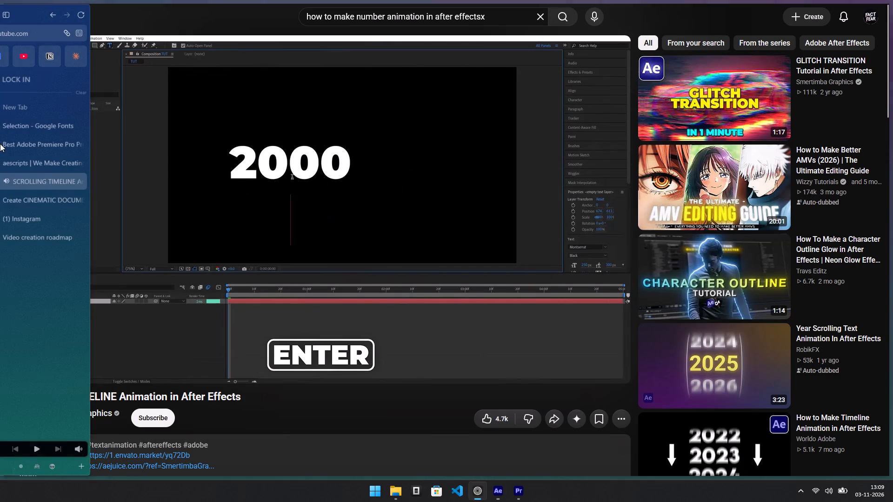
click(63, 128)
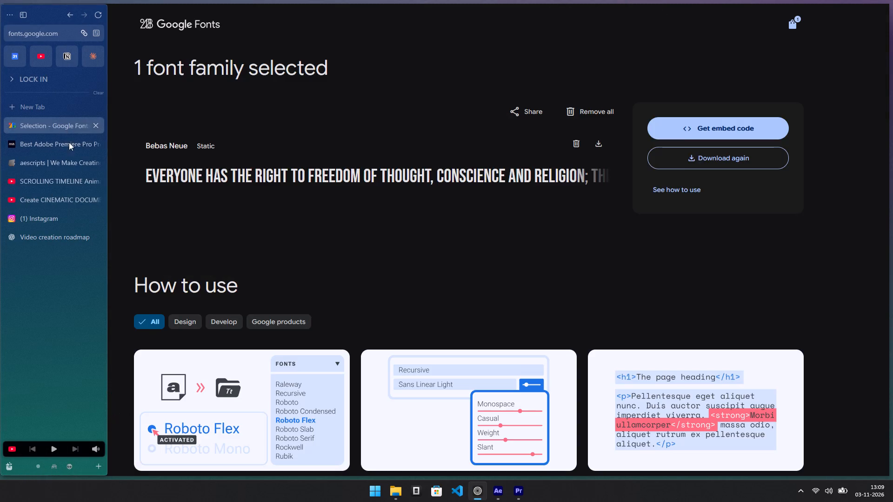
scroll(252, 327, down, 5)
click(253, 308)
scroll(252, 308, down, 10)
click(252, 308)
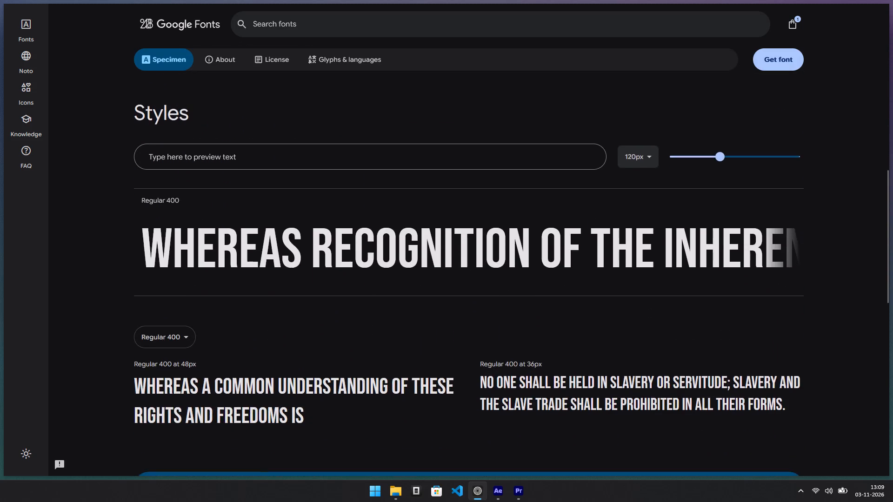
scroll(252, 308, down, 4)
click(252, 308)
scroll(252, 308, down, 5)
scroll(252, 308, up, 4)
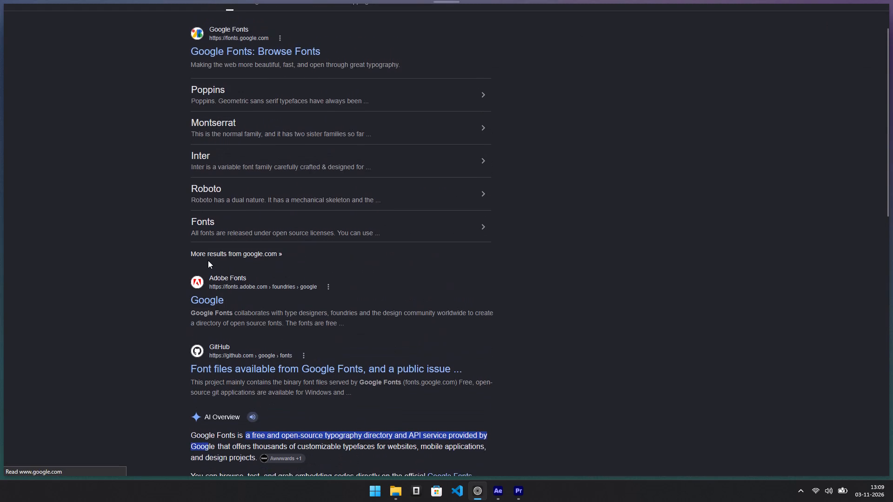
click(208, 260)
Browse the Google Fonts catalogue for a suitable caption or title typeface.
scroll(198, 256, down, 15)
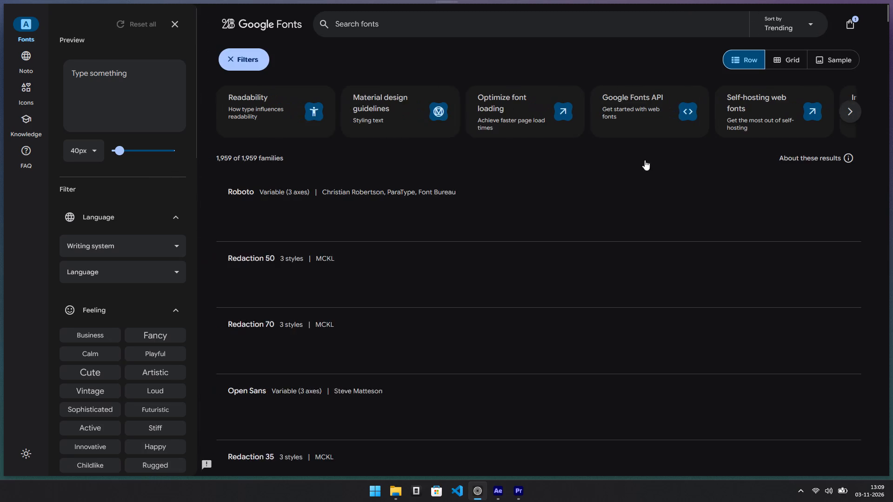
scroll(699, 228, down, 4)
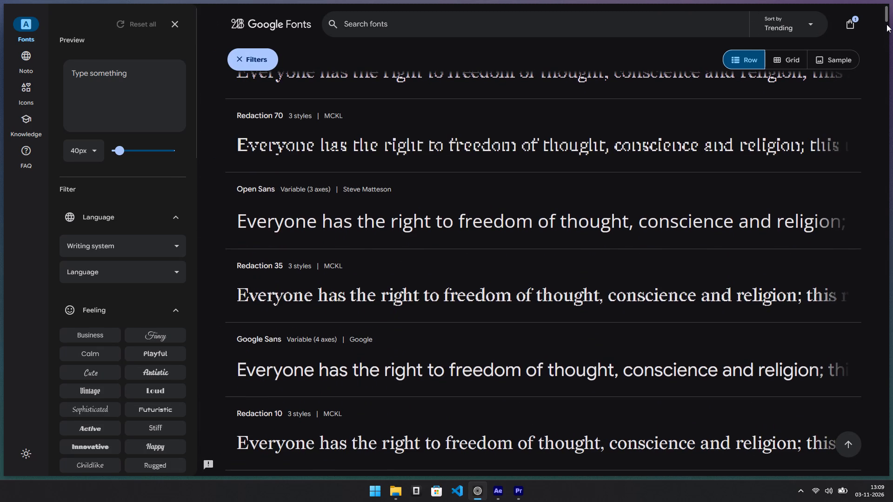
drag(886, 20, 885, 198)
scroll(701, 266, up, 8)
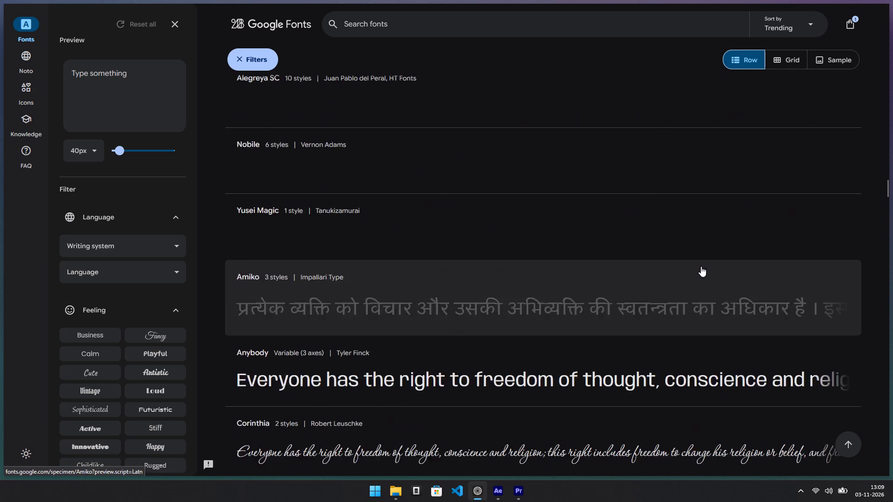
scroll(701, 266, up, 20)
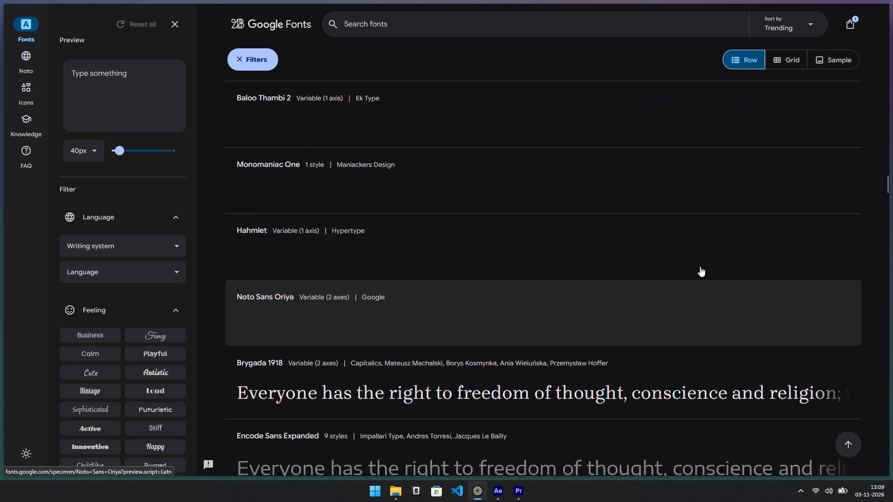
scroll(700, 266, up, 7)
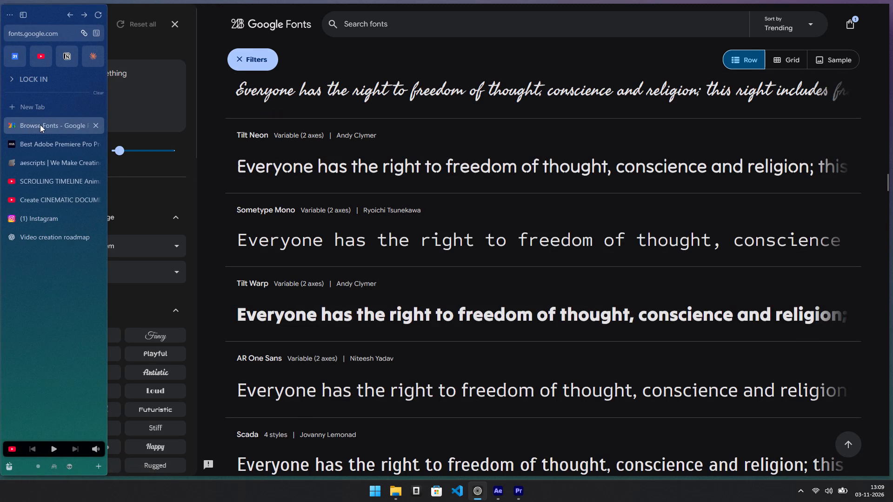
Search the web for "caption fonts aesthetic", open the 1001 Fonts Caption Fonts page and accept its privacy notice.
click(44, 104)
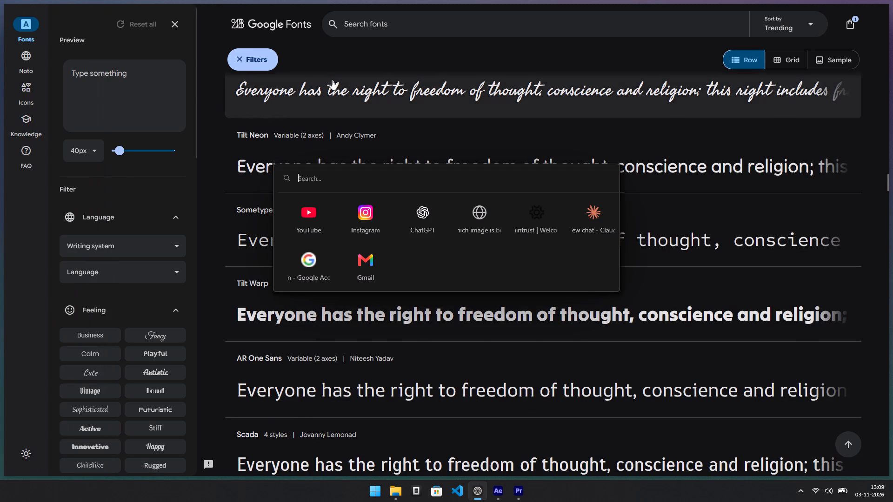
text(ca)
text(ption fonts)
key(space)
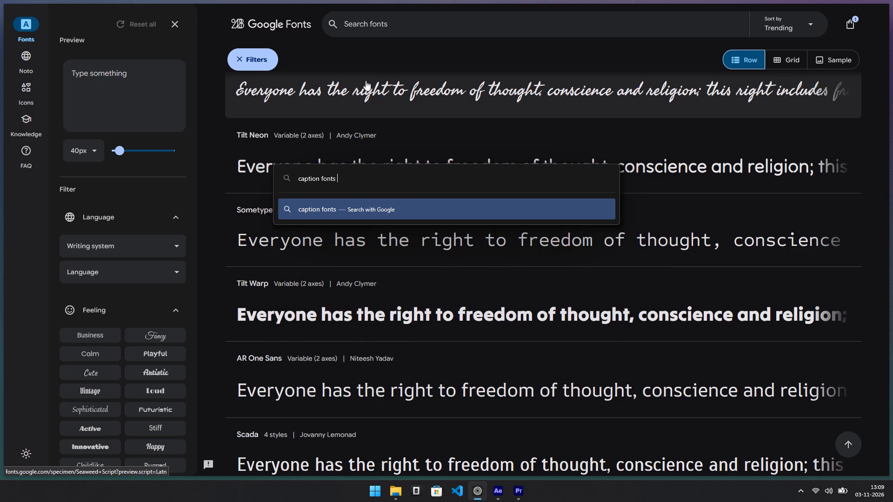
text(aesthetic)
key(Return)
click(271, 103)
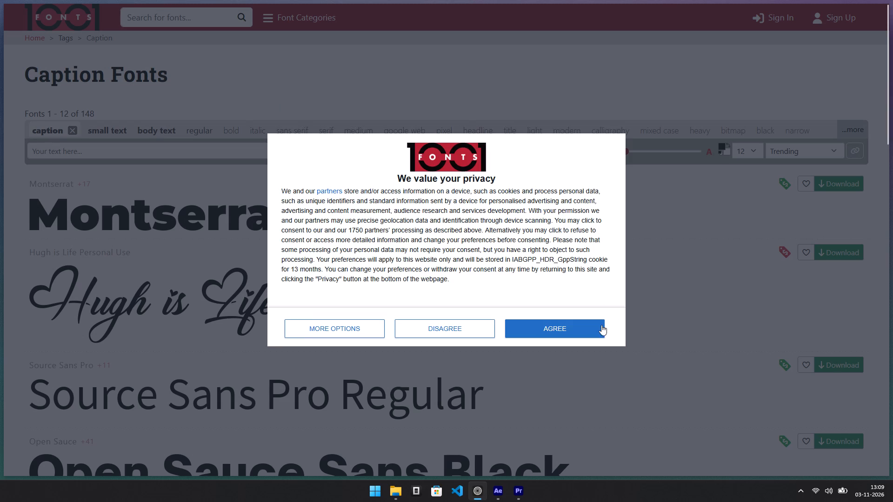
click(572, 325)
Look through the Caption Fonts list and download the Montserrat family.
scroll(716, 234, down, 5)
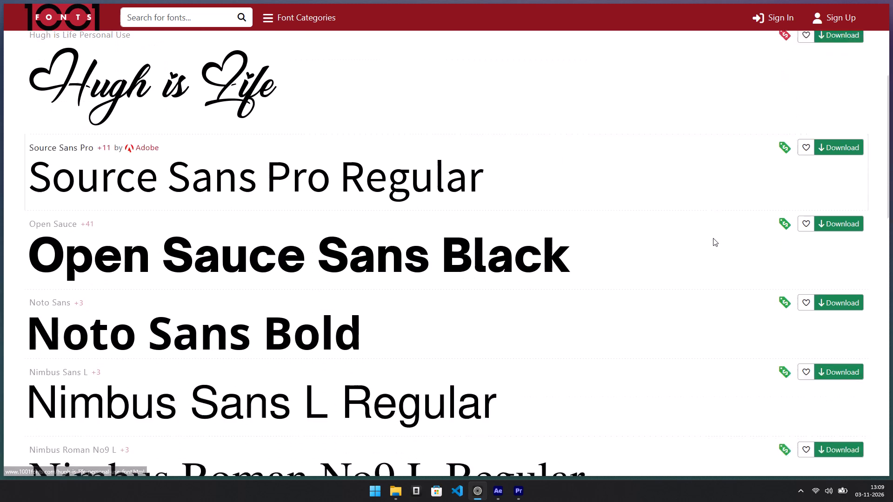
scroll(713, 238, down, 3)
scroll(713, 238, up, 4)
scroll(815, 166, up, 2)
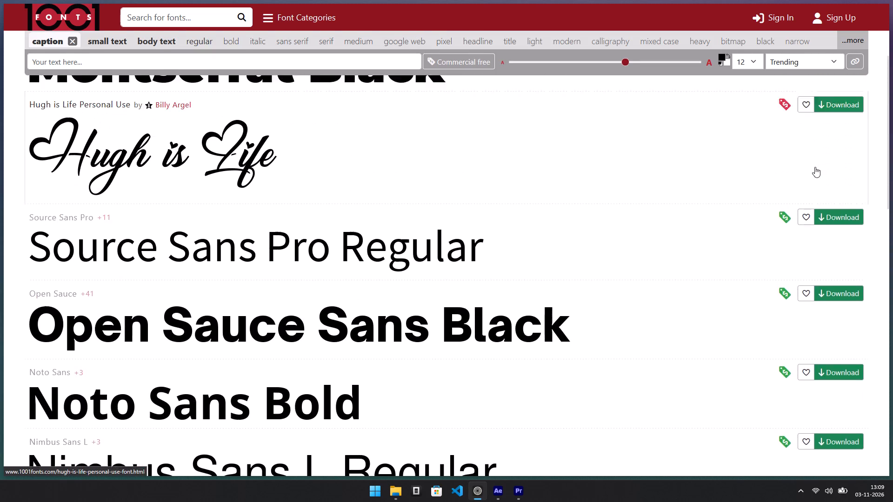
scroll(815, 173, up, 2)
click(838, 183)
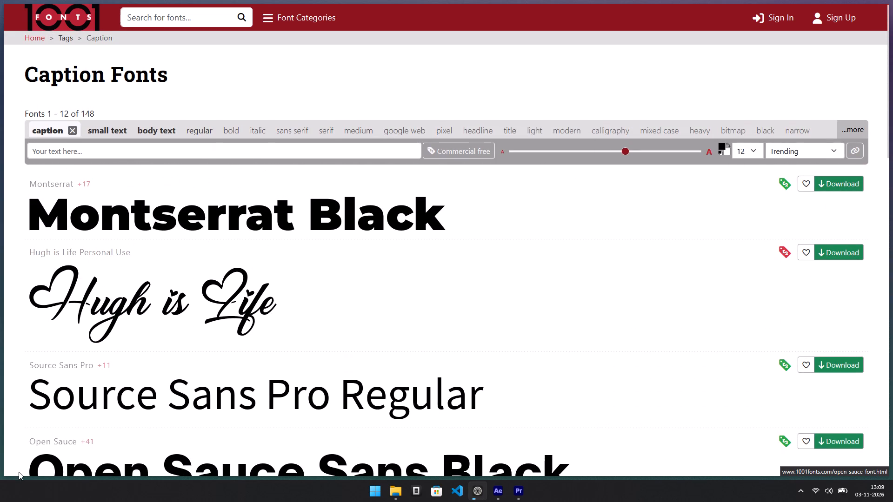
Look through the rest of the caption fonts and the second page of the list.
scroll(94, 400, down, 17)
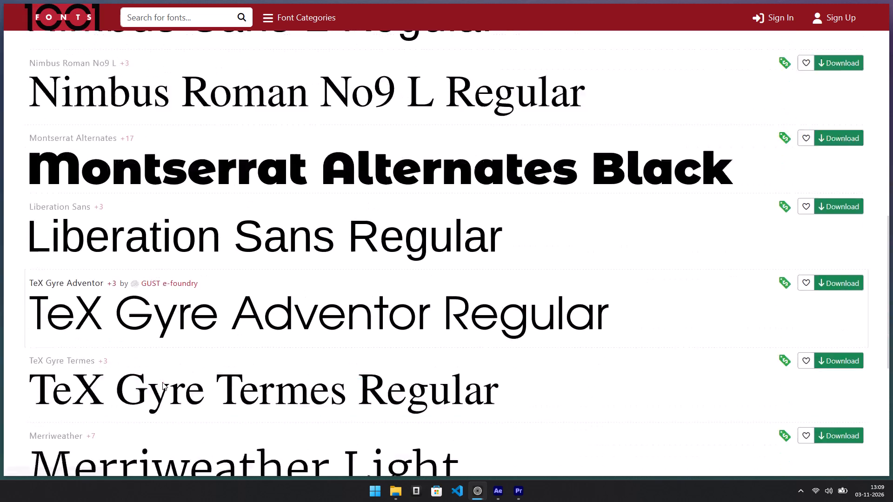
scroll(162, 382, down, 5)
scroll(162, 382, up, 8)
scroll(162, 382, down, 7)
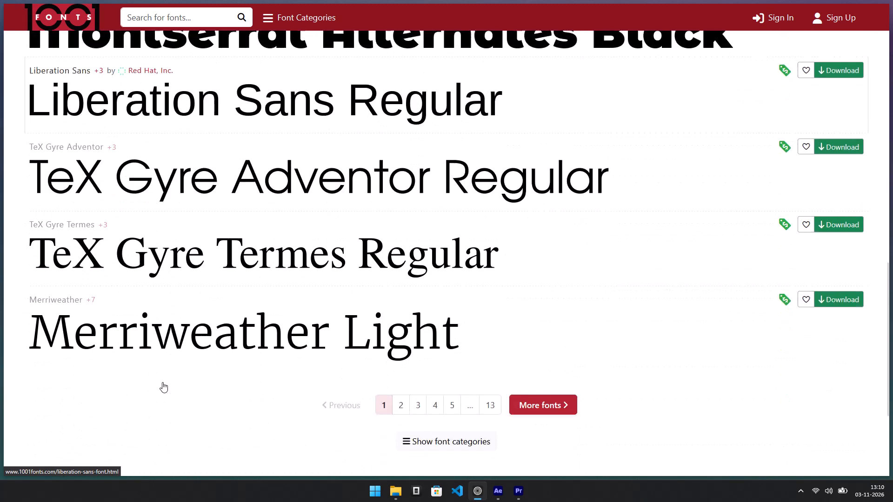
scroll(162, 382, down, 1)
click(404, 241)
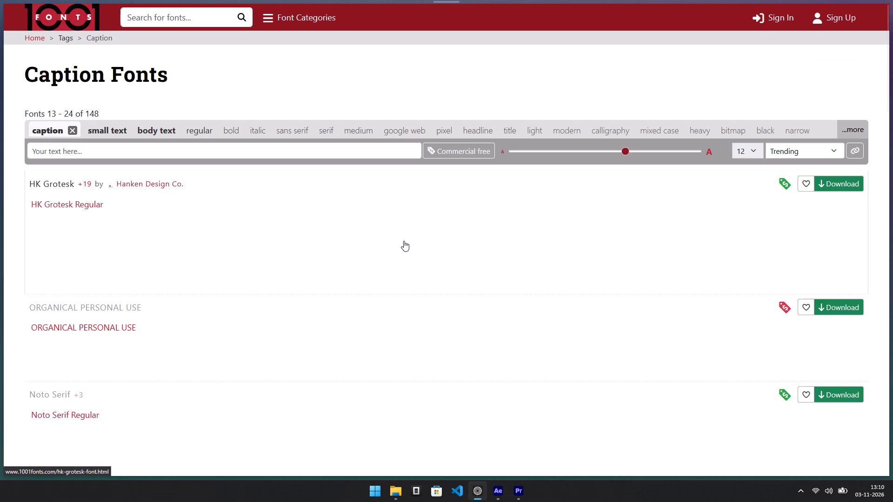
scroll(218, 318, down, 4)
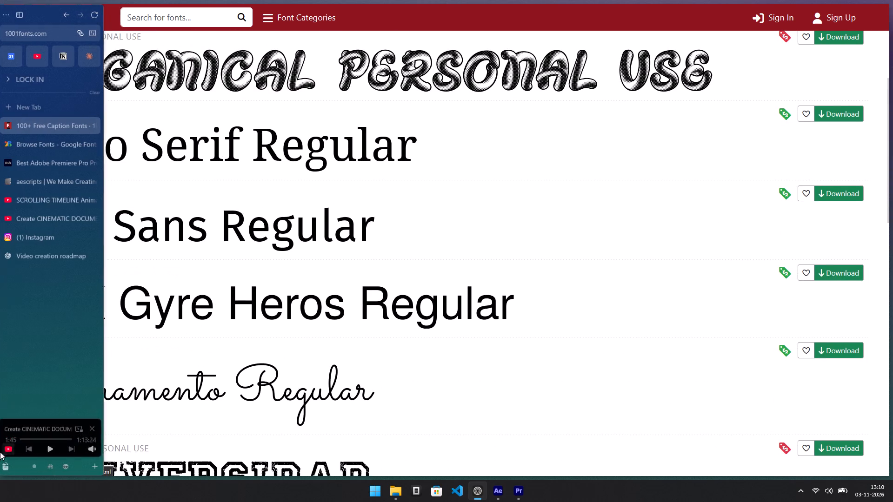
Open the downloaded montserrat.zip, look over its font files and close the archive.
click(54, 445)
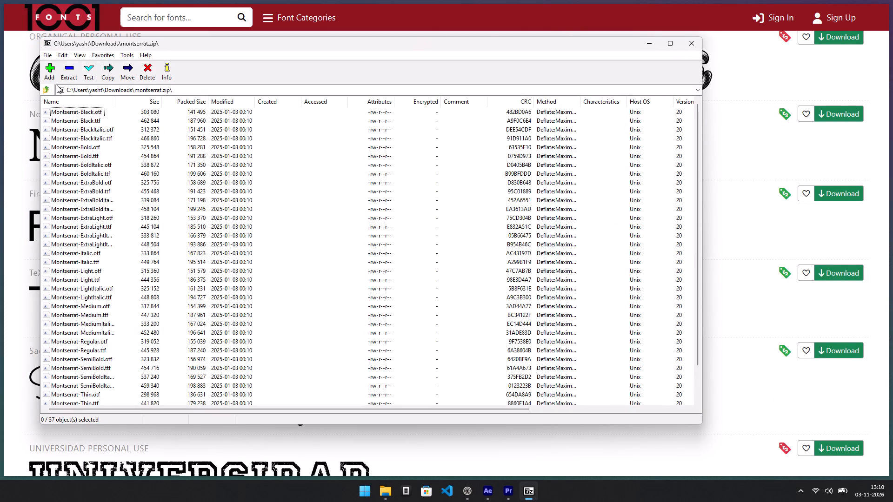
scroll(113, 242, down, 7)
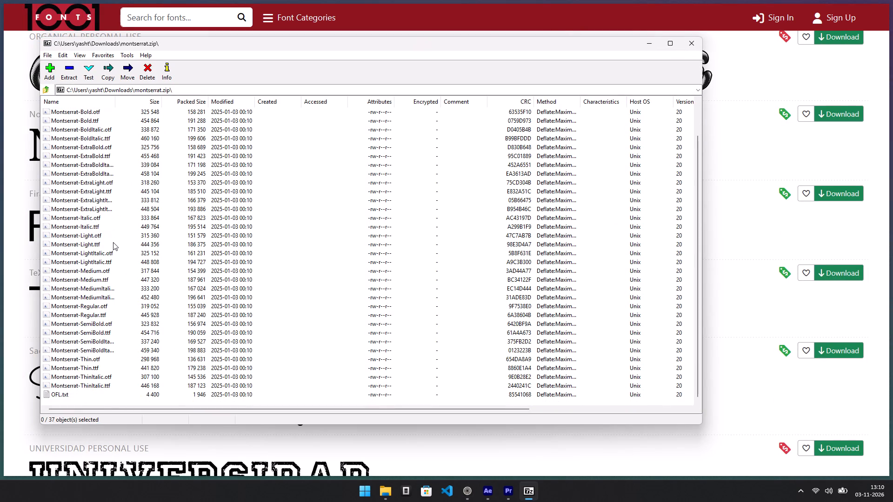
scroll(93, 192, up, 4)
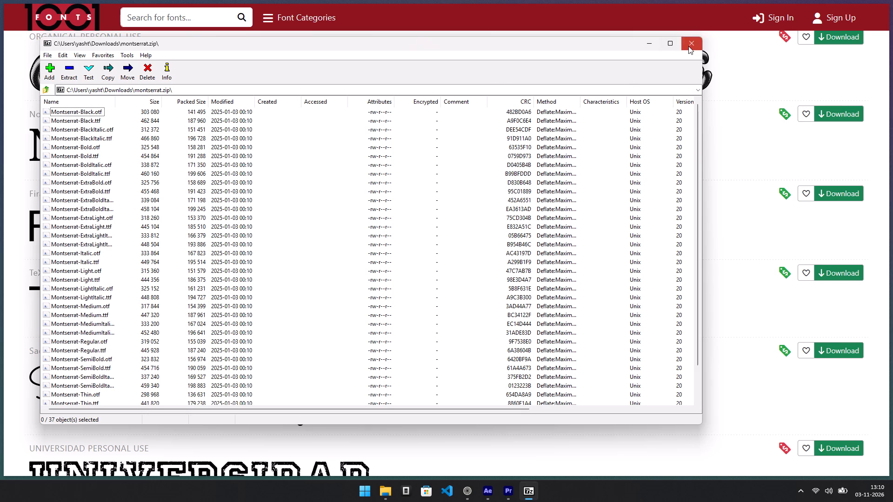
click(689, 46)
Switch to File Explorer and create a folder named "fonts" in Downloads.
click(402, 497)
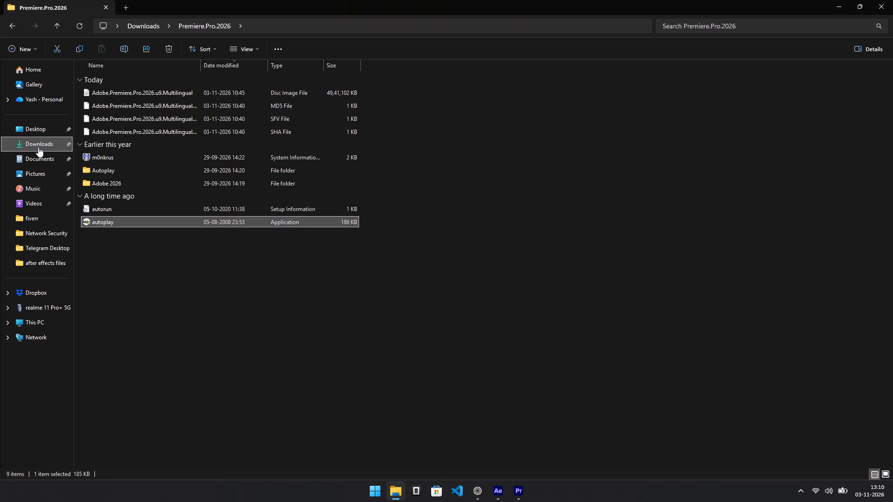
click(35, 144)
right_click(474, 161)
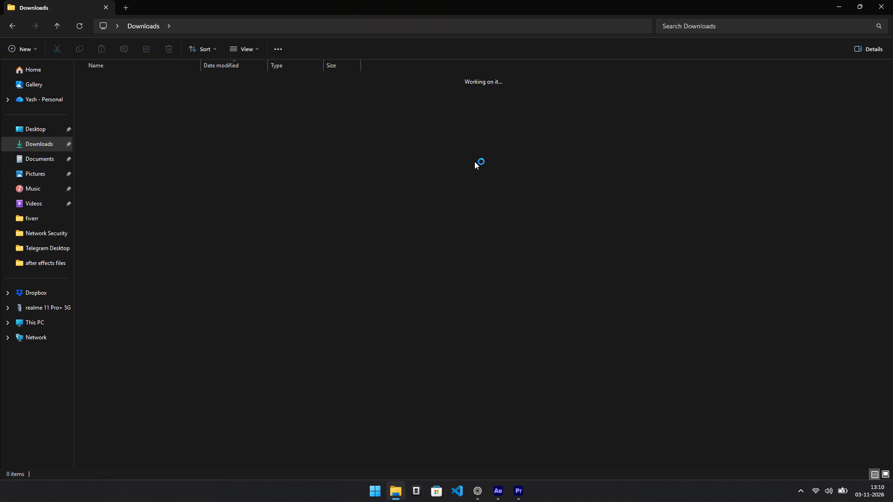
click(515, 222)
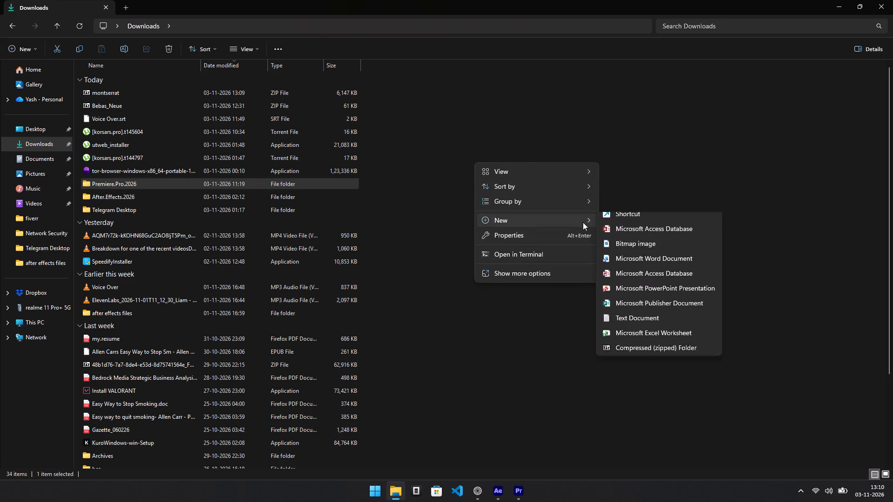
click(620, 219)
text(fonts)
key(Return)
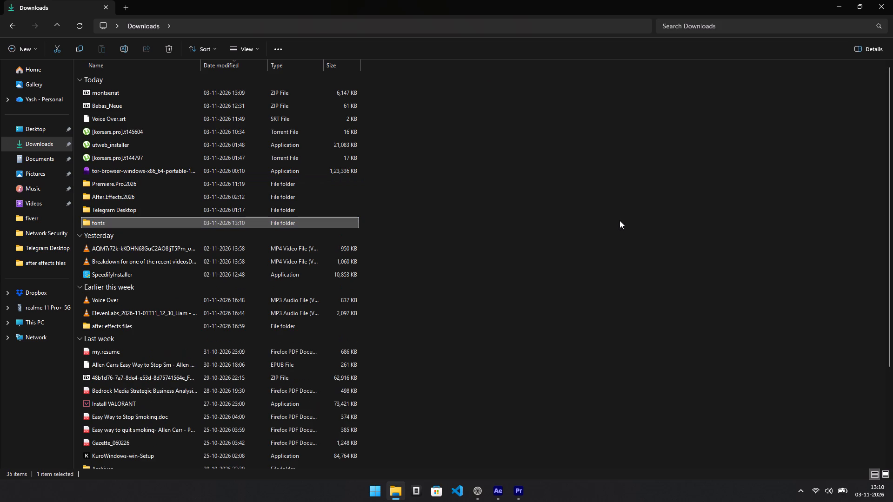
Move the montserrat and Bebas_Neue archives into the fonts folder and open that folder.
click(189, 90)
ctrl+click(185, 103)
drag(156, 101, 113, 221)
double_click(113, 221)
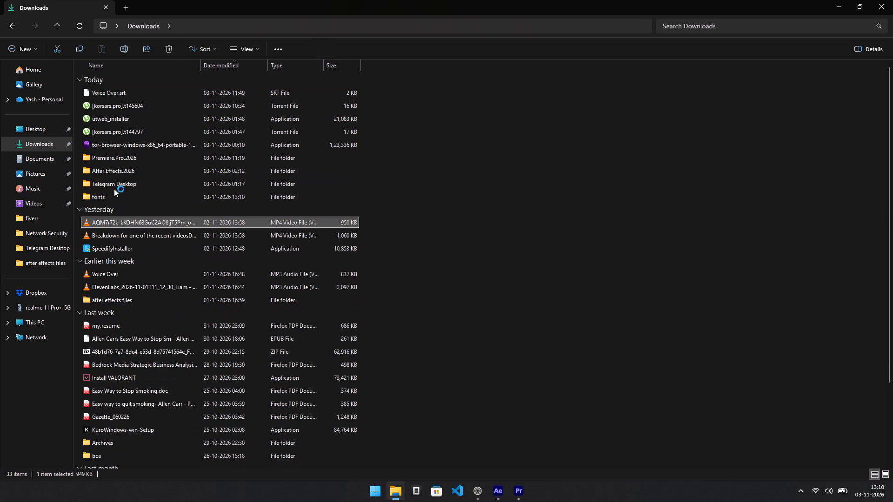
double_click(109, 198)
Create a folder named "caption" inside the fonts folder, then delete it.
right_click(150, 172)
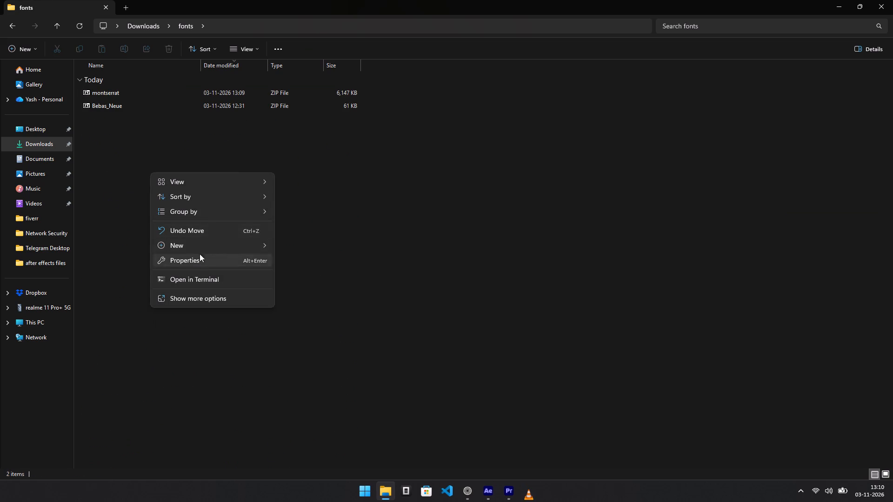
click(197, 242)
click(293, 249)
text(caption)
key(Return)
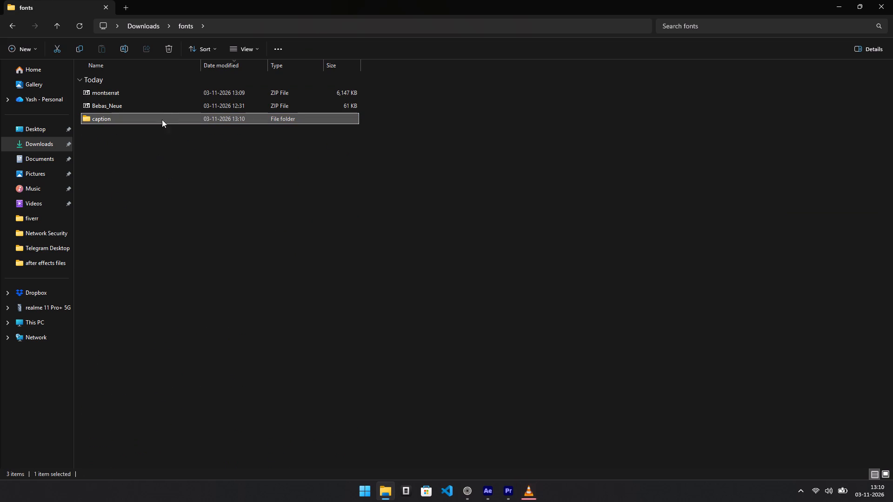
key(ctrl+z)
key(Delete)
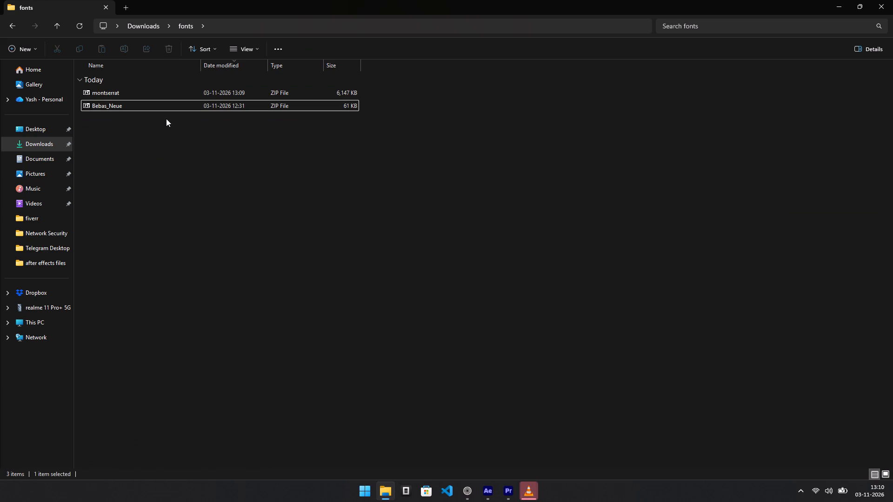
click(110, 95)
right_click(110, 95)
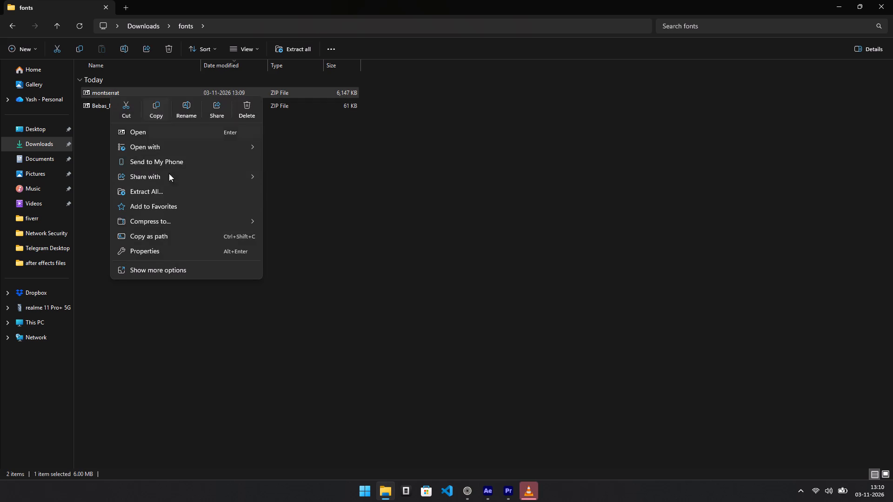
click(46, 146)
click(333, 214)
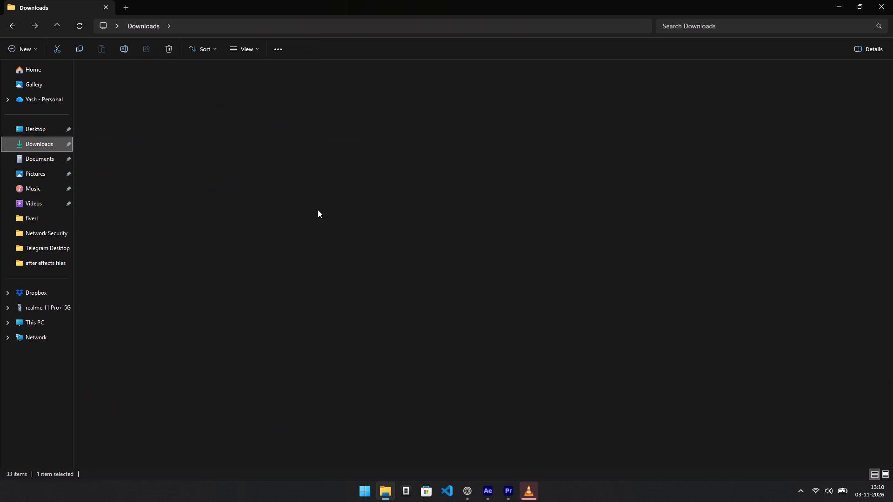
Create a new folder inside the fonts folder, keeping its default name.
right_click(264, 185)
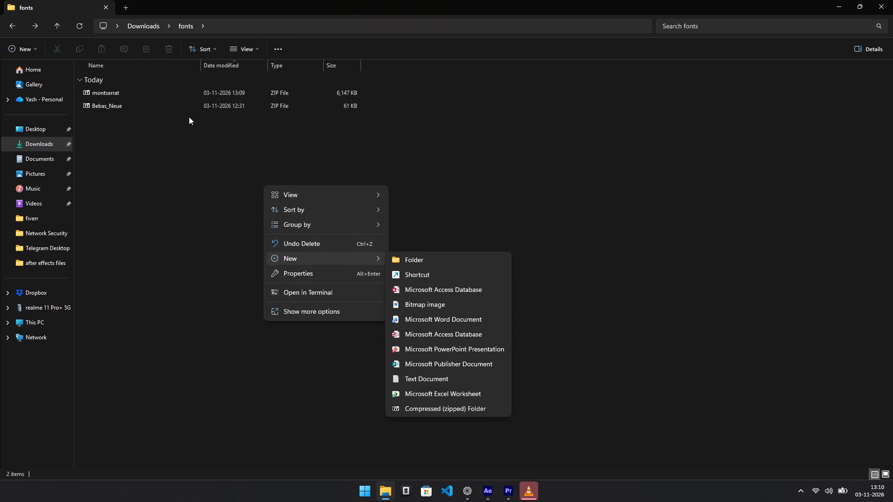
click(281, 254)
click(398, 259)
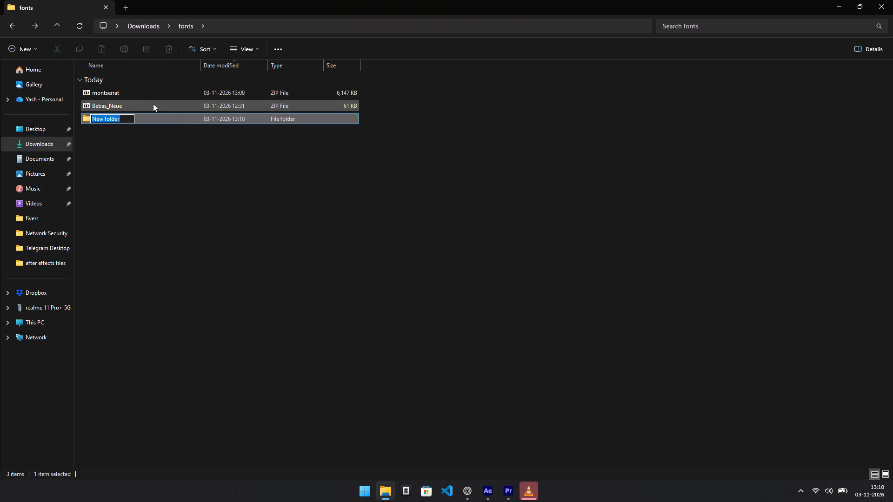
click(127, 92)
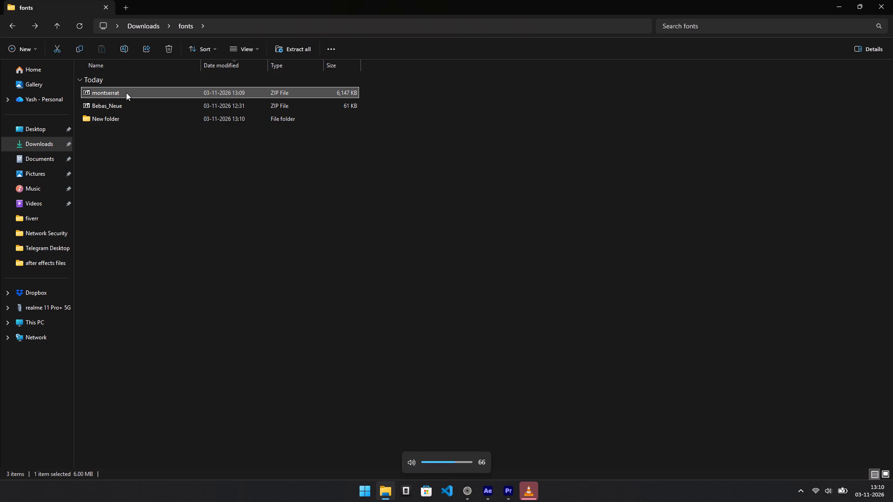
Open the montserrat archive in the fonts folder to view its contents and close it.
click(126, 92)
double_click(113, 90)
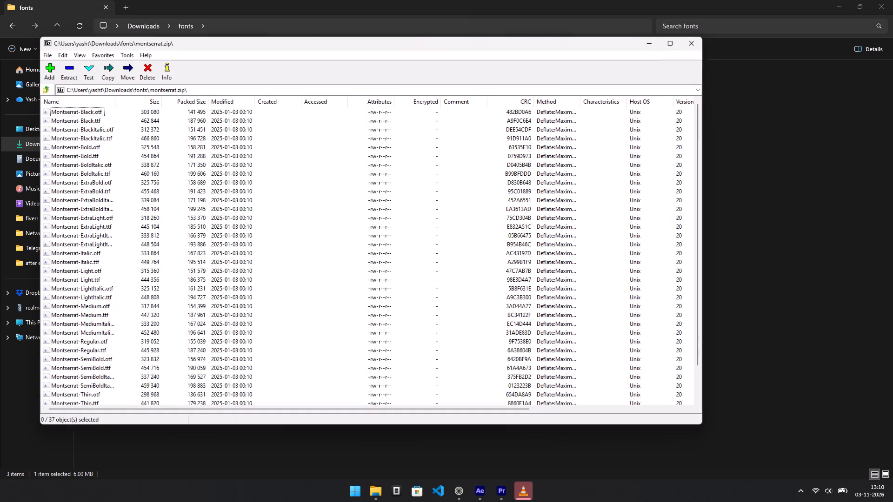
click(681, 46)
Rename the new folder in fonts as montserrat, copying the name from the montserrat archive.
right_click(193, 91)
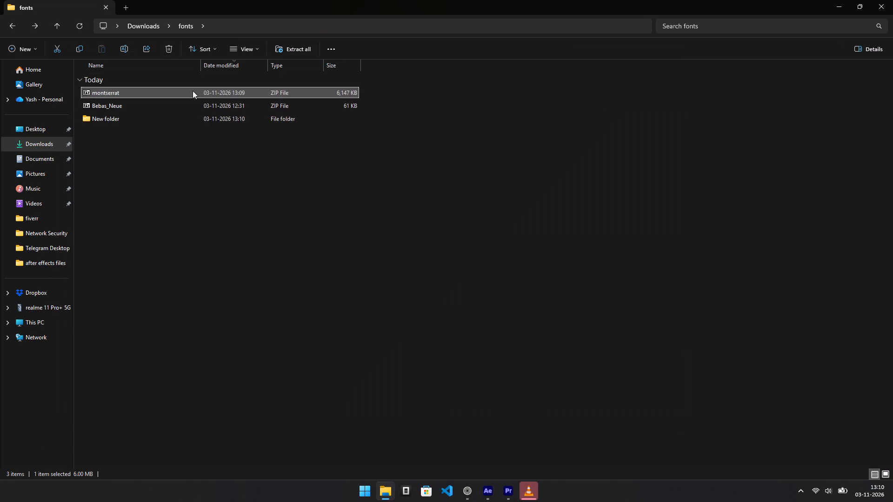
click(280, 106)
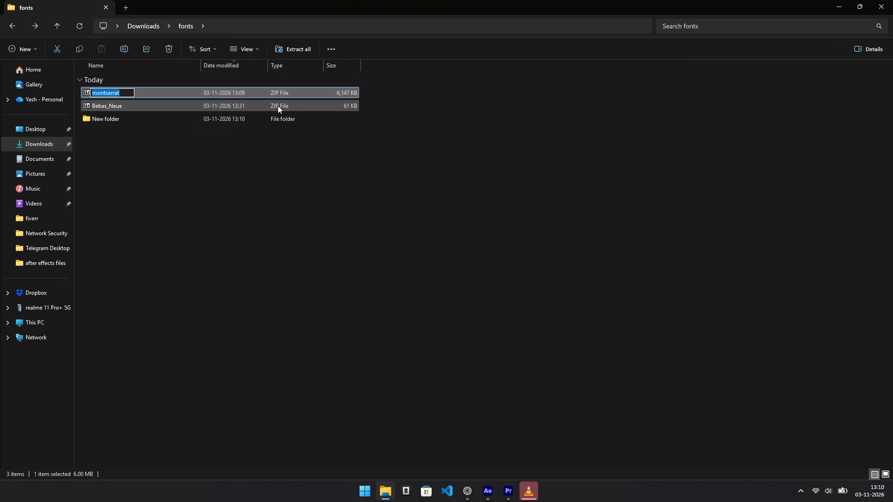
key(ctrl+c)
click(201, 119)
right_click(201, 119)
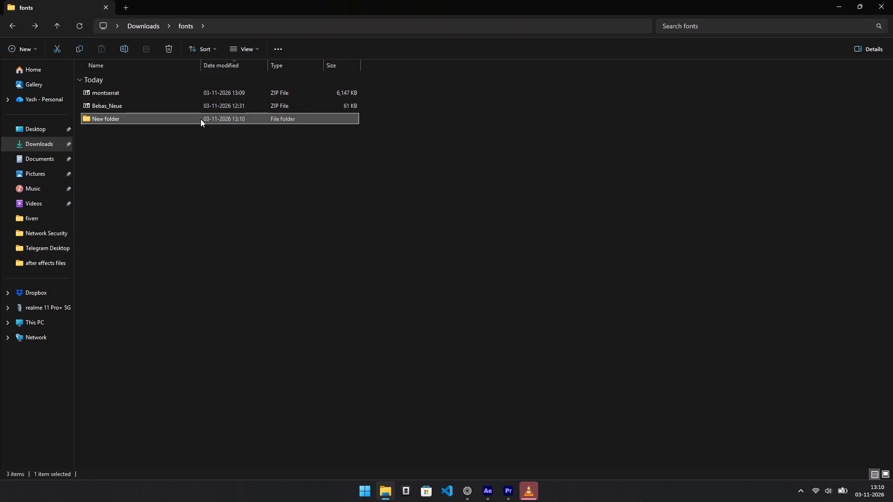
click(278, 139)
key(ctrl+v)
key(Return)
Move the montserrat archive into the montserrat folder.
drag(113, 94, 131, 117)
click(131, 117)
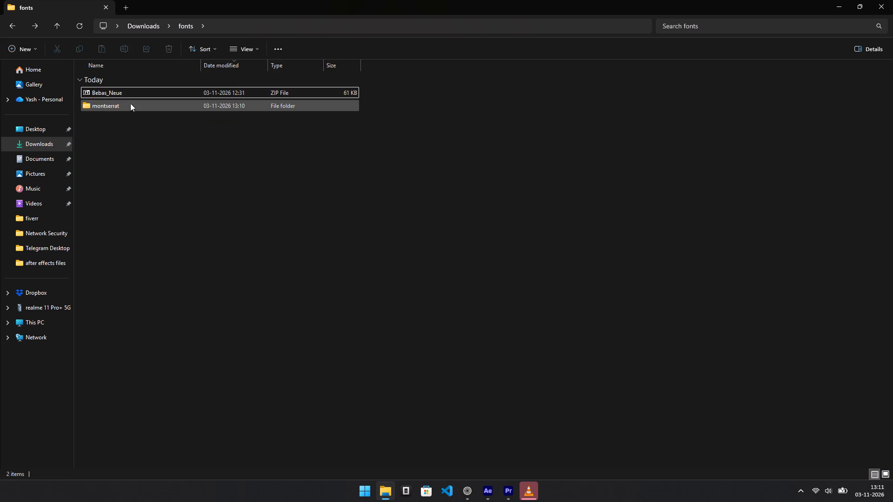
Open the montserrat folder and extract the montserrat archive there with 7-Zip's Extract Here.
double_click(130, 101)
right_click(130, 103)
click(130, 95)
right_click(130, 95)
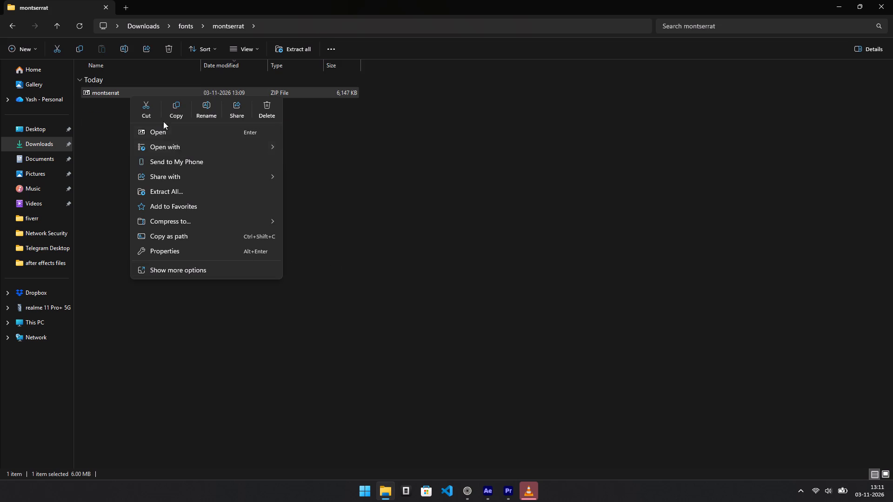
click(210, 268)
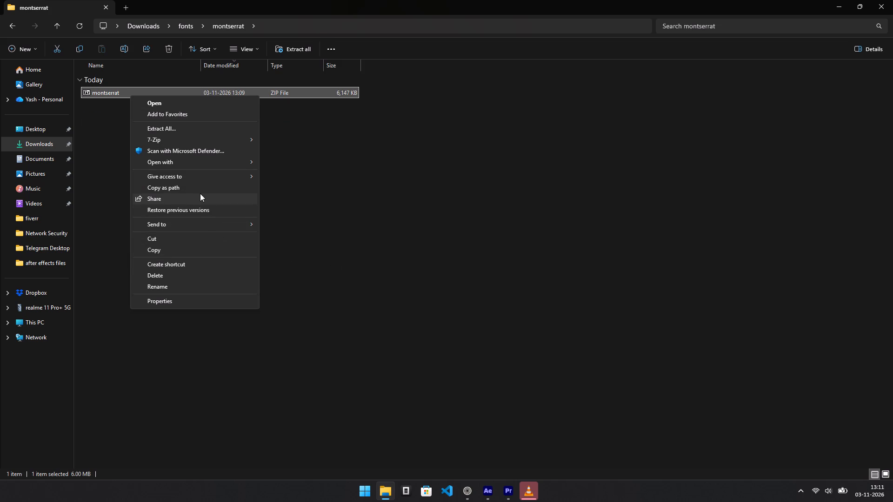
click(216, 143)
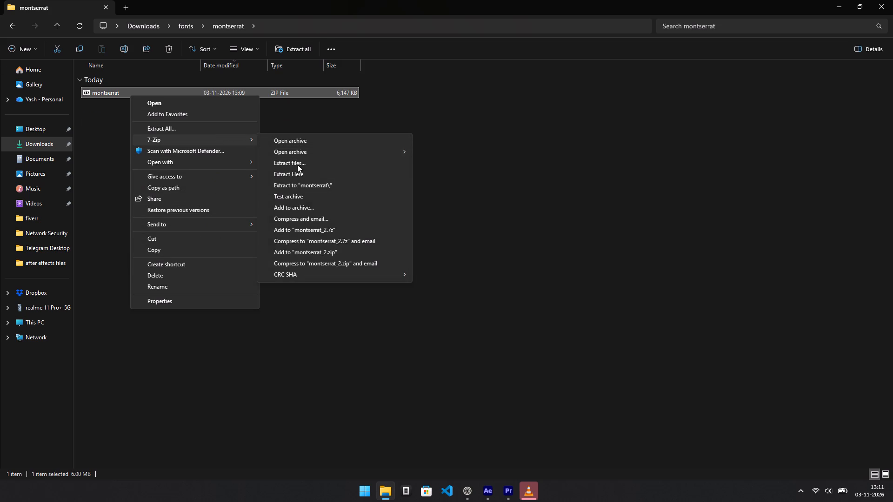
click(297, 174)
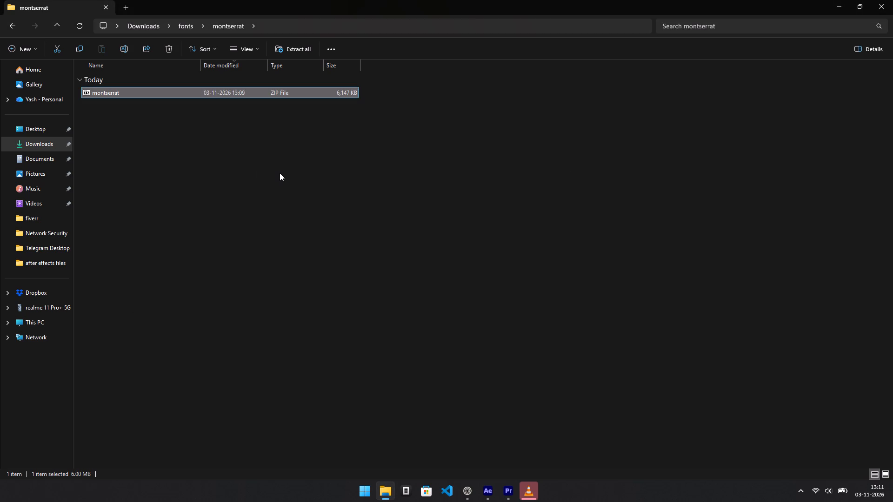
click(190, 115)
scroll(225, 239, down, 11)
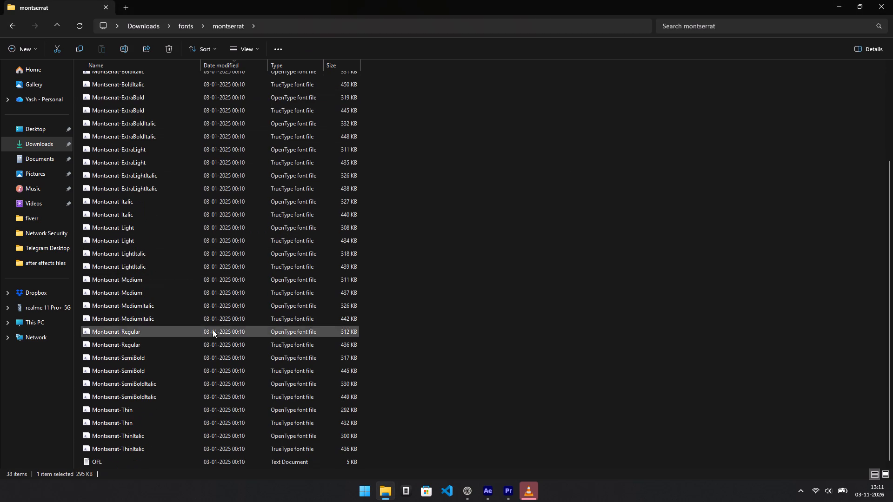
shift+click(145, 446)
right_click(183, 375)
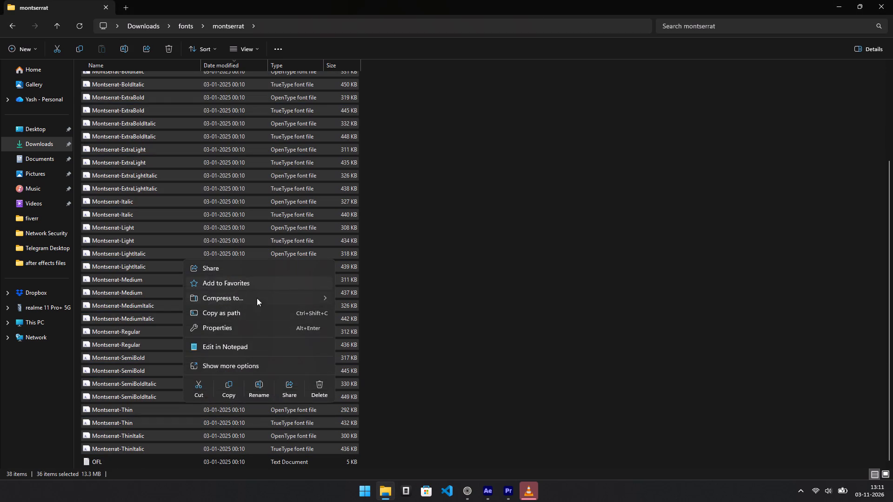
Open the OpenType Montserrat-Regular font file, install it and close the font preview.
double_click(155, 331)
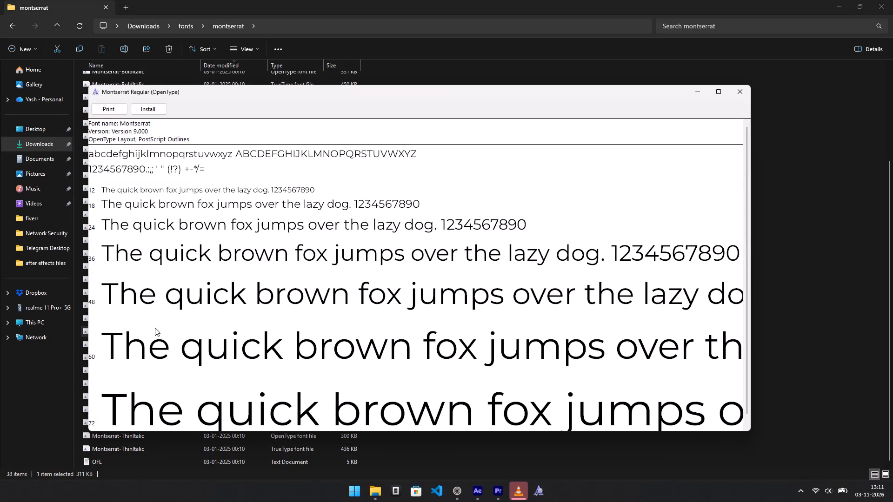
click(152, 112)
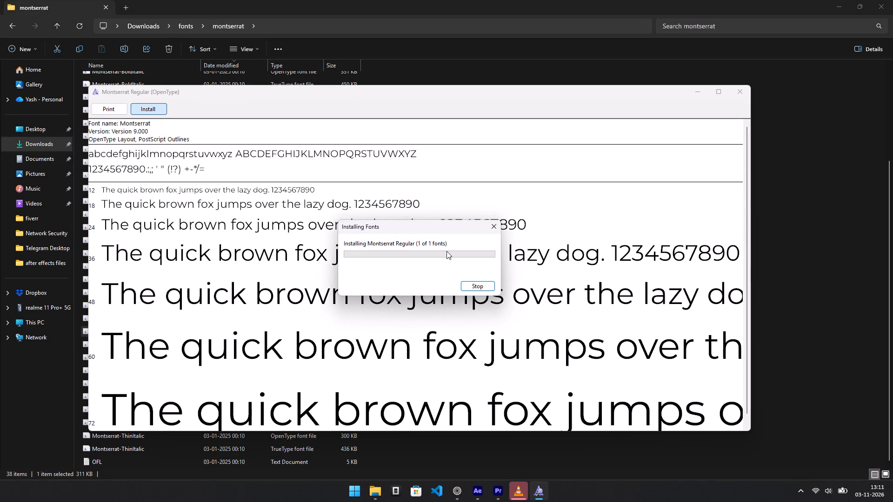
click(736, 94)
Install the font files from Montserrat-Black through Montserrat-MediumItalic together and close the folder window.
scroll(221, 188, up, 5)
click(171, 121)
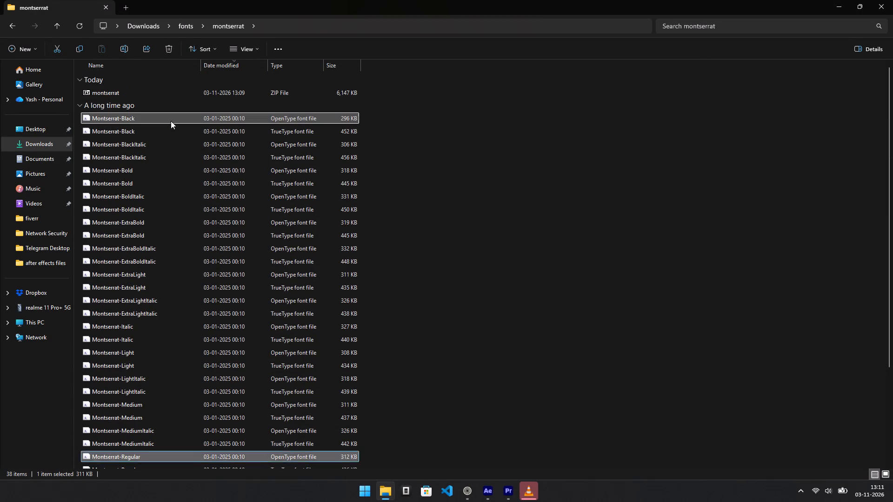
shift+click(175, 449)
shift+click(176, 444)
right_click(176, 444)
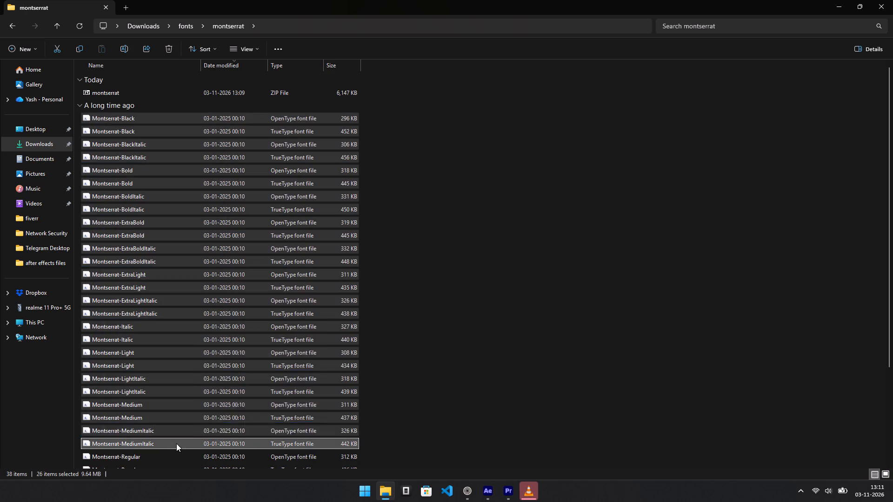
click(233, 437)
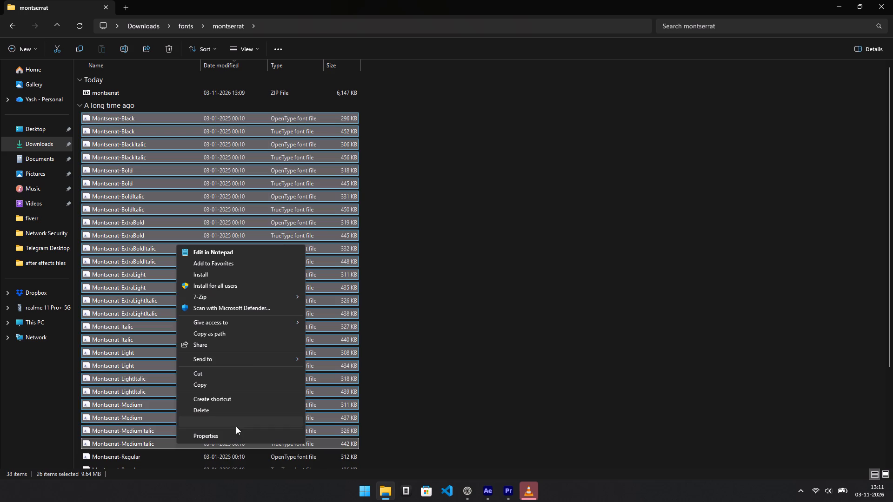
click(240, 282)
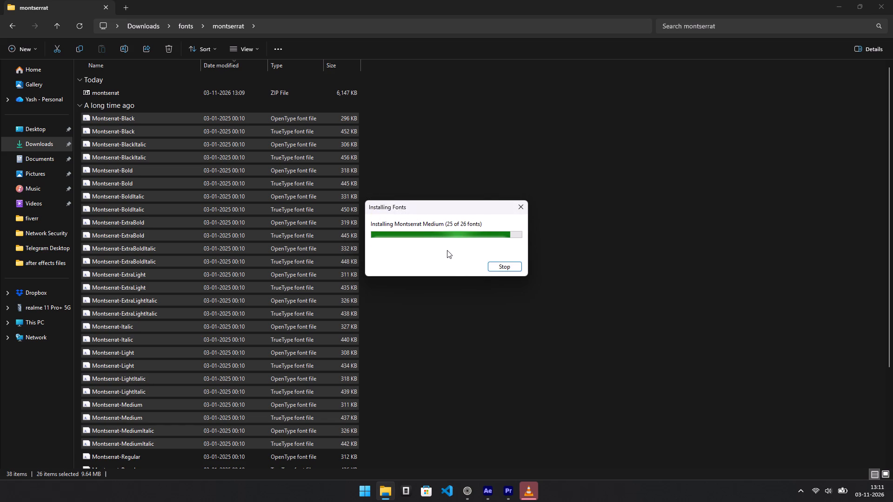
click(892, 0)
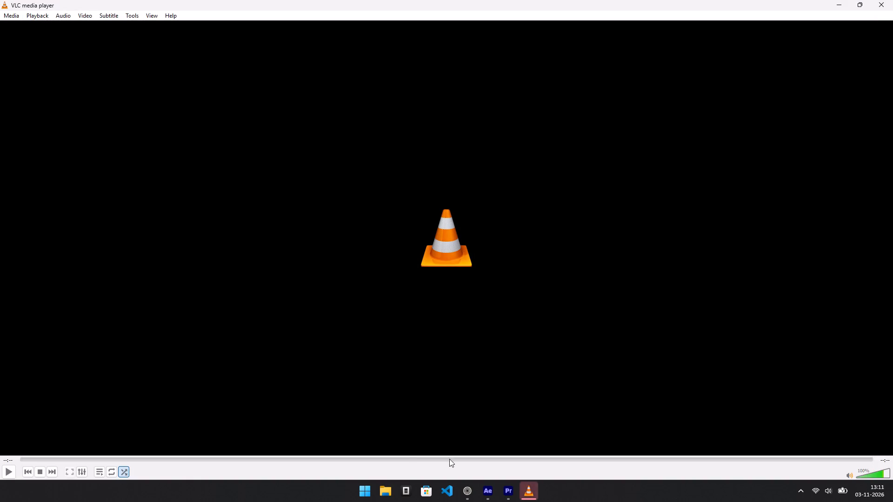
Switch to After Effects and centre the 2026 text layer horizontally and vertically in the composition.
click(495, 494)
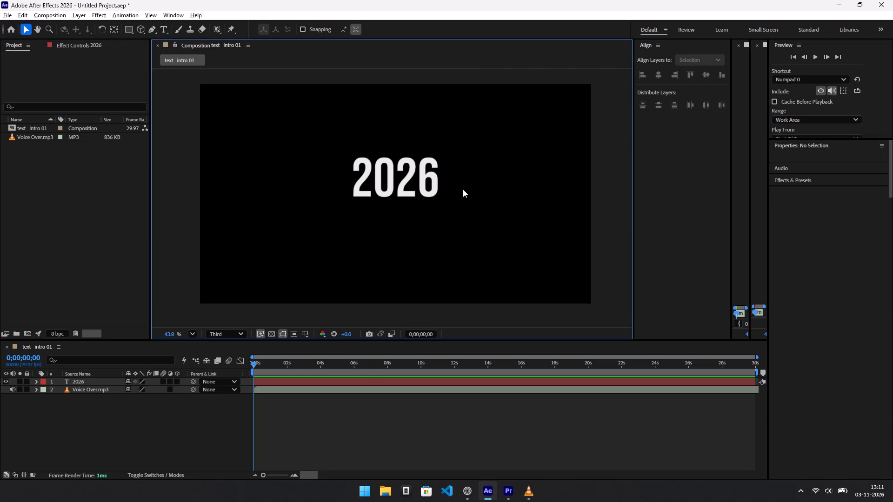
click(409, 180)
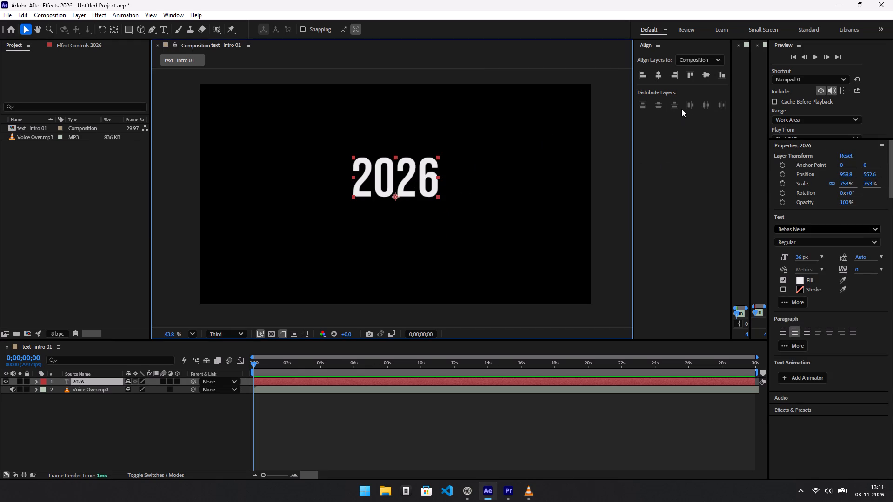
click(657, 78)
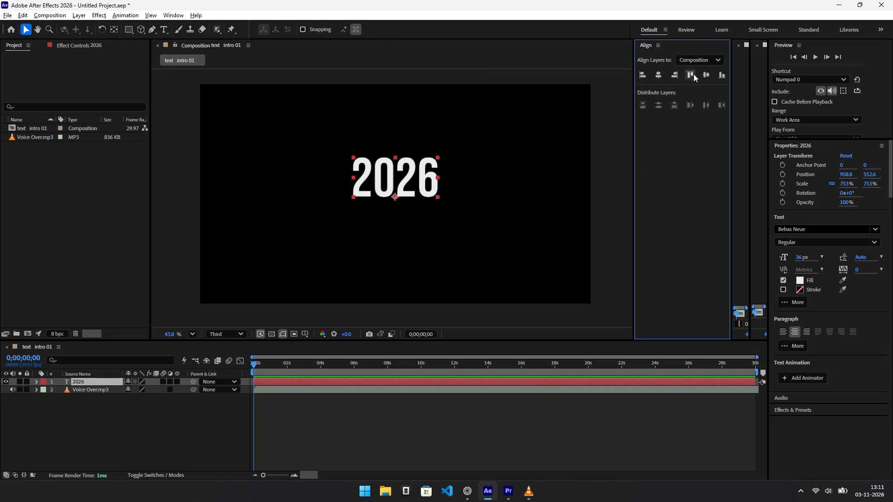
click(703, 76)
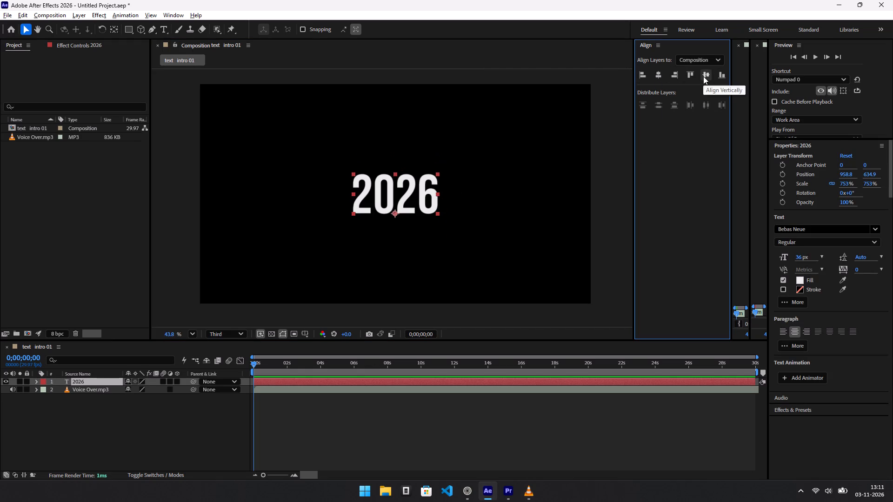
Change the 2026 text's font to Montserrat ExtraLight and deselect the layer.
triple_click(809, 232)
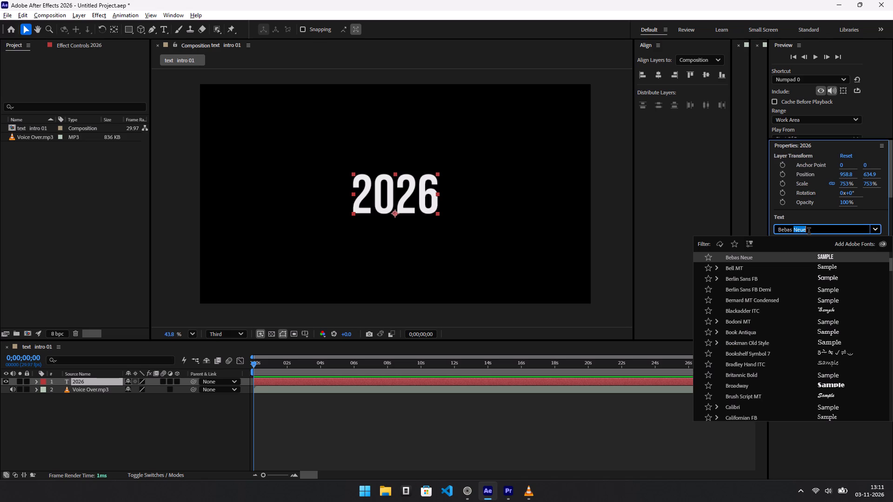
click(809, 232)
text(mont)
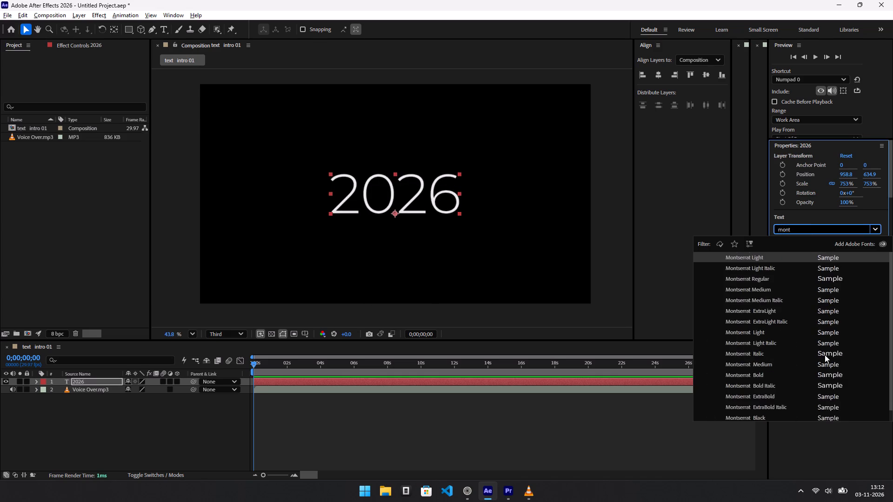
scroll(825, 356, down, 10)
scroll(825, 360, up, 3)
scroll(825, 360, down, 7)
scroll(825, 360, up, 3)
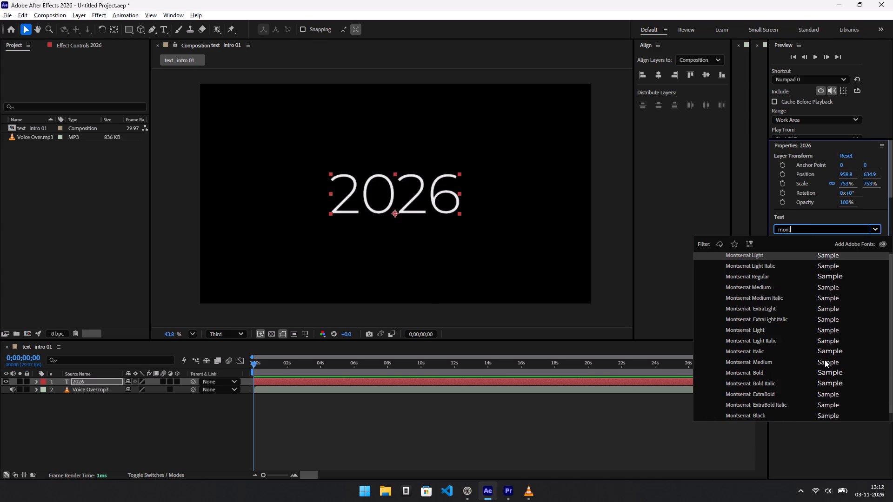
click(786, 310)
click(650, 285)
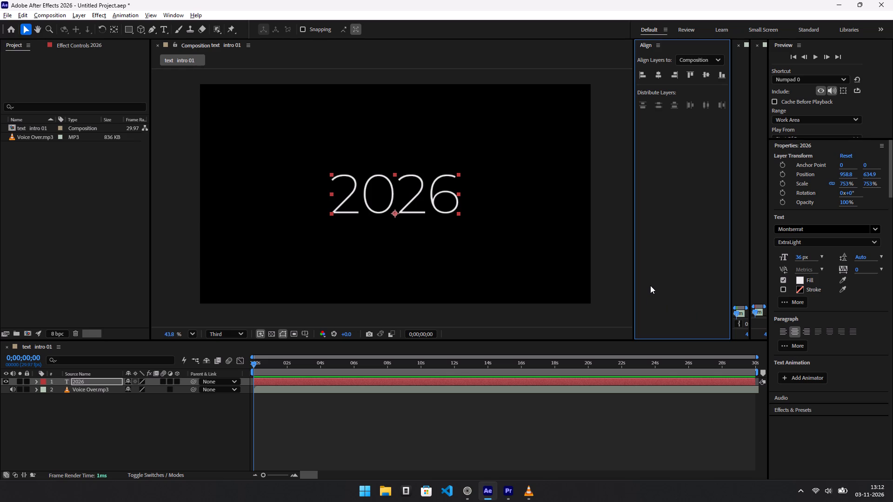
click(525, 236)
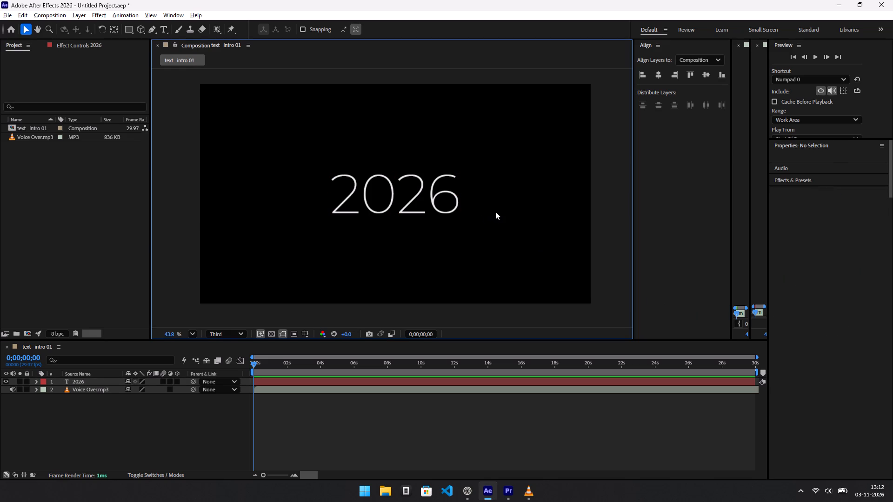
click(257, 171)
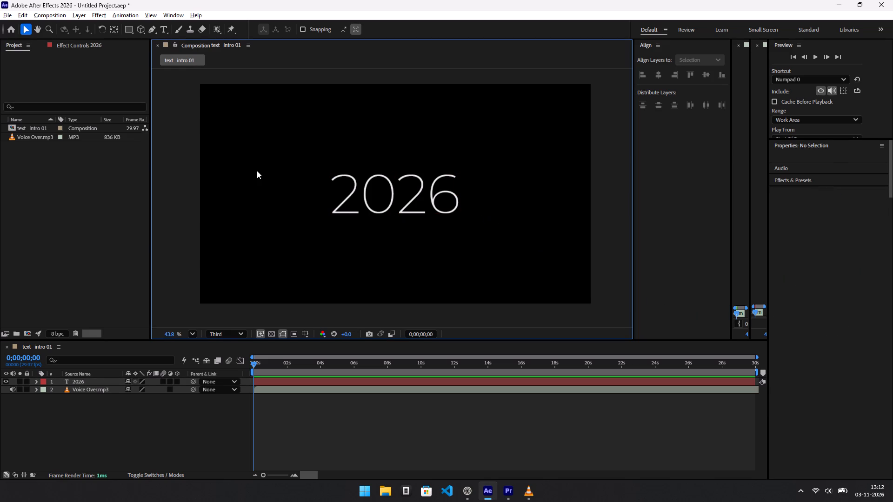
Create a new solid layer named "white background" in the text intro 01 composition.
right_click(318, 417)
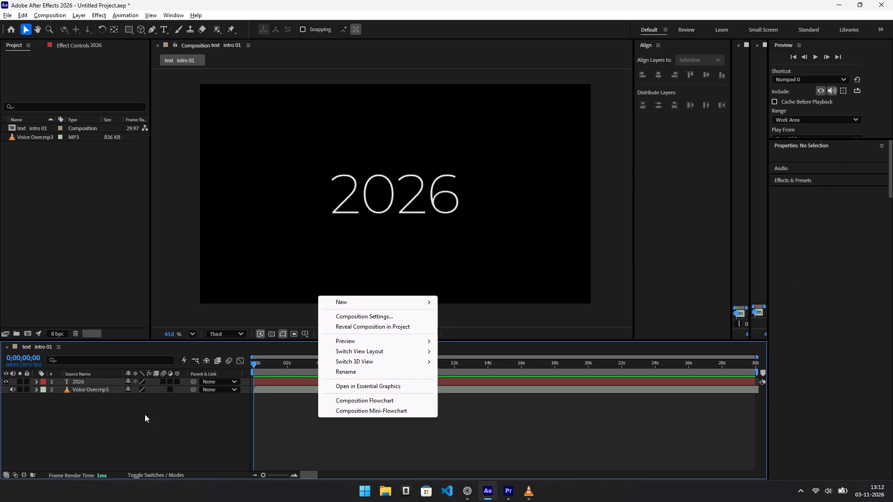
right_click(140, 425)
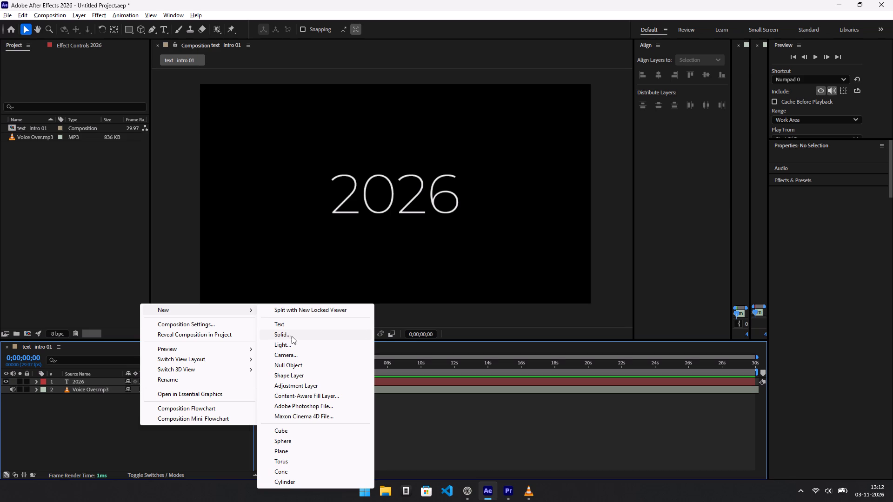
click(292, 332)
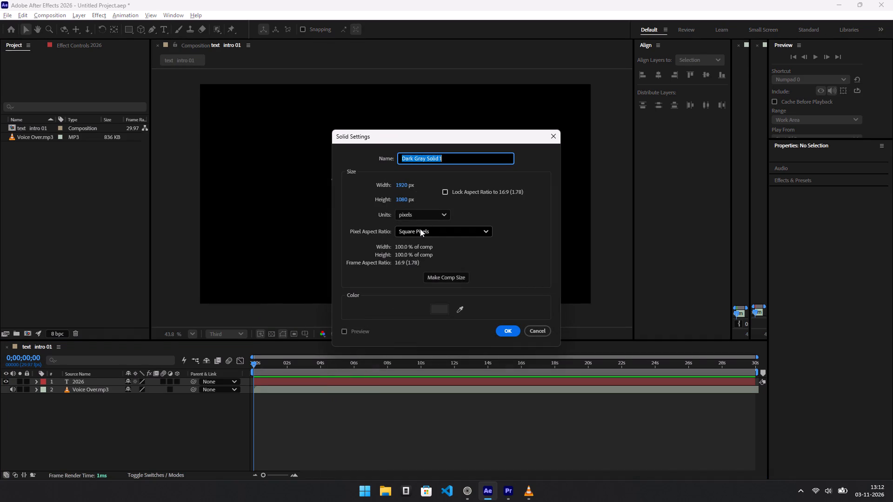
text(white background)
key(Return)
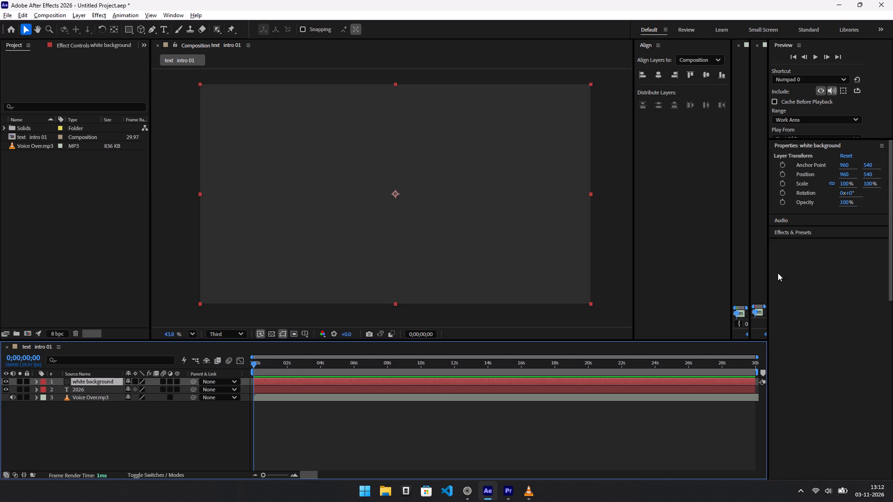
Look through the white background layer's commands, transform properties and available effects for a colour setting.
right_click(103, 380)
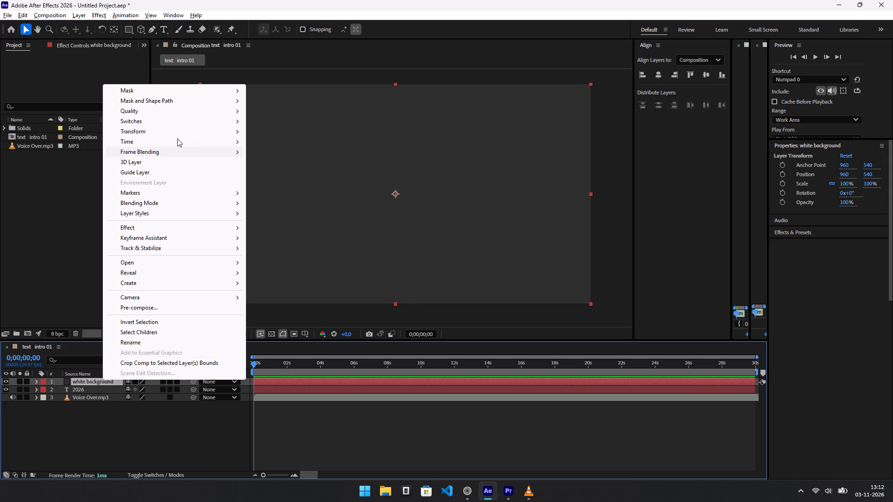
click(38, 383)
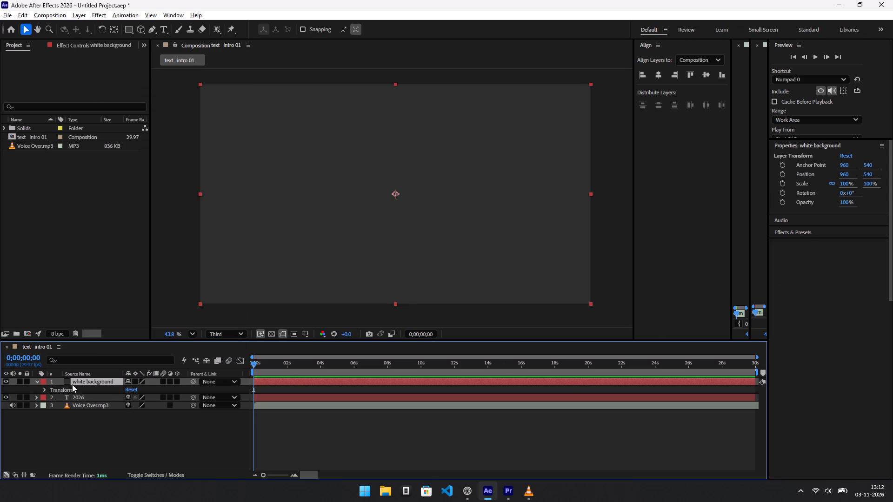
click(120, 383)
click(779, 47)
click(790, 235)
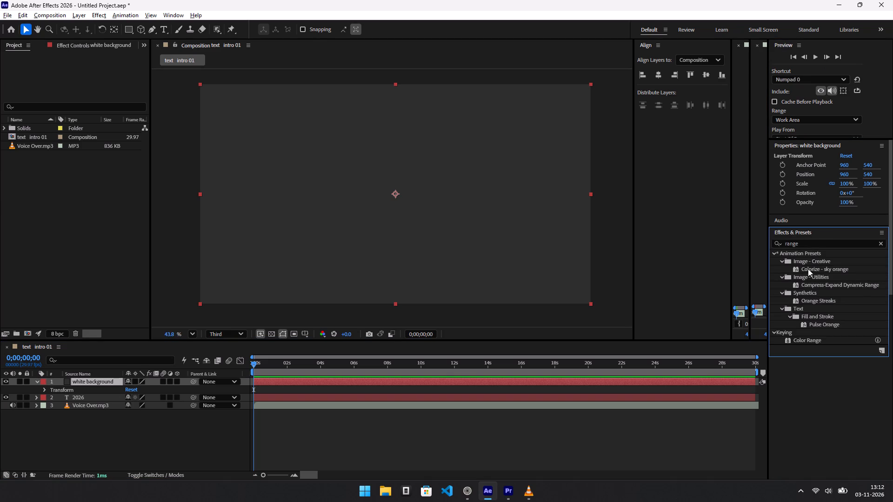
click(783, 234)
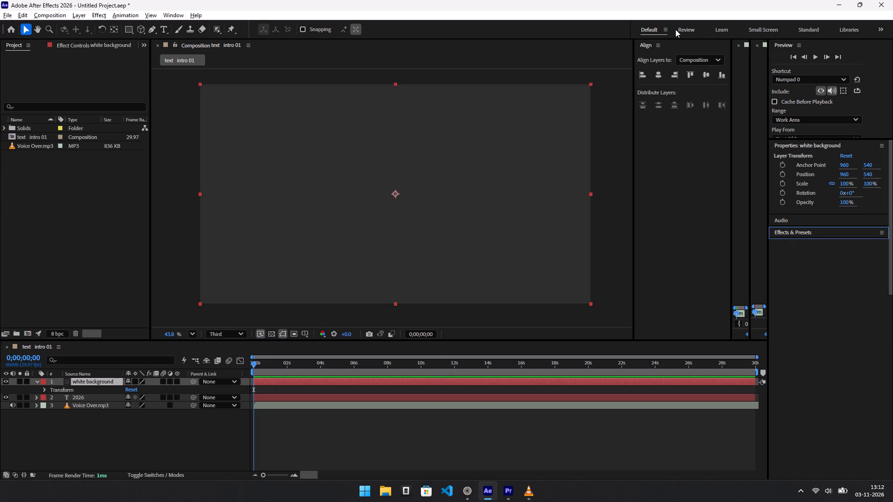
Switch the workspace layout to All Panels.
click(879, 30)
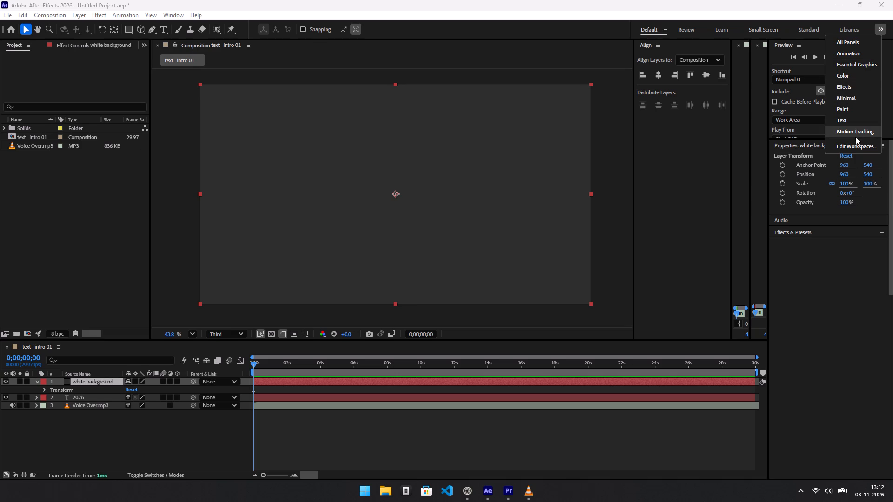
click(862, 46)
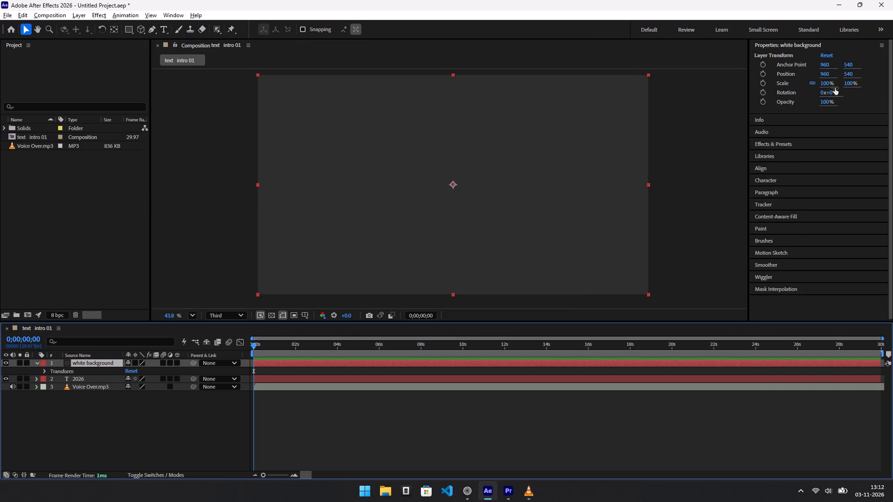
Look through the layer properties, effects, libraries, alignment and character settings for a way to recolour the white background solid.
scroll(841, 209, down, 2)
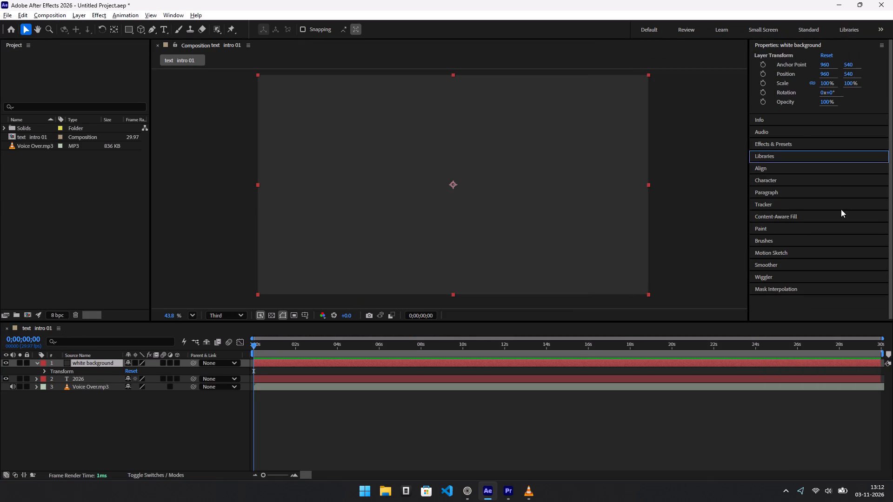
scroll(840, 194, up, 2)
click(798, 47)
click(788, 43)
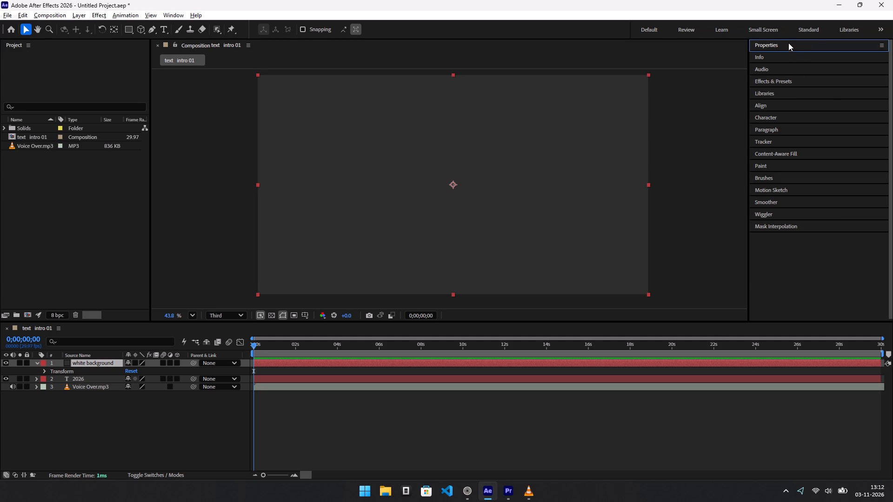
click(787, 44)
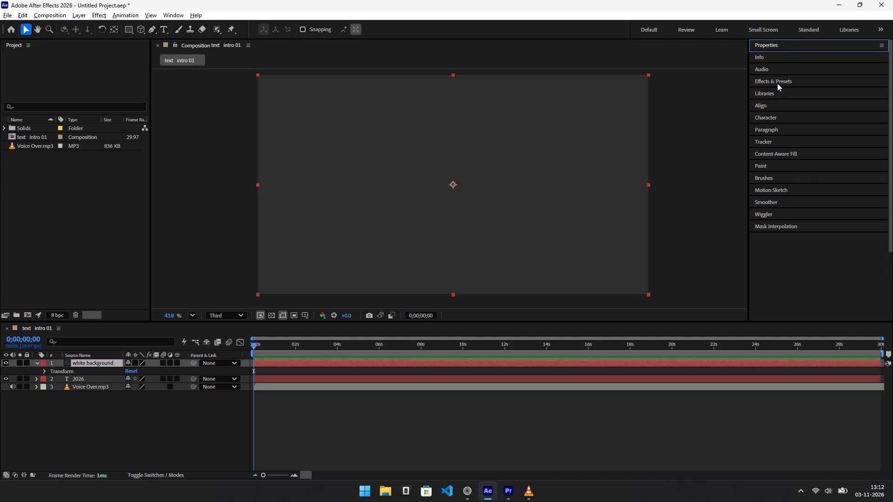
click(770, 83)
click(770, 83)
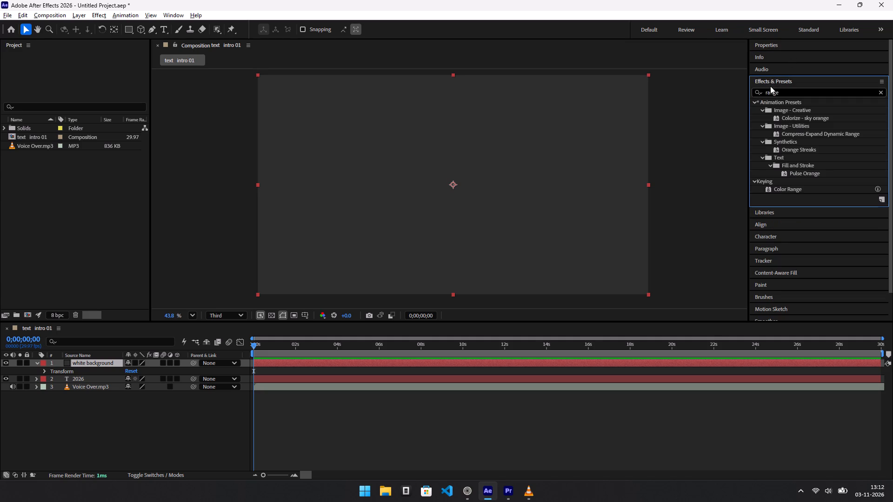
click(770, 86)
click(767, 81)
double_click(773, 98)
click(775, 95)
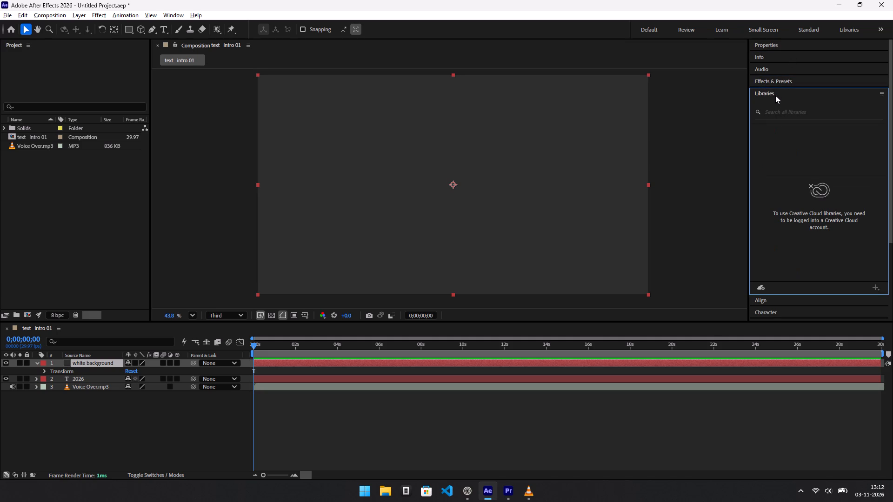
click(767, 95)
click(767, 106)
click(760, 106)
click(758, 117)
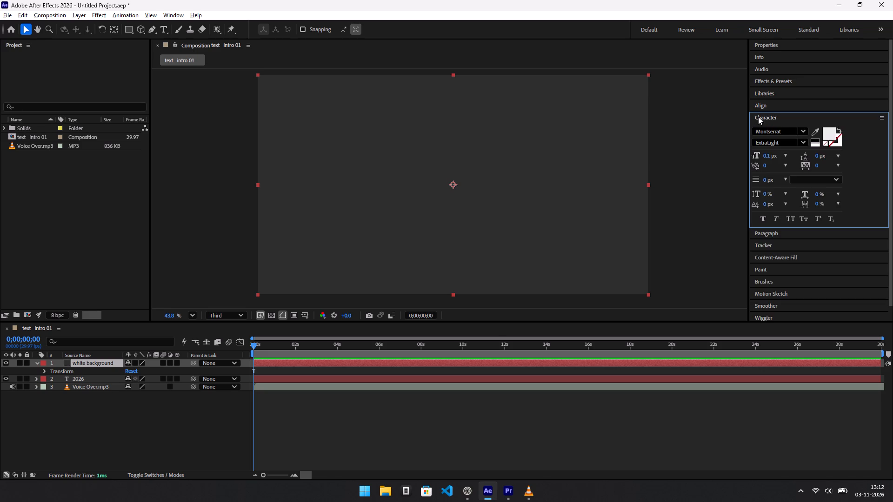
click(758, 117)
click(755, 119)
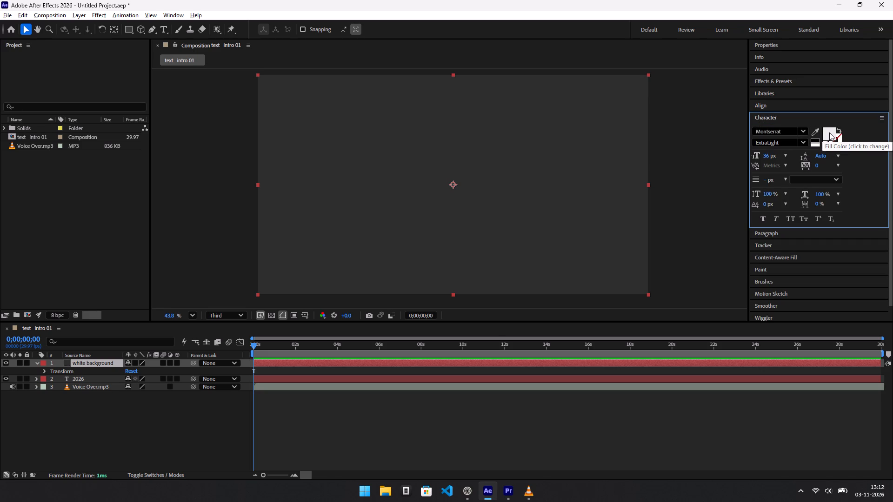
click(828, 178)
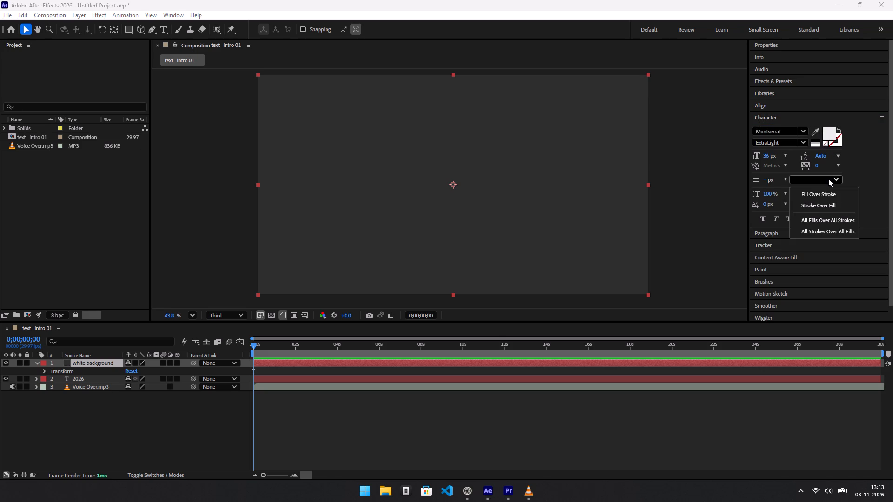
click(828, 178)
Set the character fill colour to light grey EEEEEE while the white background layer is selected.
click(829, 139)
drag(427, 213, 426, 215)
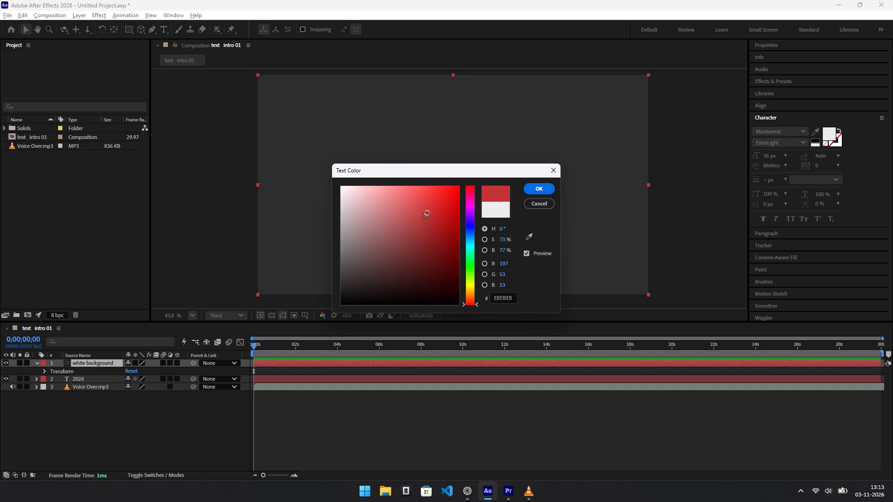
drag(426, 215, 466, 248)
click(547, 202)
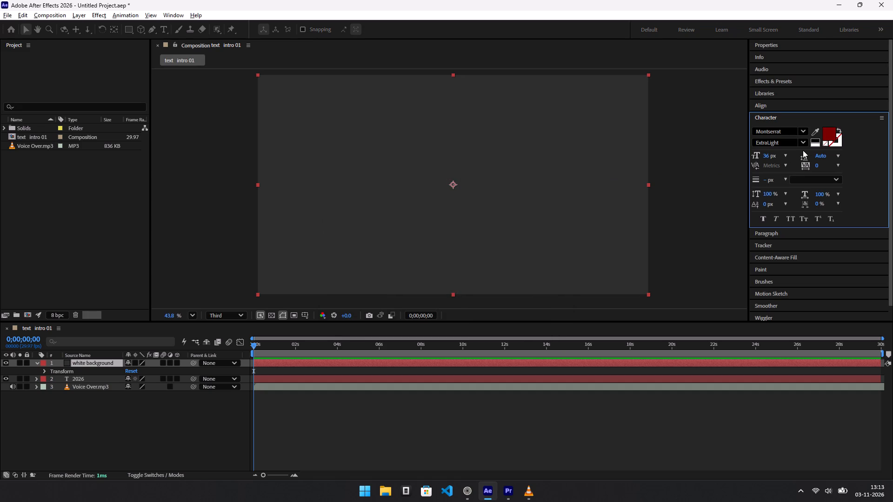
click(828, 131)
drag(395, 200, 287, 194)
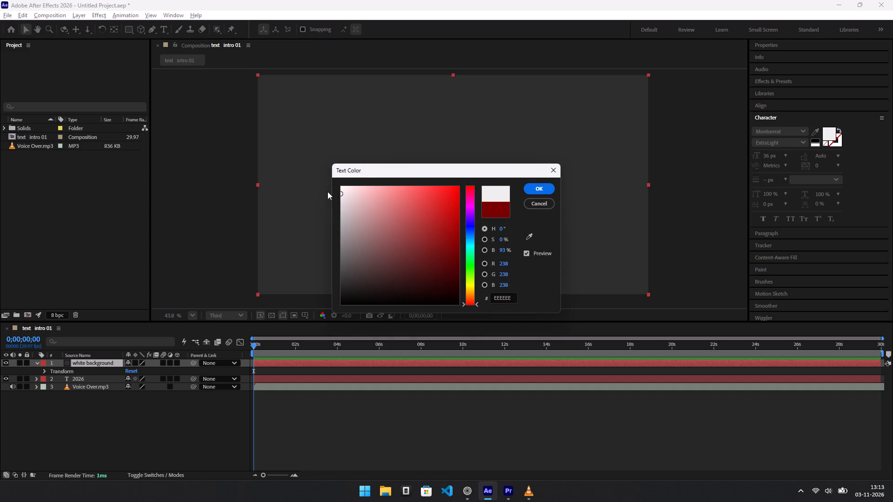
click(859, 127)
click(541, 193)
Examine the paragraph, tracker, paint, brush, wiggler and mask interpolation settings for a solid colour option, then return to the layer properties.
scroll(825, 174, down, 1)
click(795, 216)
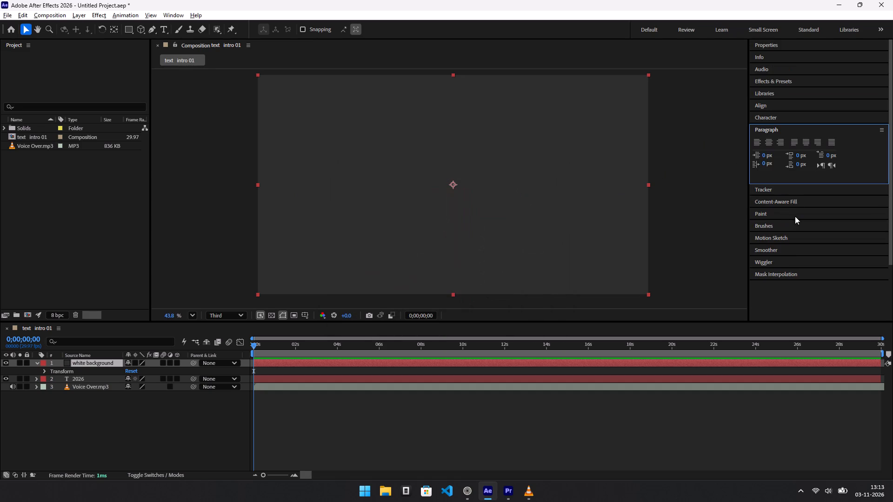
click(783, 190)
scroll(792, 219, down, 3)
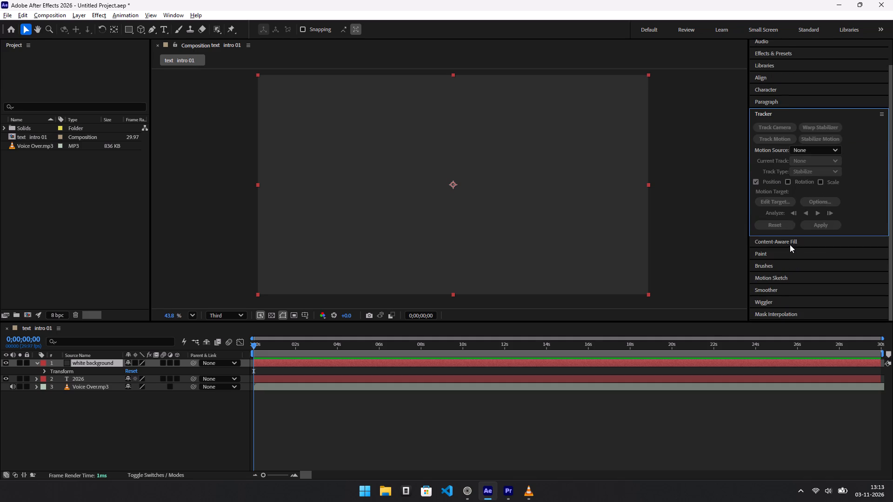
click(789, 245)
scroll(788, 245, down, 5)
click(784, 258)
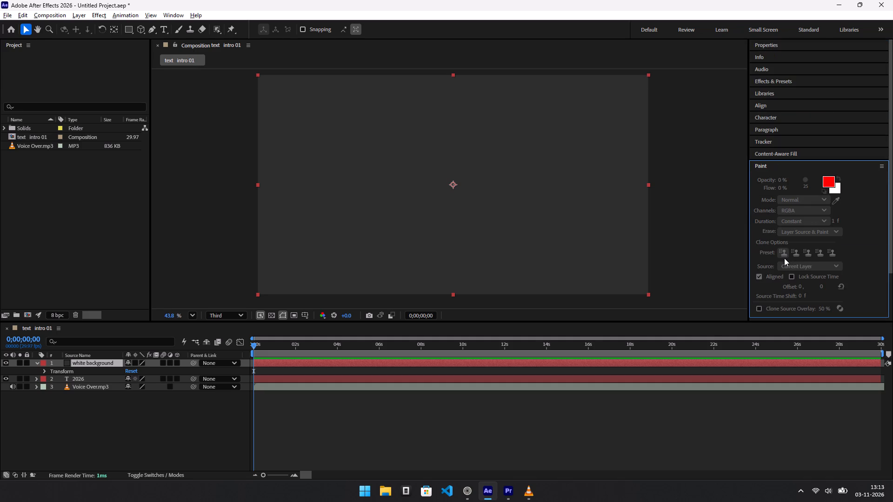
scroll(832, 186, down, 2)
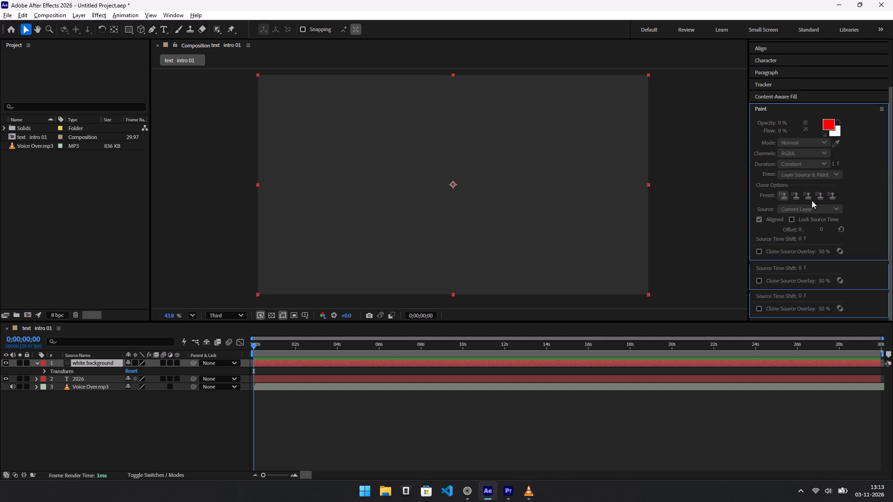
click(776, 271)
scroll(776, 270, down, 6)
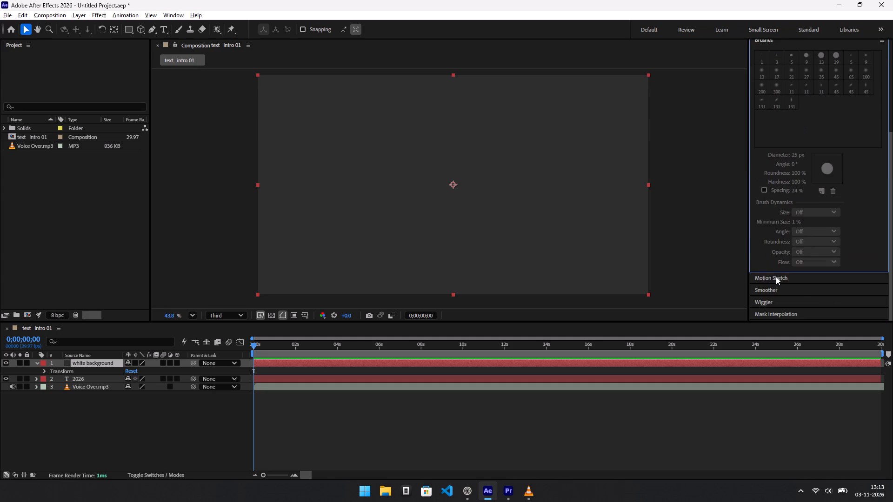
click(776, 277)
click(776, 275)
click(776, 255)
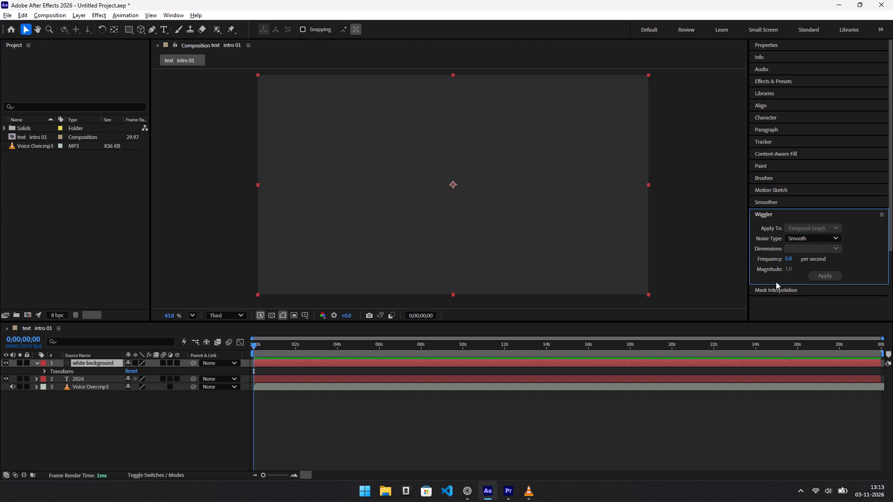
click(775, 289)
scroll(775, 280, down, 4)
scroll(775, 280, up, 12)
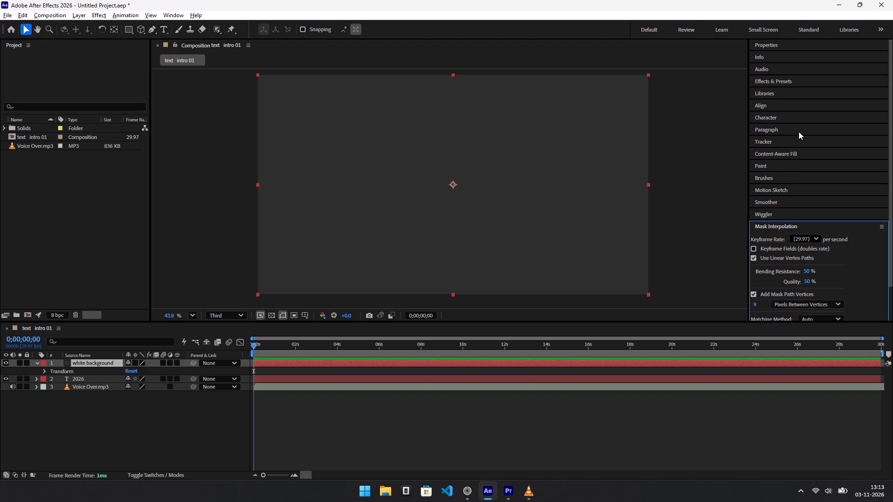
click(795, 44)
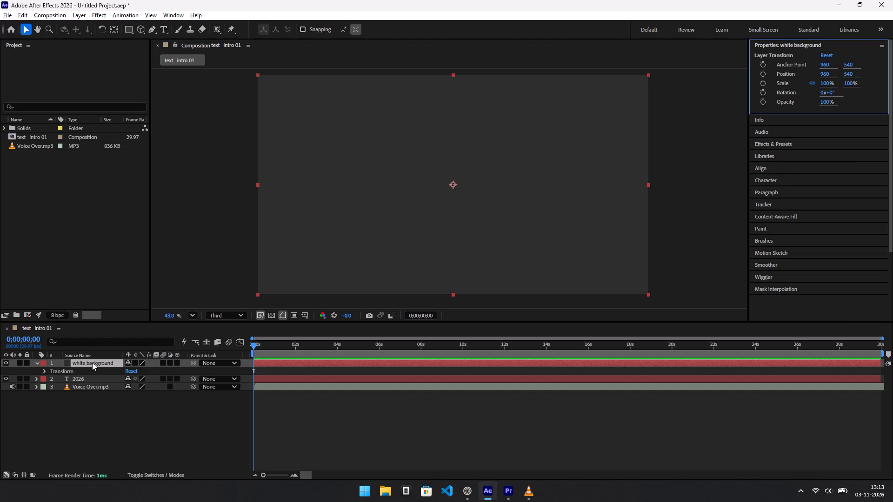
Delete the white background layer from the text intro 01 composition.
key(Delete)
Create a new full-frame solid layer in the text intro 01 composition with its colour set to white.
right_click(49, 381)
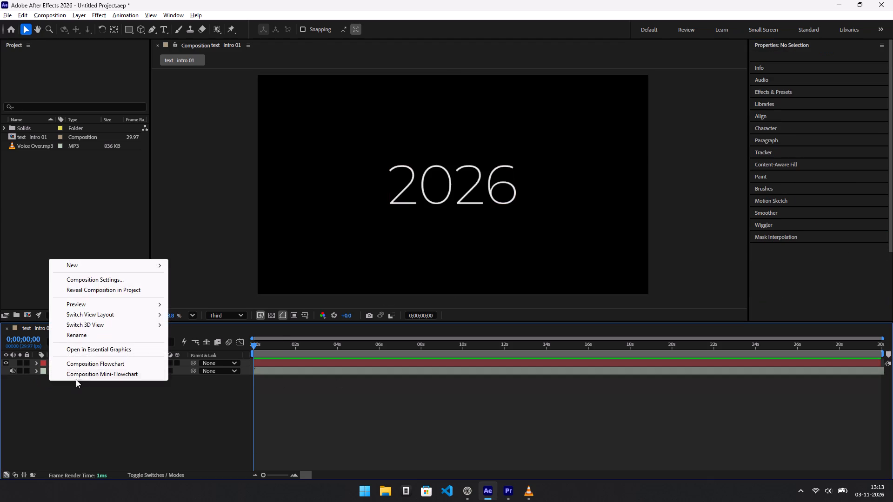
click(102, 265)
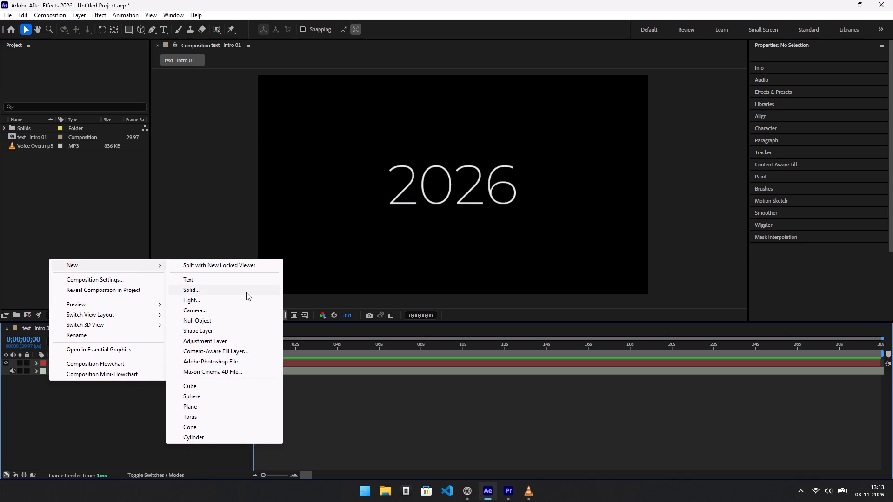
click(246, 292)
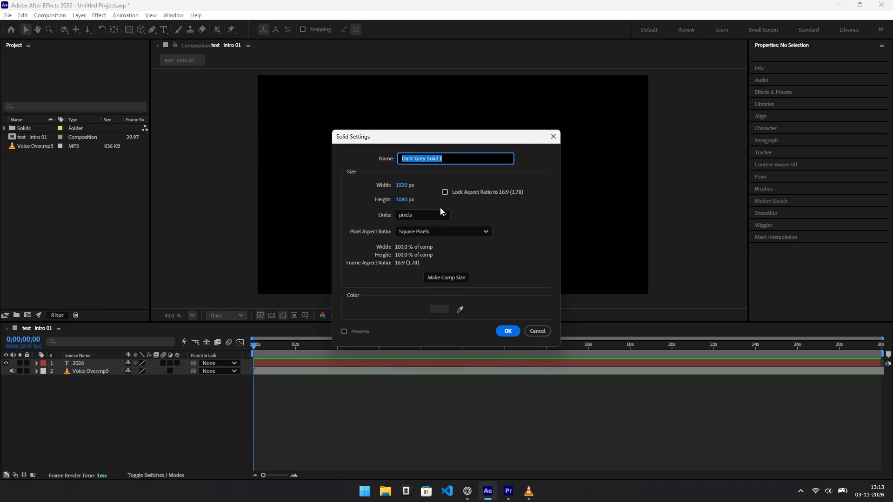
click(437, 310)
drag(383, 245, 381, 244)
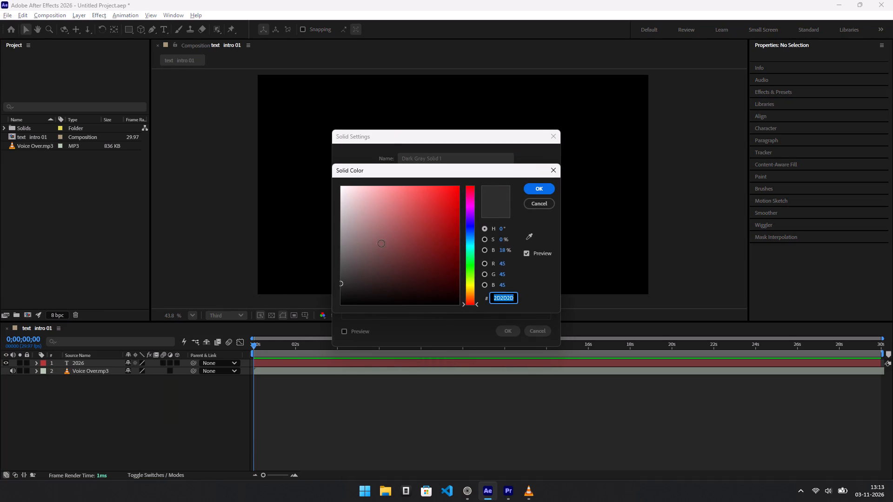
drag(381, 244, 299, 175)
click(526, 187)
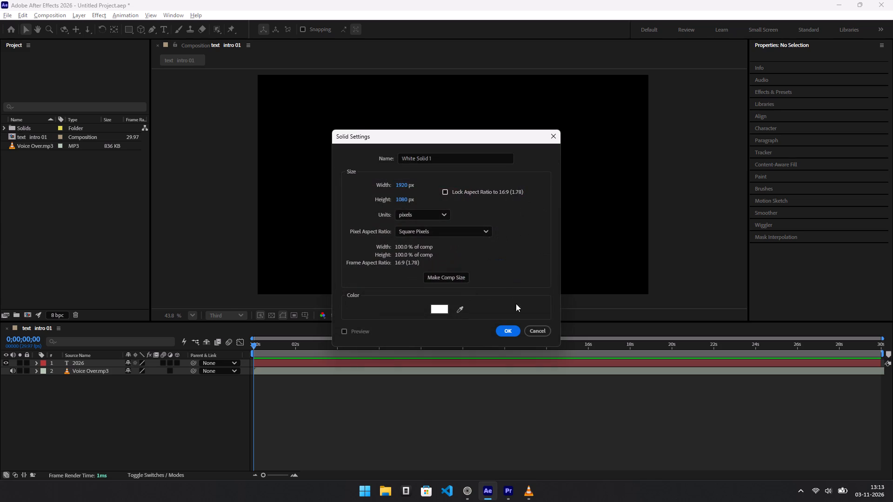
click(513, 331)
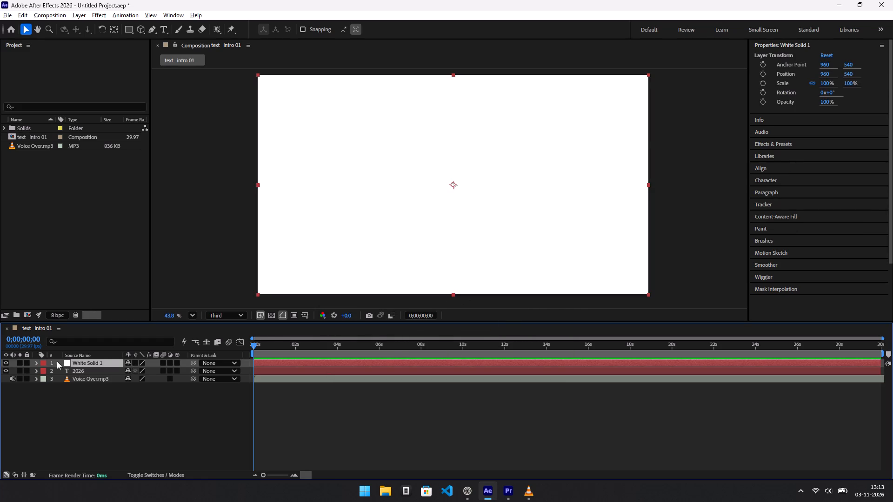
Move the white solid layer beneath the 2026 text layer in the text intro 01 composition.
drag(40, 363, 38, 377)
click(65, 396)
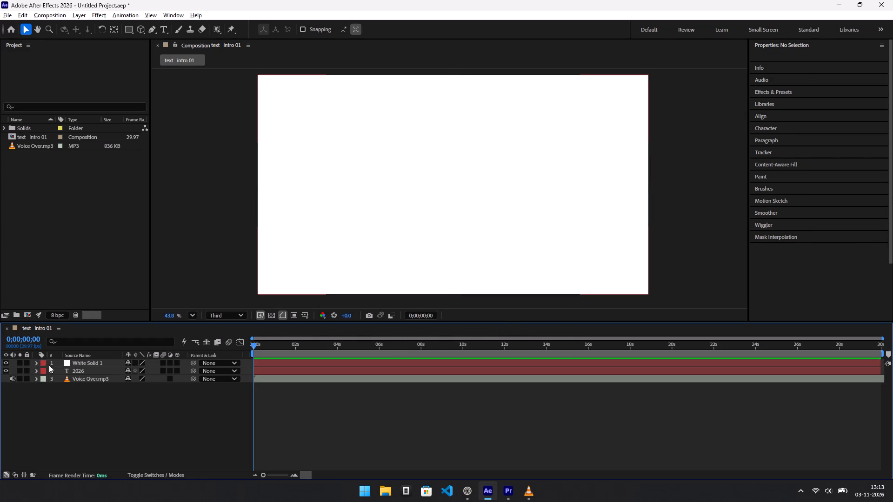
drag(68, 362, 71, 369)
drag(87, 361, 88, 361)
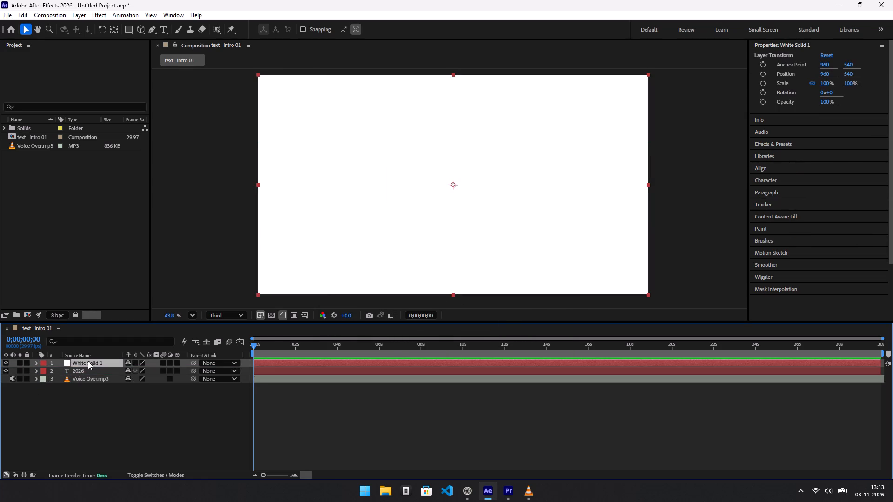
drag(88, 361, 87, 376)
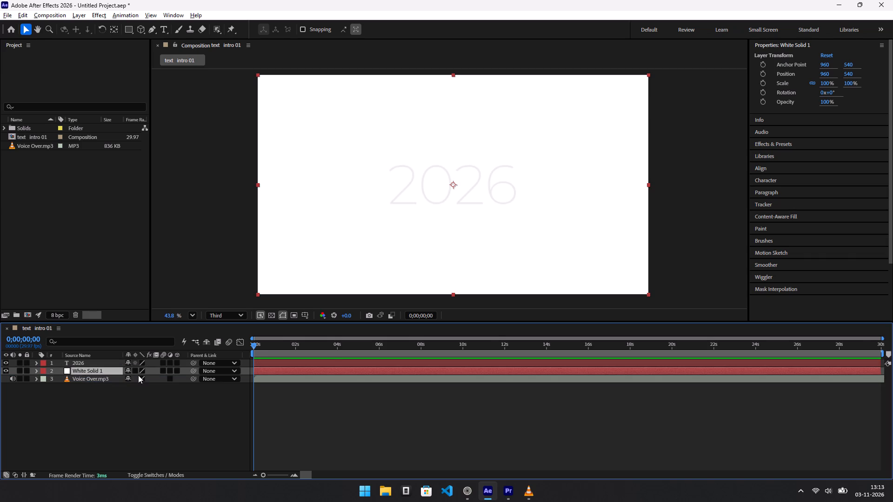
Set the 2026 text layer's fill colour to black, 000000.
click(95, 362)
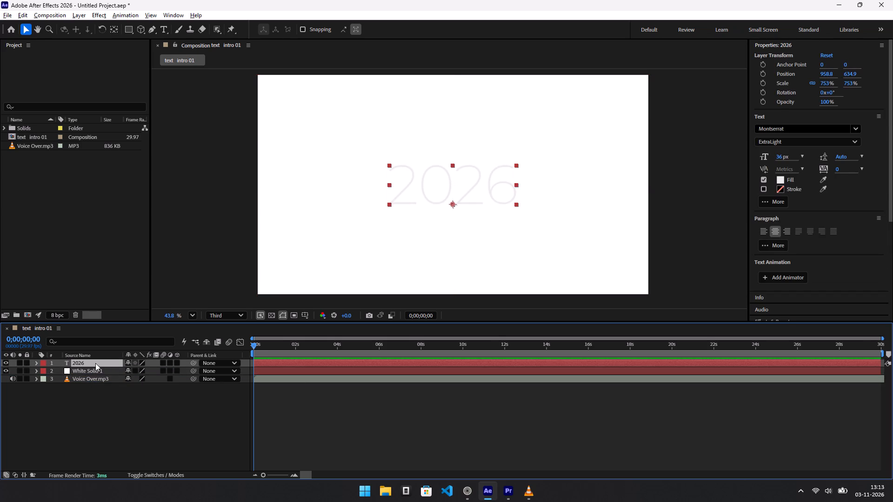
click(780, 179)
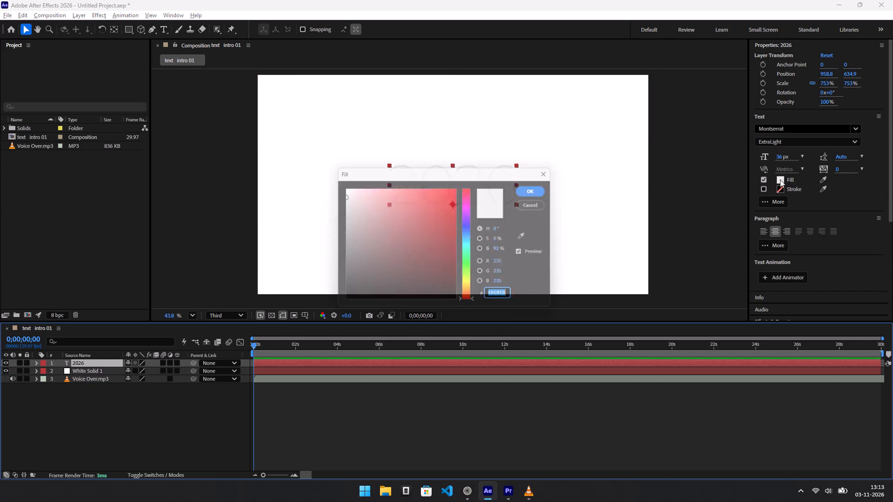
drag(365, 228, 321, 317)
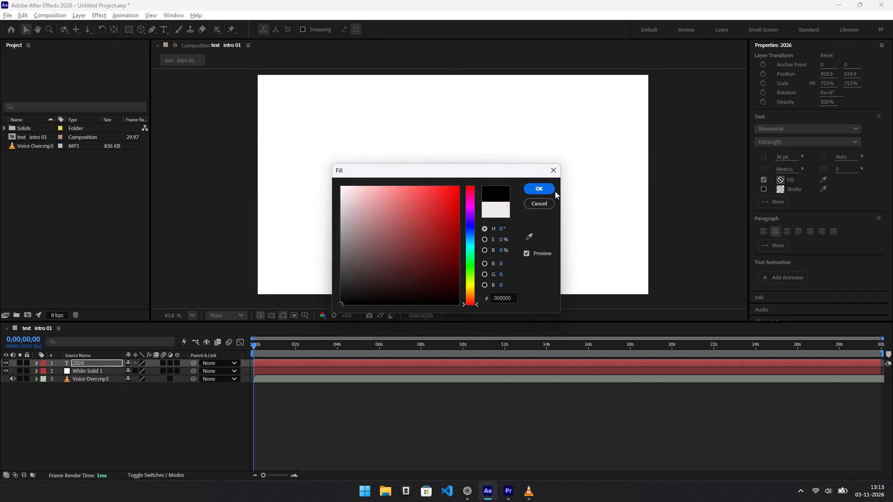
click(538, 188)
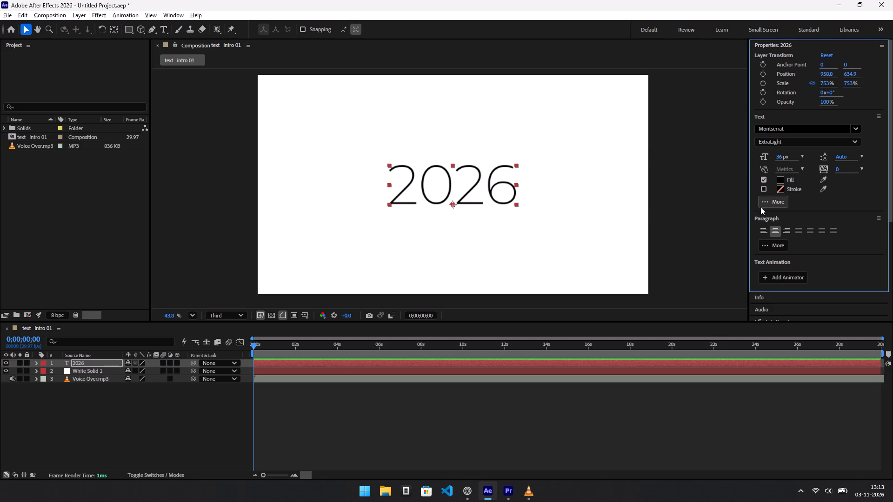
click(672, 221)
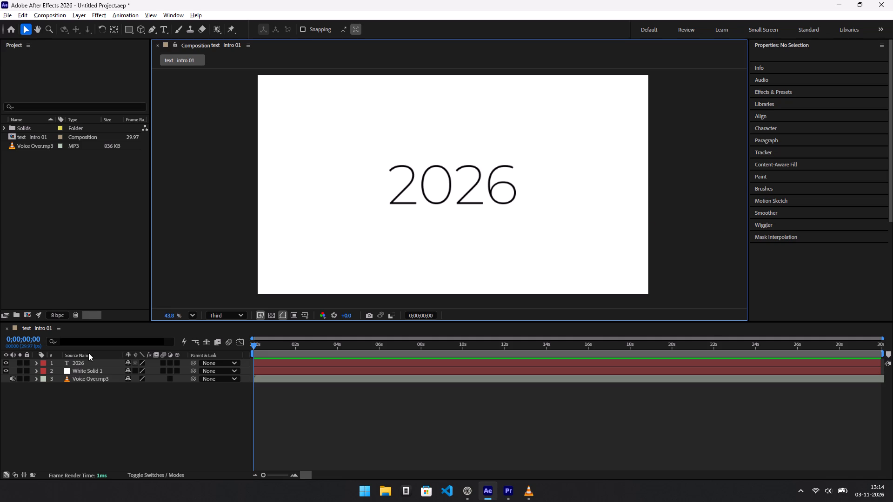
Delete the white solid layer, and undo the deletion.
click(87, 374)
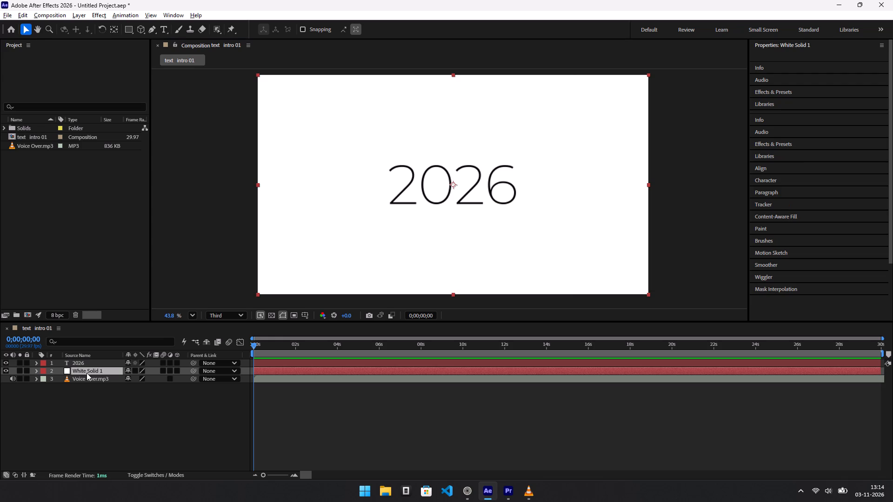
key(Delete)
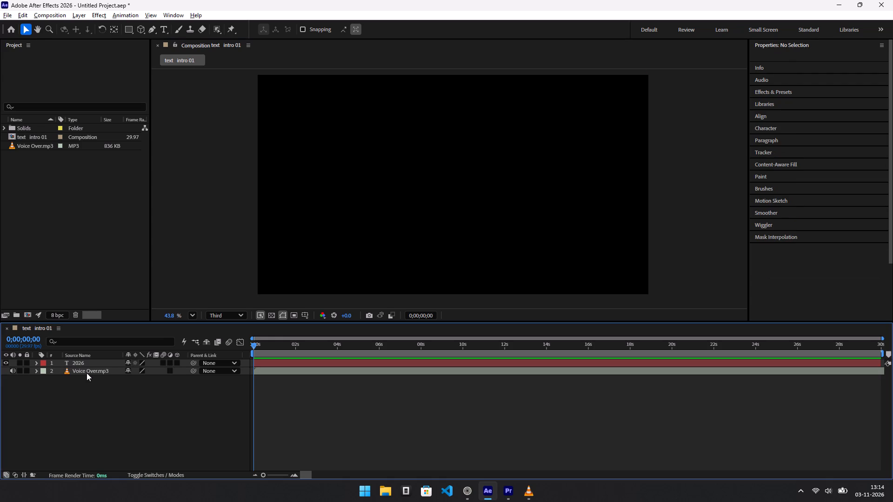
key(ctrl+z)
key(alt+Tab)
key(alt+Tab)
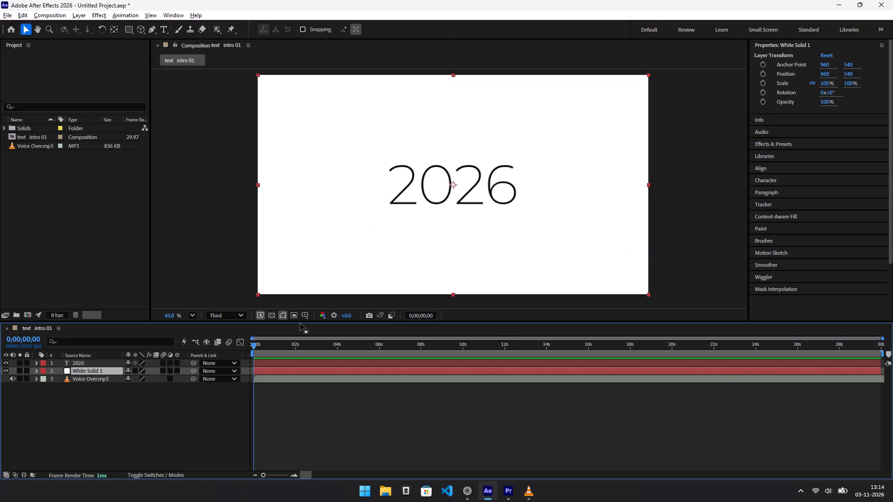
key(alt+Tab)
key(alt+Tab)
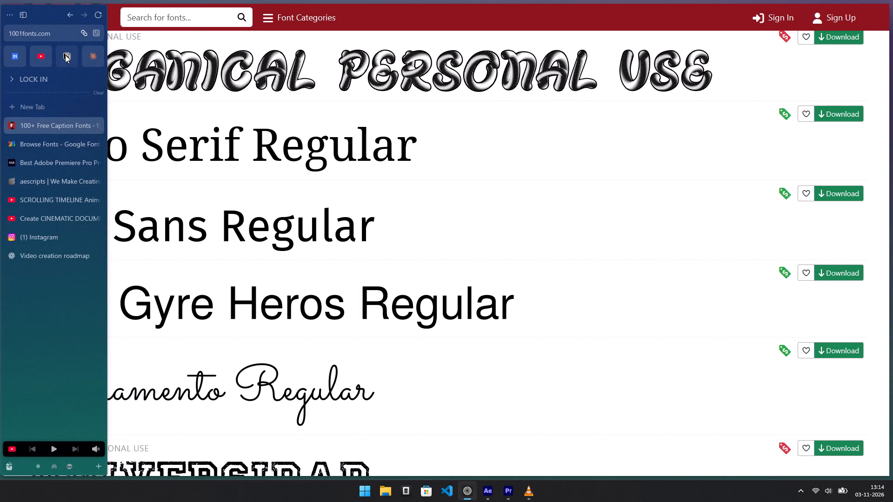
click(49, 257)
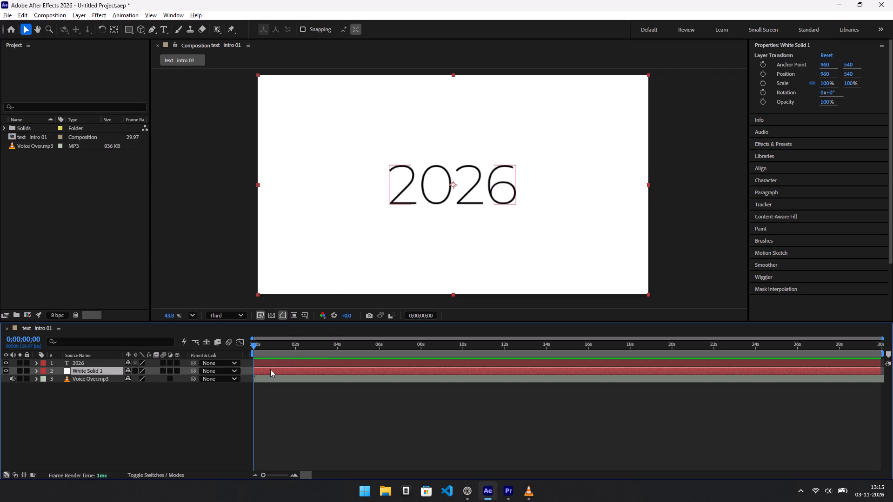
double_click(270, 369)
key(Delete)
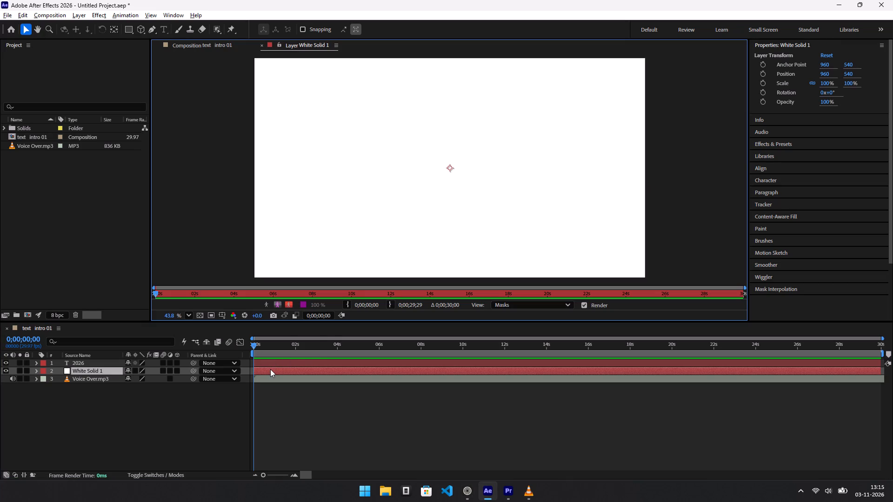
click(72, 368)
key(Delete)
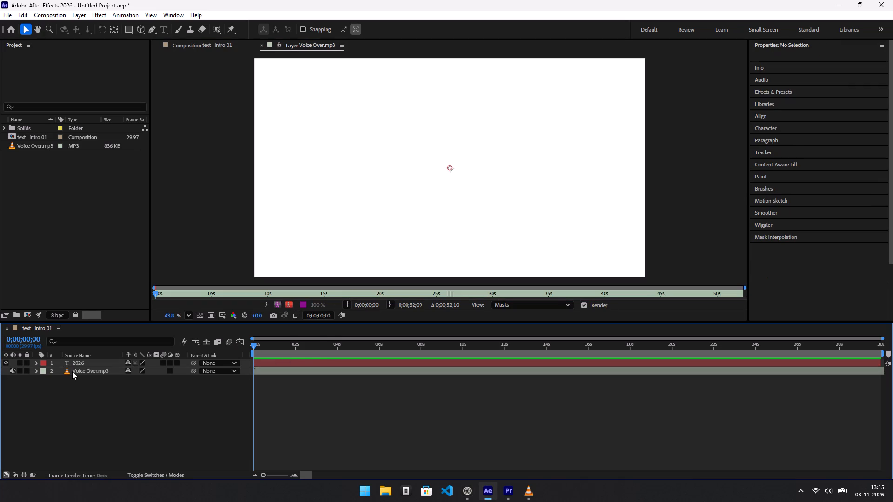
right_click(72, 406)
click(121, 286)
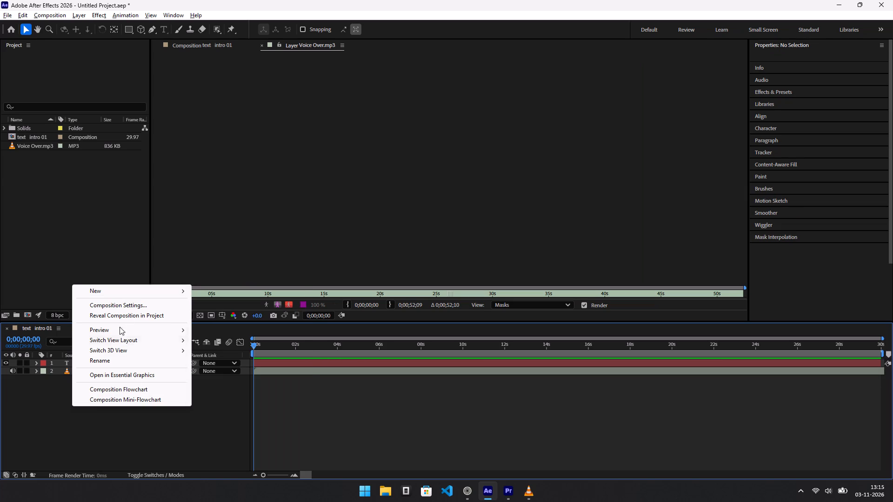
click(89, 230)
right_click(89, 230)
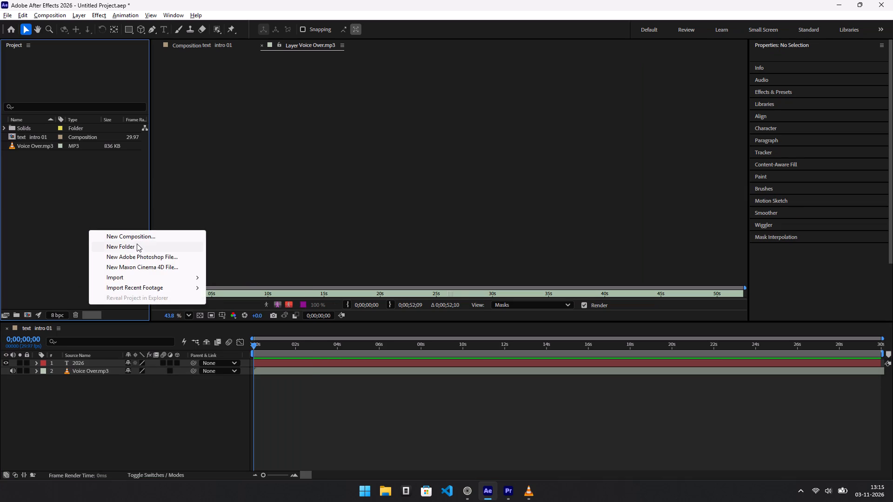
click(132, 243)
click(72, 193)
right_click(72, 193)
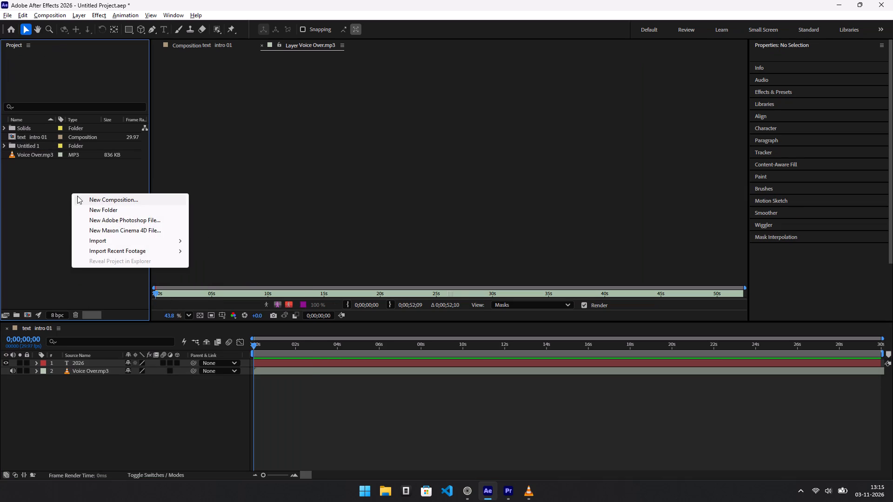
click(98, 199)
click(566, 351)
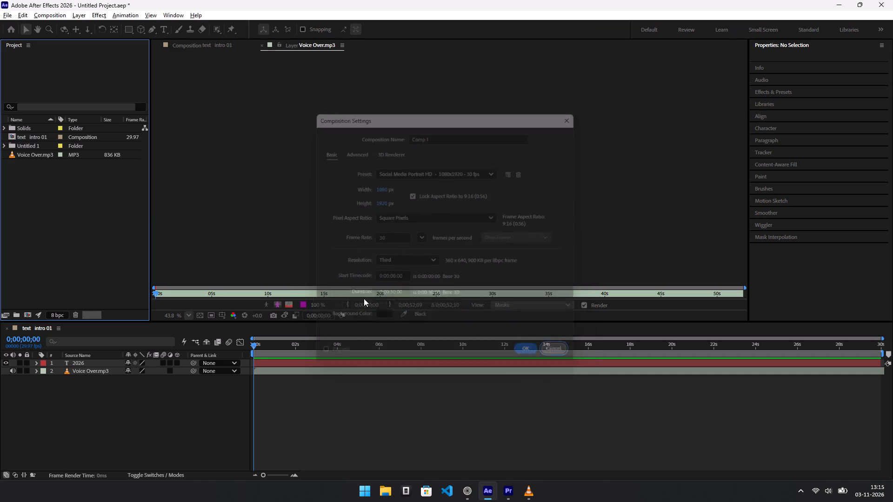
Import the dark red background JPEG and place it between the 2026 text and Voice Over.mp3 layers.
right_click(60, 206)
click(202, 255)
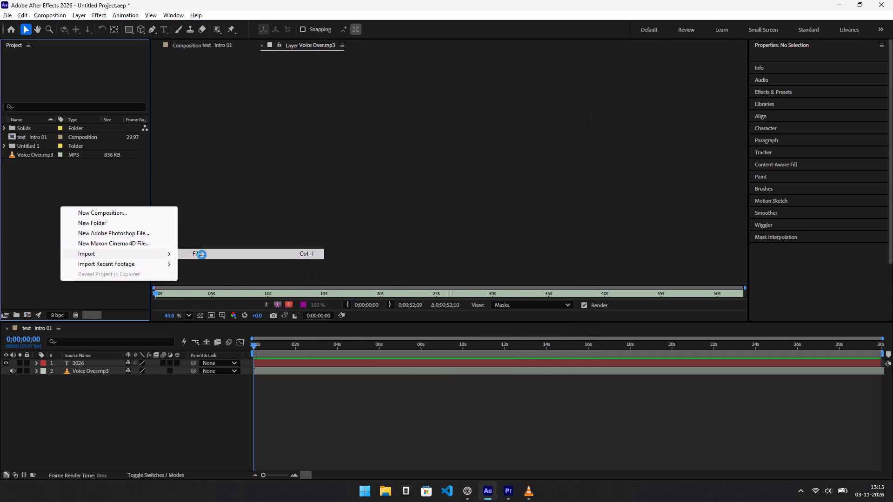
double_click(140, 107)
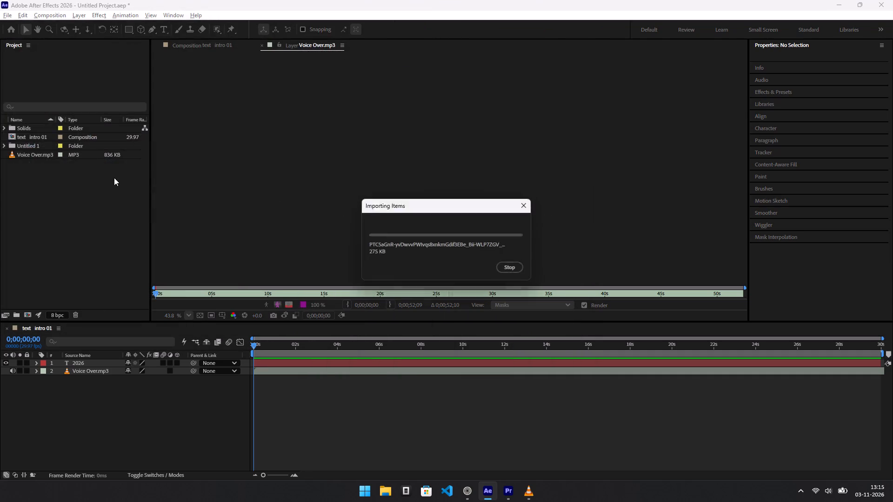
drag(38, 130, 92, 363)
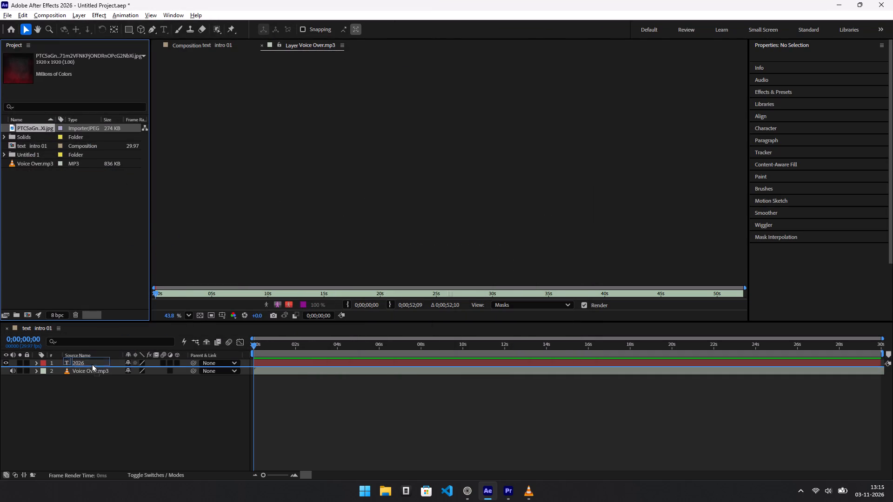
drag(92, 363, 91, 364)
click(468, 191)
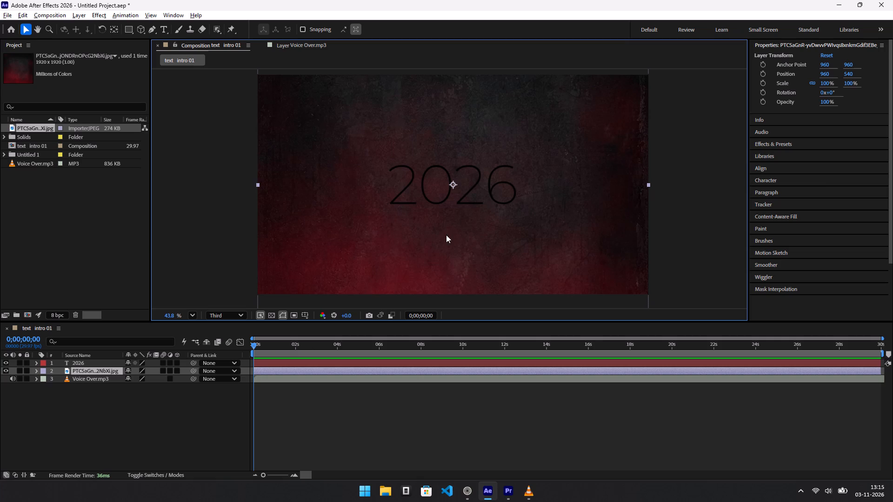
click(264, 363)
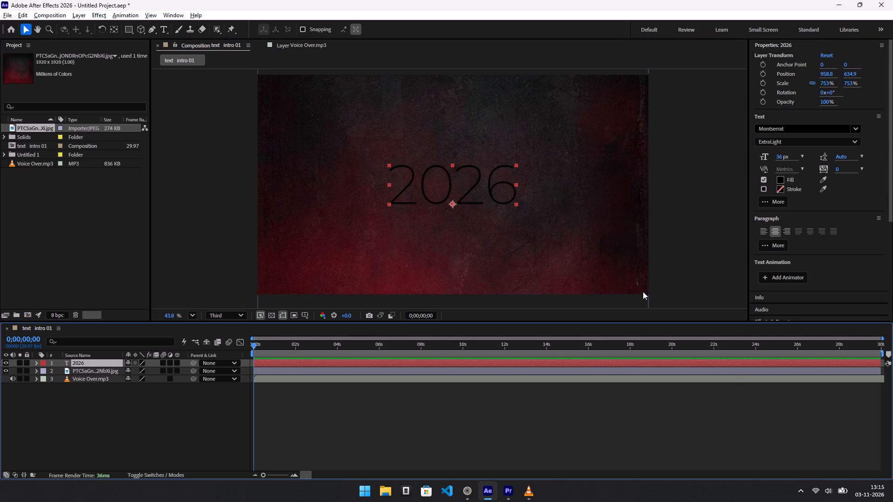
Switch to the browser and replay the opening seconds of the SCROLLING TIMELINE Animation in After Effects tutorial.
key(alt+Tab)
key(alt+Tab)
key(alt+Tab)
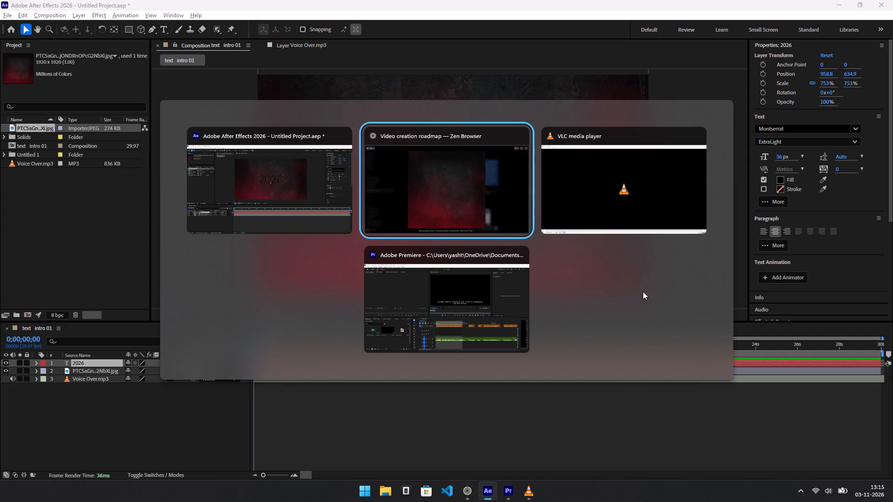
key(alt+Tab)
key(alt+Tab)
key(alt+Tab)
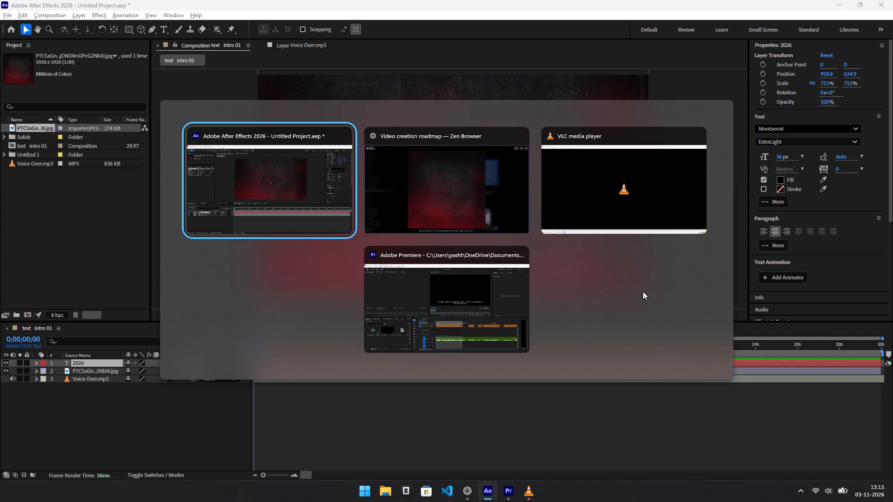
key(alt+Tab)
key(alt+Tab)
key(alt+Tab)
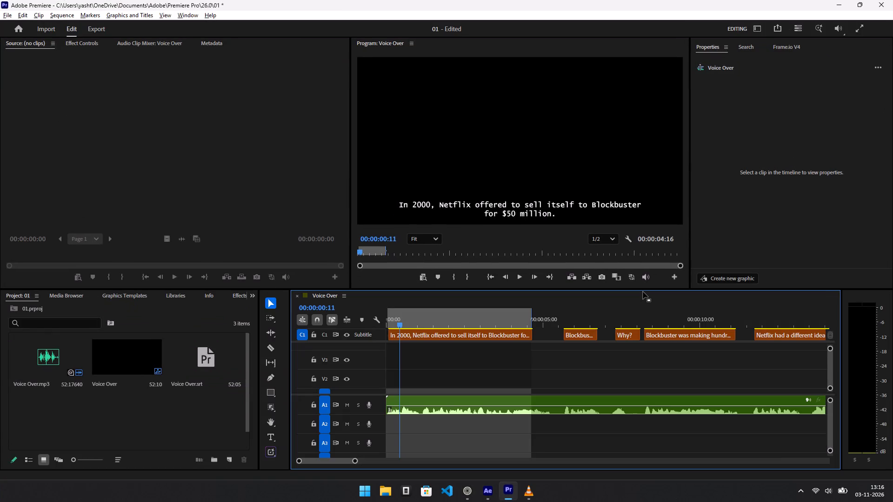
key(alt+Tab)
key(alt+Tab)
key(alt+Tab)
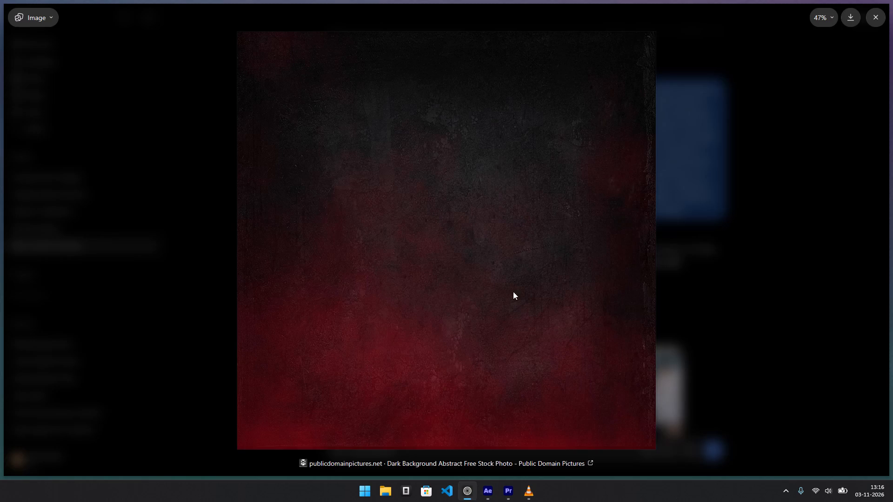
click(798, 271)
scroll(380, 297, down, 3)
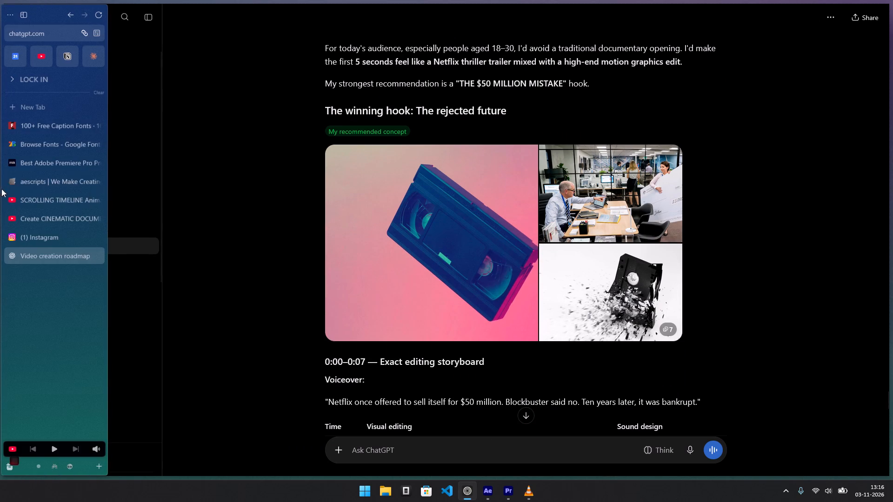
click(50, 204)
click(280, 199)
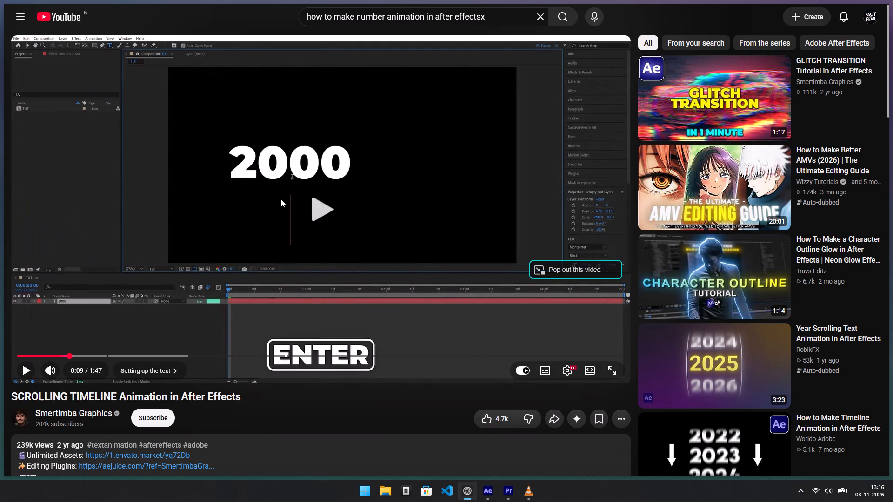
click(280, 199)
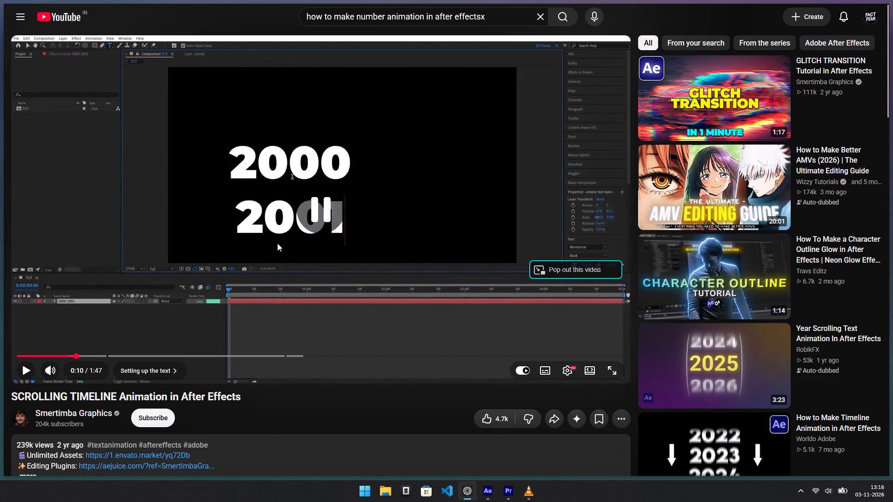
drag(41, 352, 0, 352)
key(space)
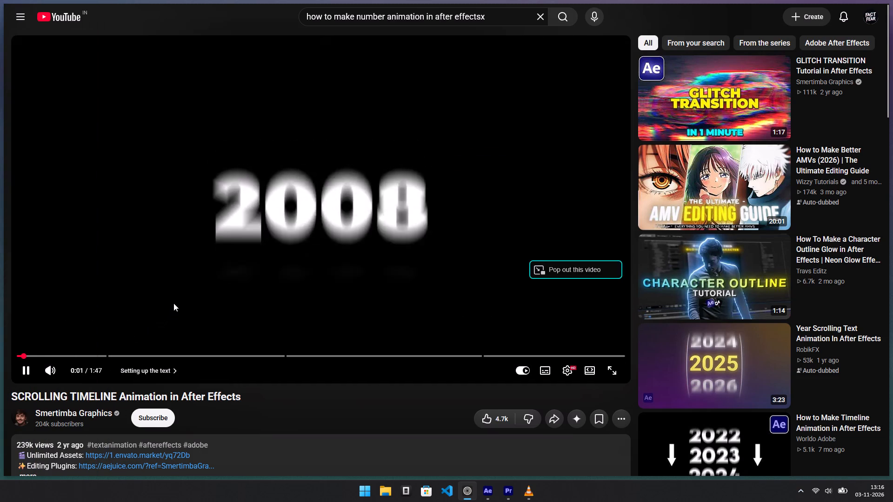
click(182, 285)
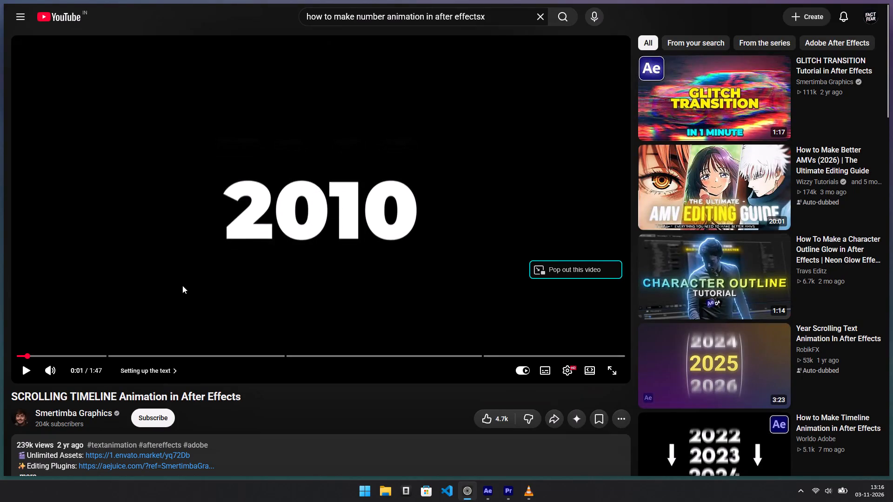
click(182, 285)
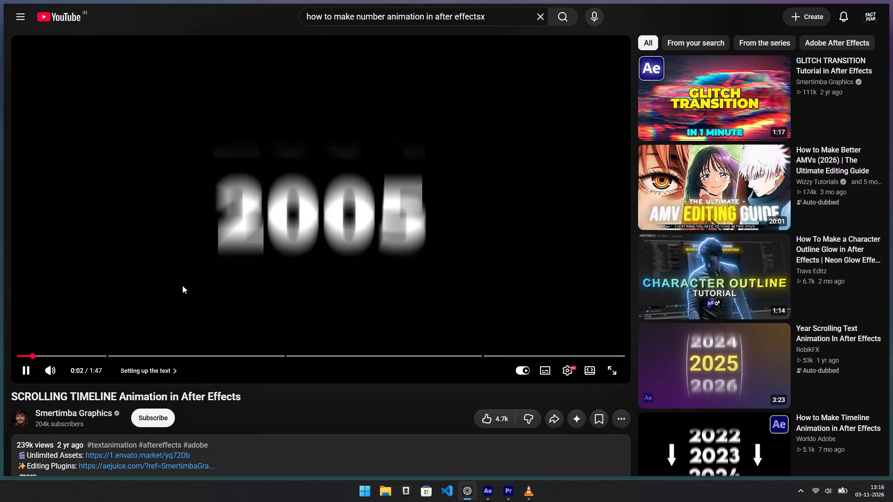
key(space)
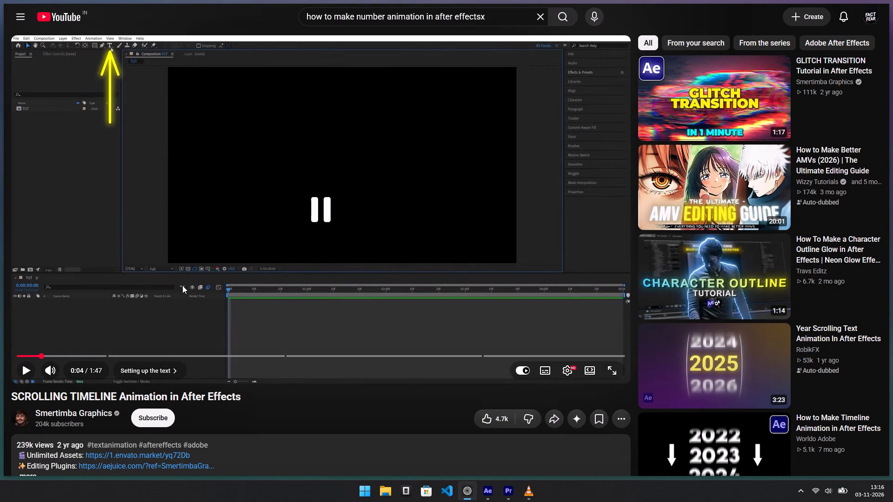
Switch to After Effects and undo the background image import, the white solid and the 2026 text's black fill.
key(alt+Tab)
key(ctrl+z)
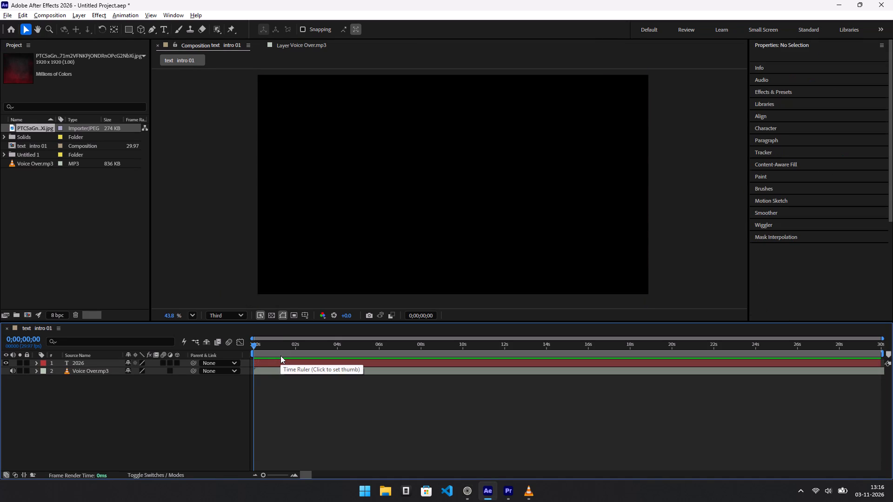
key(ctrl+z)
key(ctrl+z)
key(ctrl+z)
key(ctrl+z)
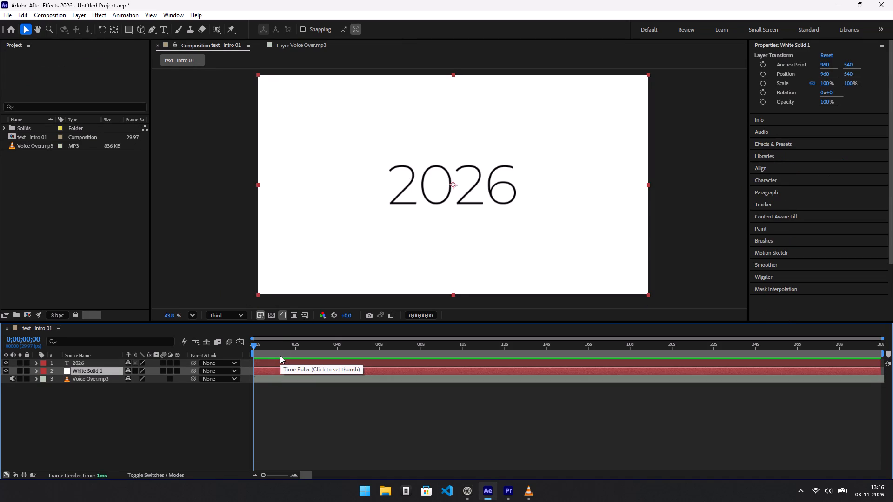
key(ctrl+z)
key(ctrl+z)
key(ctrl+z)
key(ctrl+z)
key(ctrl+z)
key(ctrl+z)
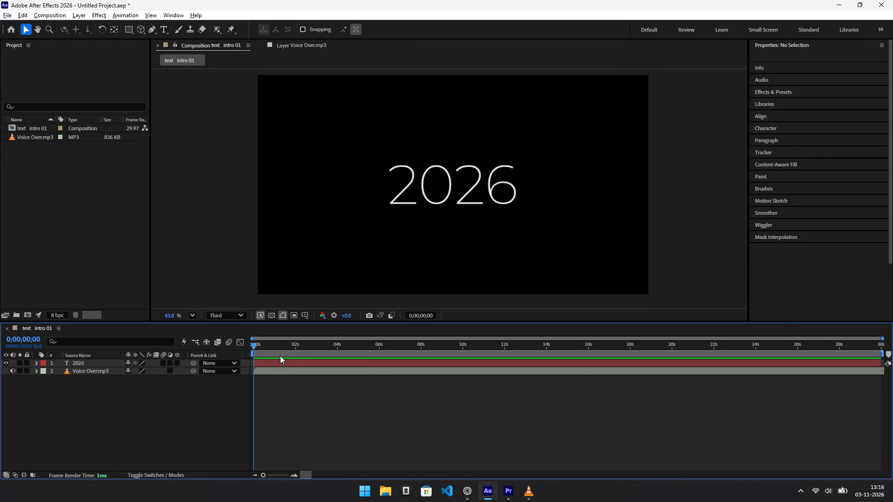
Set the playhead to the start of the timeline and open the 2026 text for editing.
drag(258, 350, 232, 350)
drag(232, 350, 227, 350)
double_click(454, 192)
click(578, 201)
In File Explorer, install all Montserrat font files from Downloads > fonts > montserrat, excluding the ZIP and OFL files, and close the window.
key(alt+Tab)
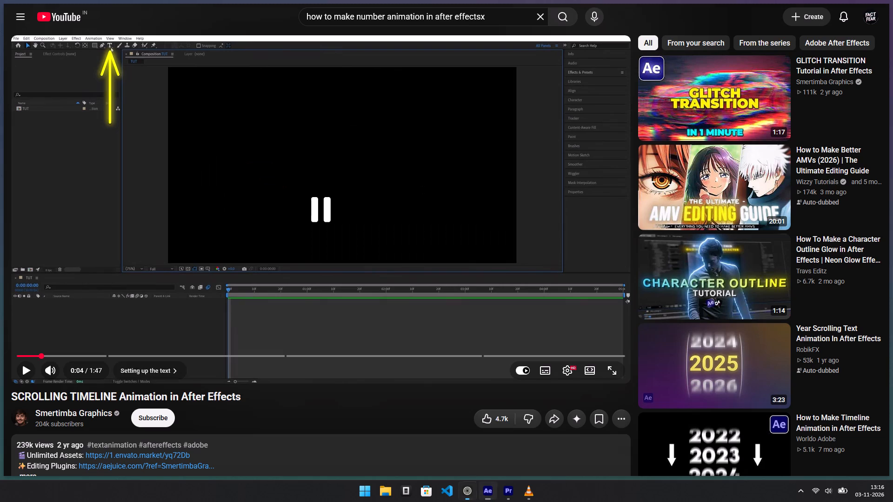
click(385, 491)
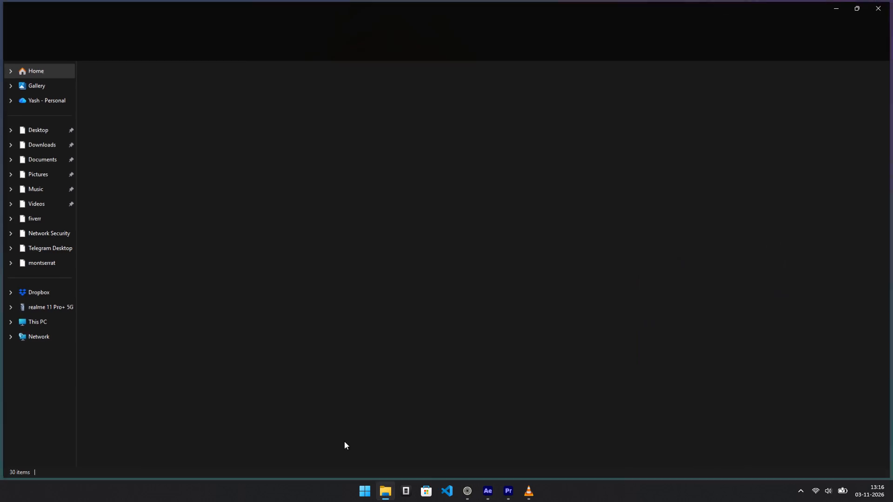
click(36, 145)
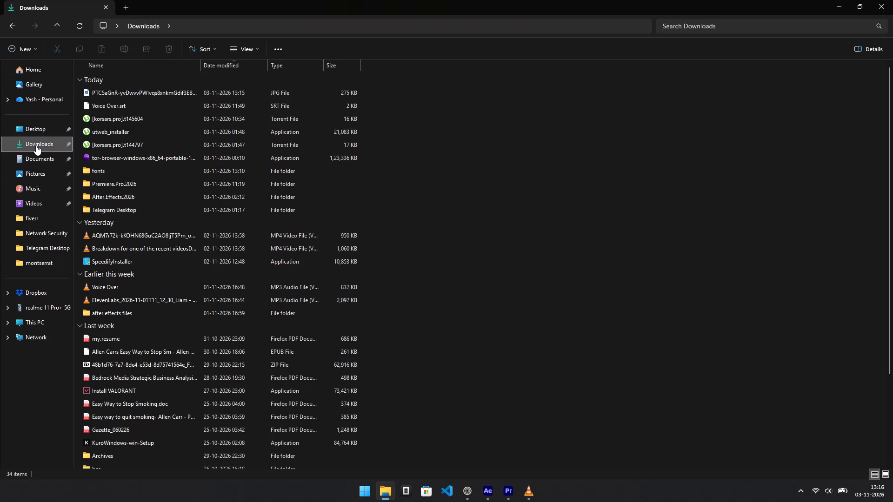
double_click(136, 172)
double_click(135, 111)
click(148, 157)
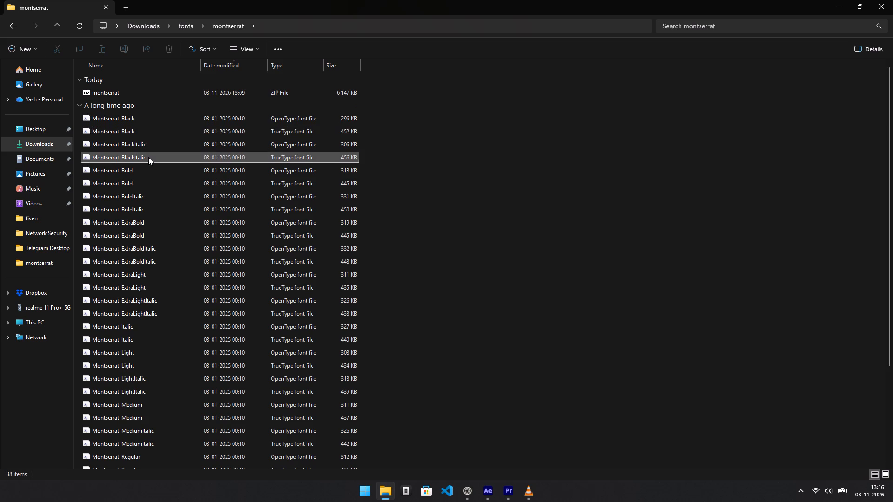
key(ctrl+a)
ctrl+click(150, 94)
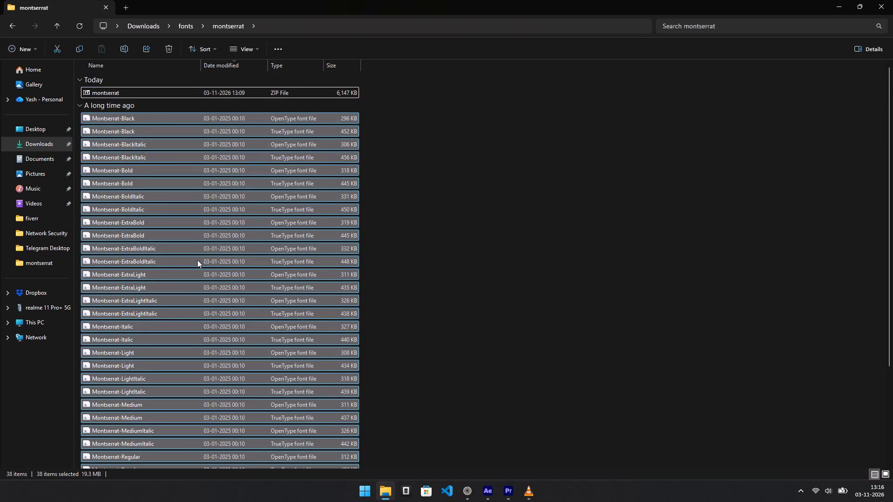
scroll(197, 261, down, 13)
ctrl+click(144, 459)
ctrl+right_click(167, 418)
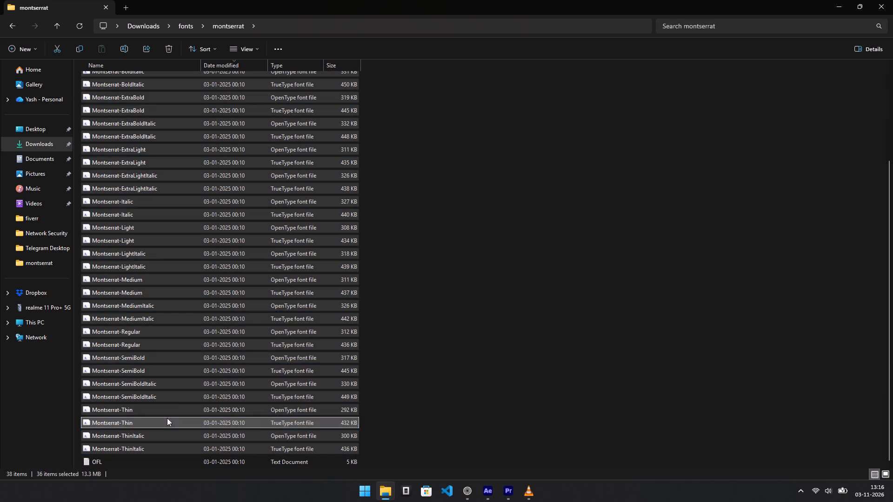
click(221, 409)
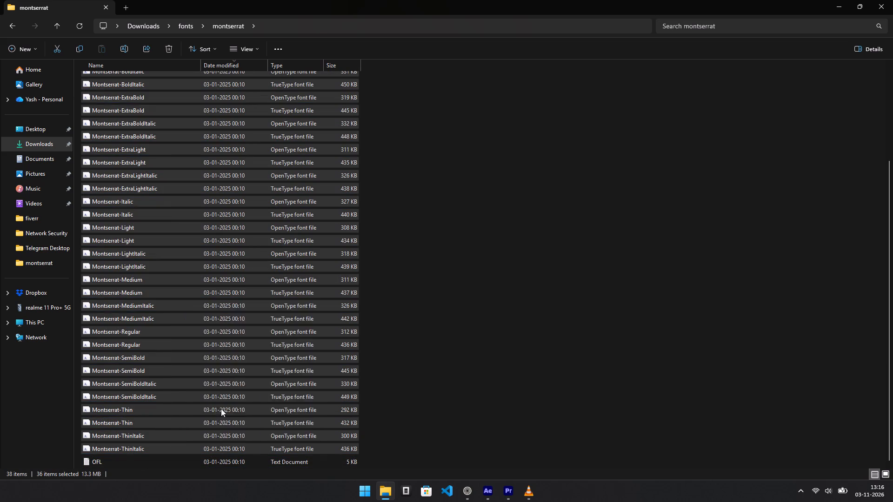
click(224, 256)
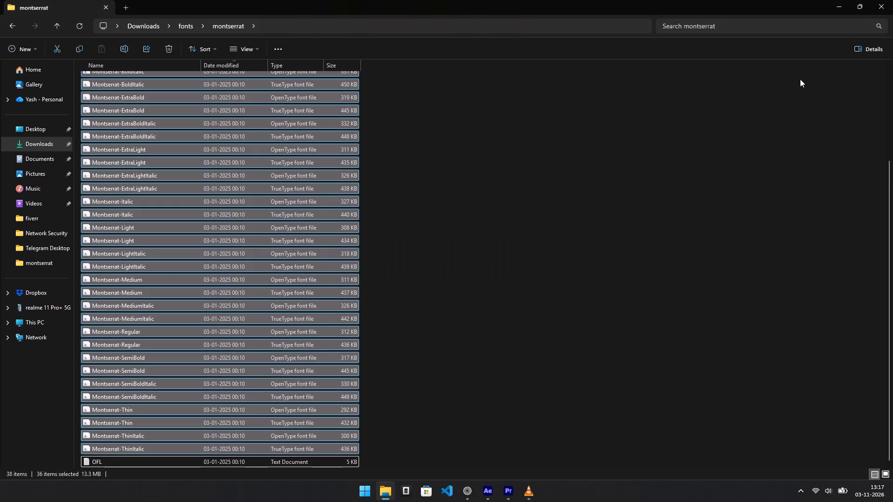
click(481, 222)
click(892, 0)
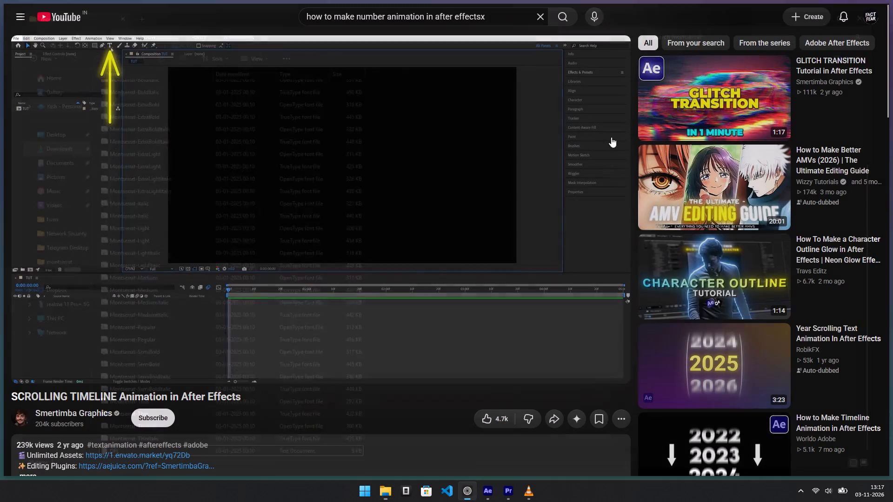
Return to After Effects and dismiss the font warning dialog.
key(alt+Tab)
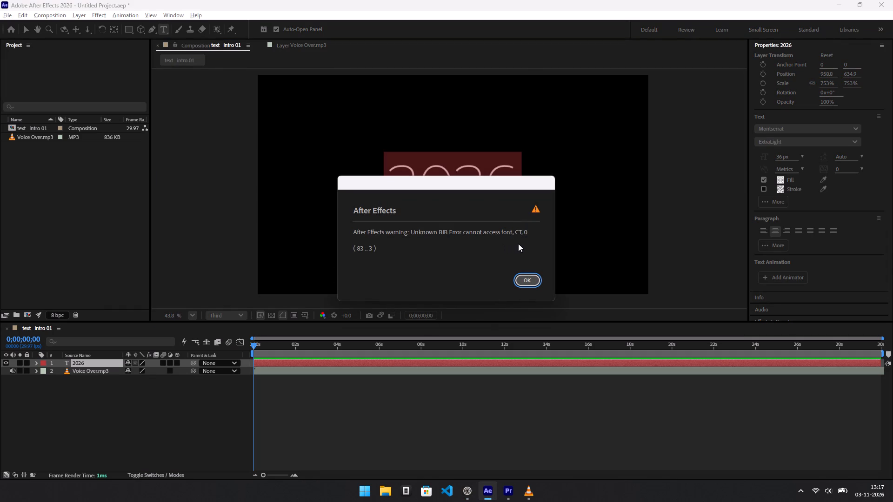
click(528, 282)
triple_click(528, 282)
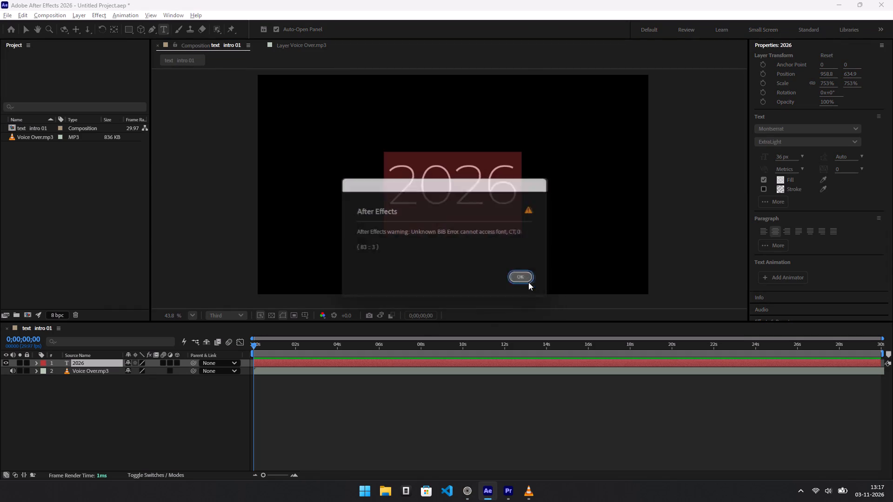
Dismiss the repeated After Effects font access warning.
double_click(528, 282)
click(337, 359)
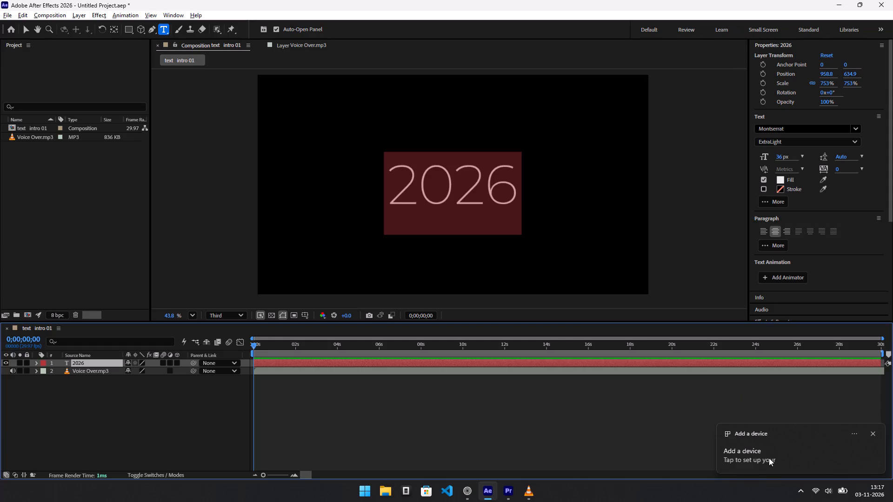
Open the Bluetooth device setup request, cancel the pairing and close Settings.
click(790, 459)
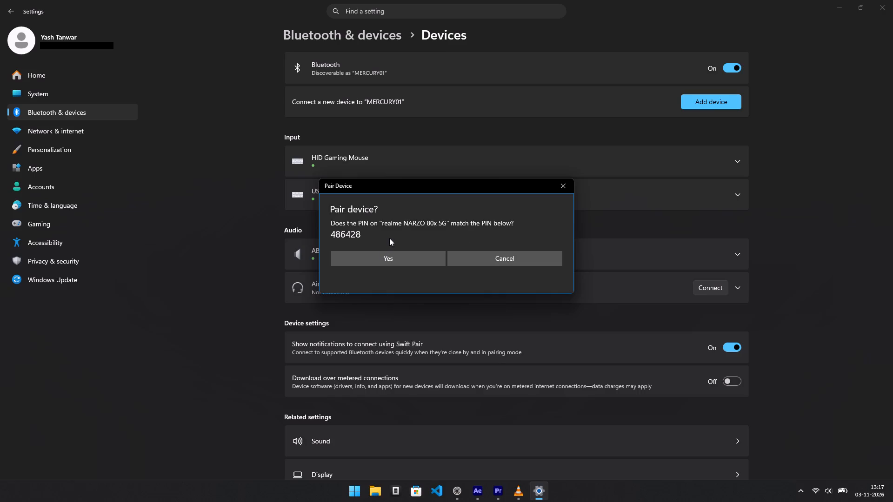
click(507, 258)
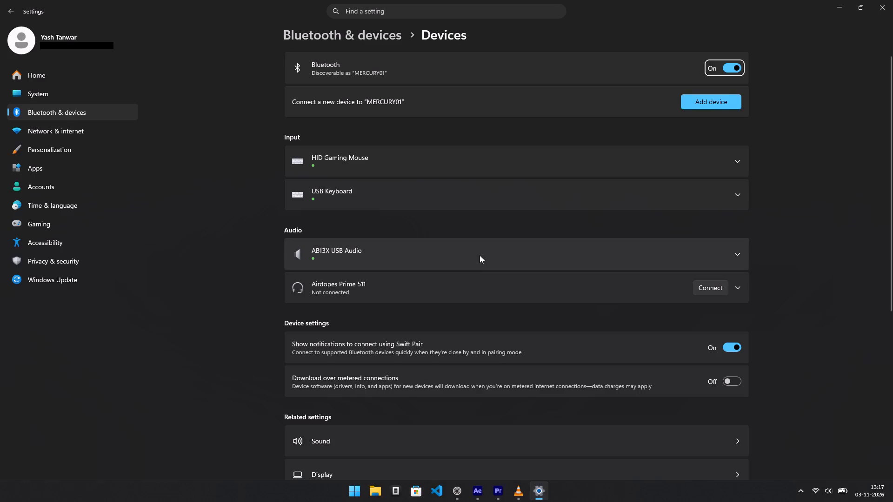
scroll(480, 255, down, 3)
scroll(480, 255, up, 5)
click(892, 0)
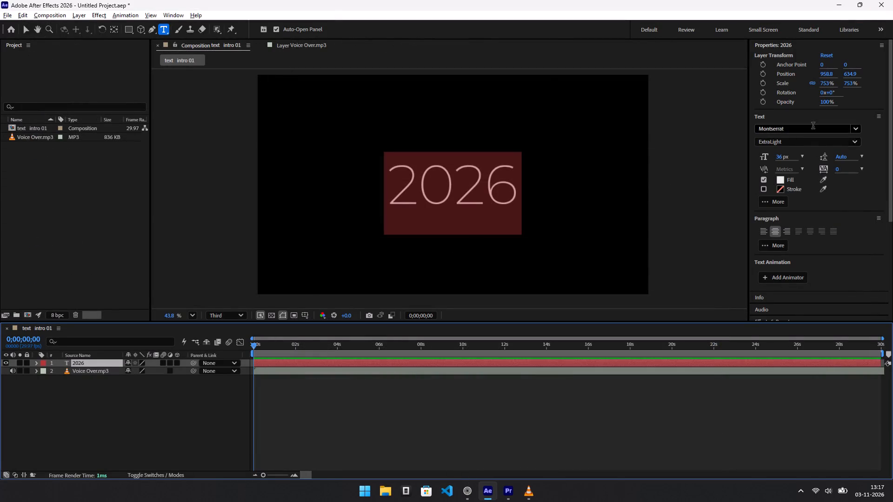
Search the available fonts for "mont" for the 2026 text.
click(813, 129)
text(mon)
key(s)
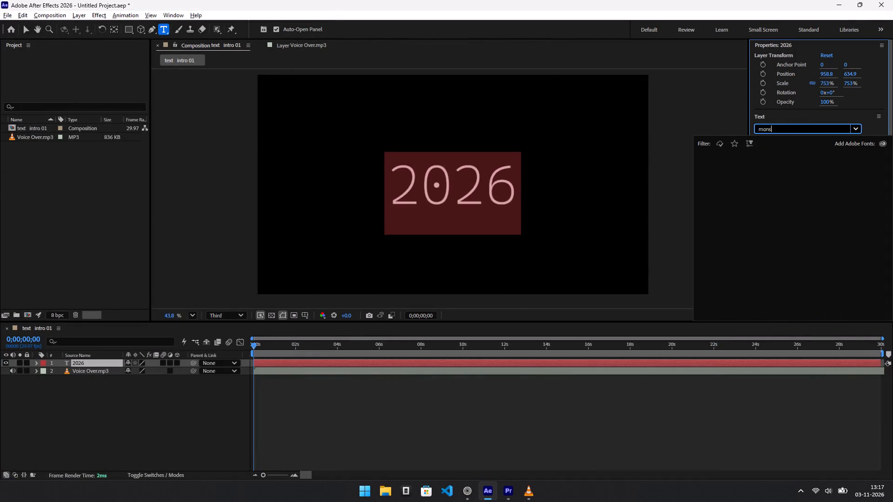
key(BackSpace)
key(t)
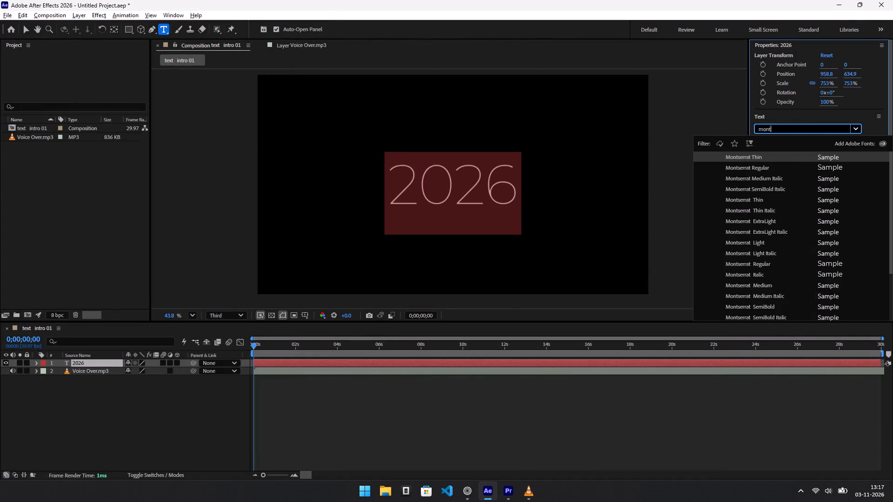
key(alt+Tab)
key(alt+Tab)
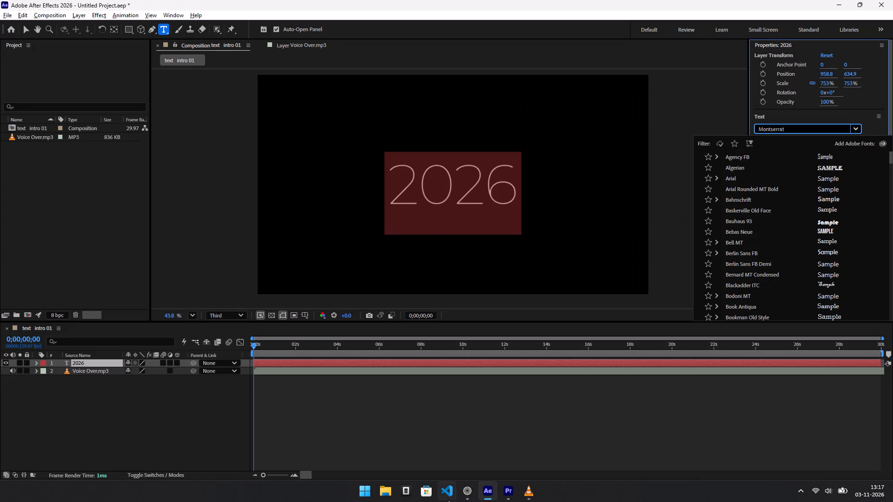
In File Explorer, look inside Downloads > fonts for the montserrat folder and return to After Effects.
click(388, 485)
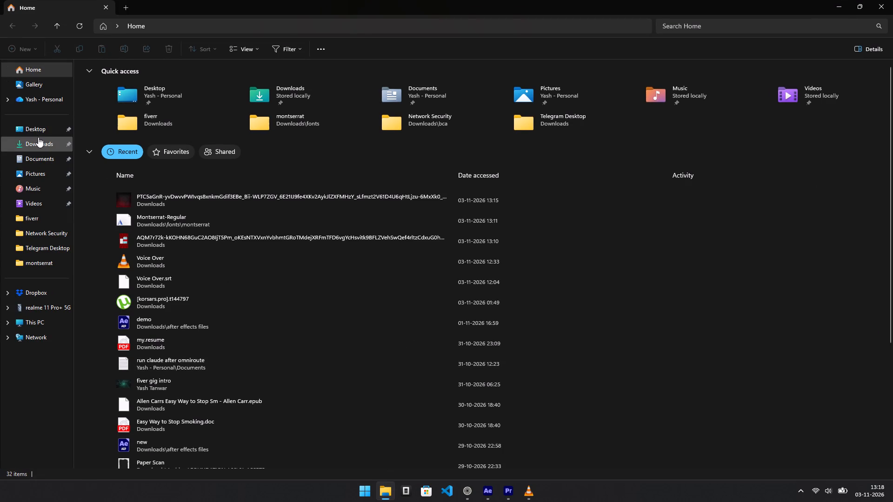
click(40, 138)
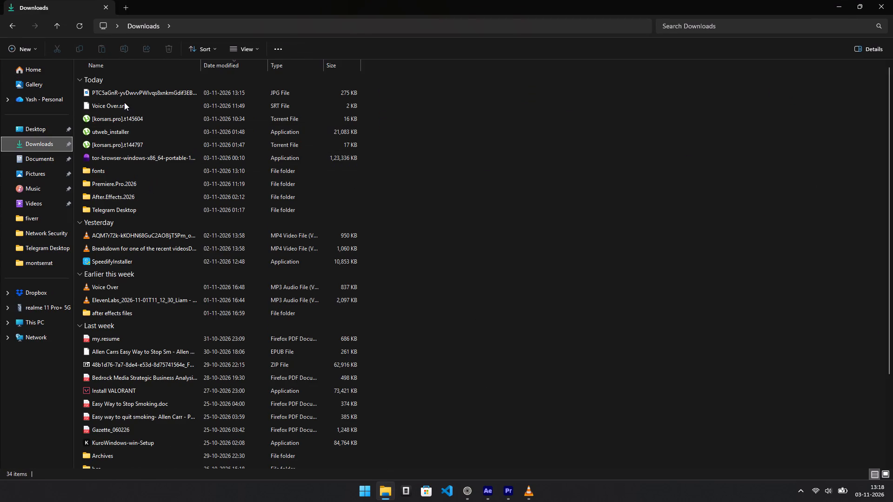
click(147, 171)
double_click(147, 171)
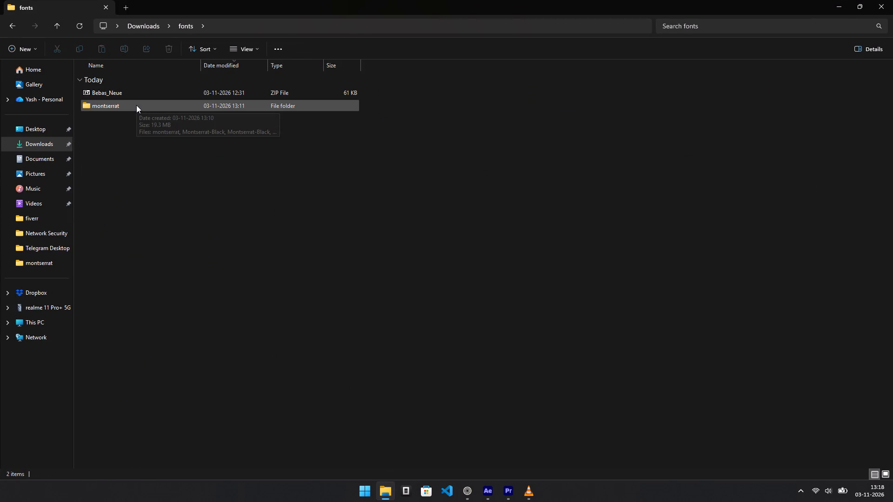
key(alt+Tab)
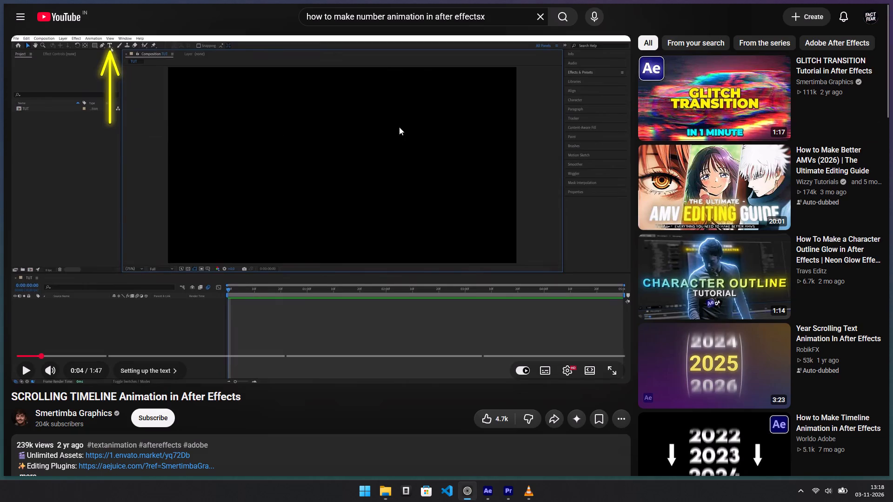
key(alt+Tab)
key(alt+Tab)
key(alt+Tab)
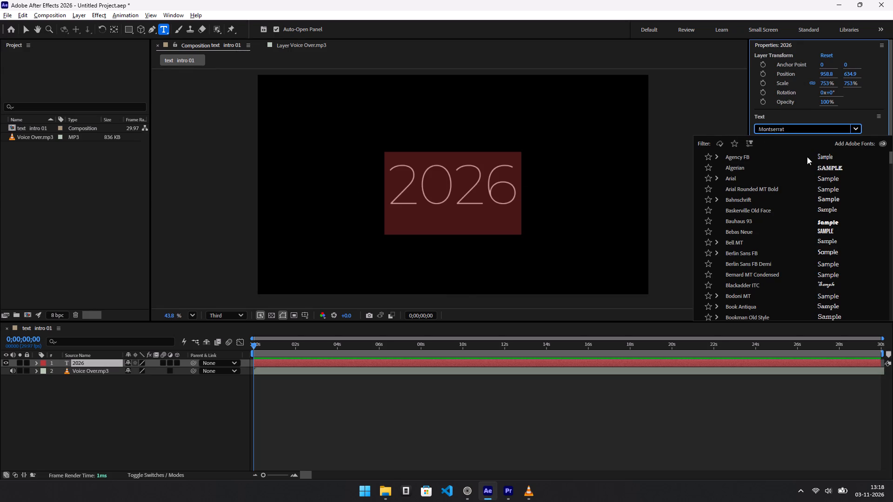
Search the 2026 text's available fonts for "mont" again and look through the Montserrat styles.
click(802, 132)
text(mont)
scroll(851, 237, down, 7)
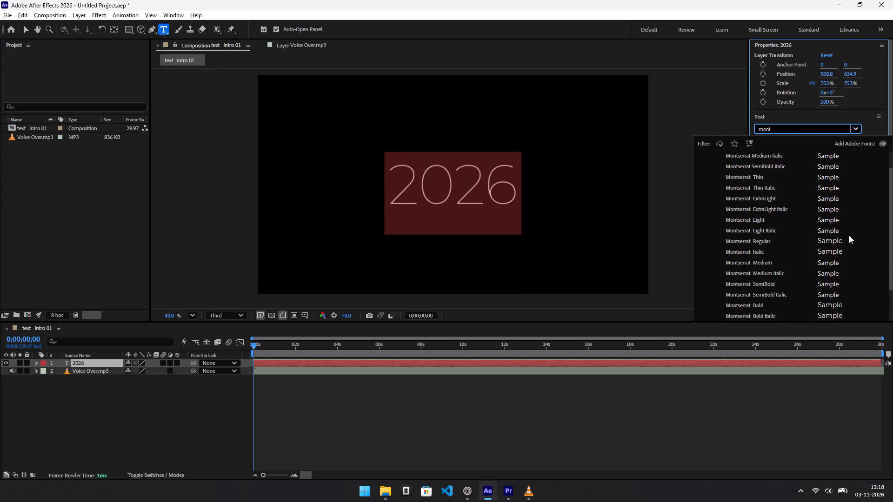
scroll(849, 235, down, 16)
scroll(849, 235, down, 5)
scroll(849, 236, up, 5)
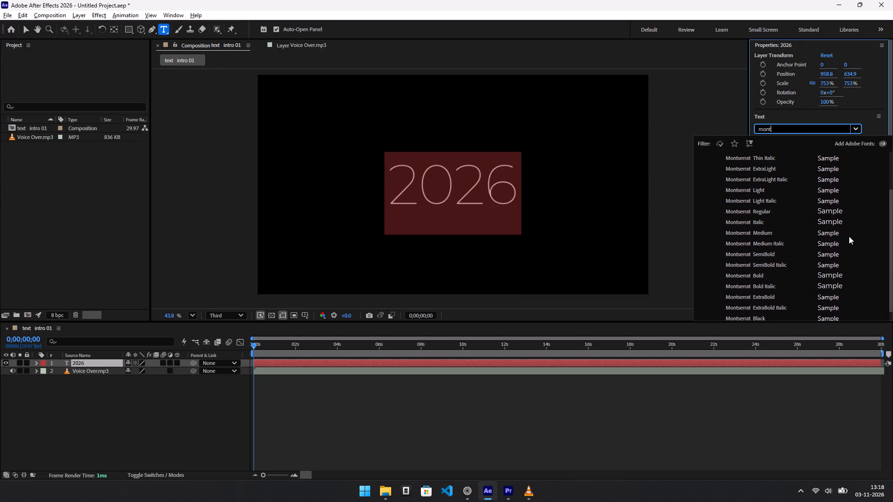
scroll(849, 236, up, 20)
scroll(849, 236, up, 1)
scroll(849, 234, down, 4)
scroll(849, 234, up, 2)
scroll(849, 235, down, 11)
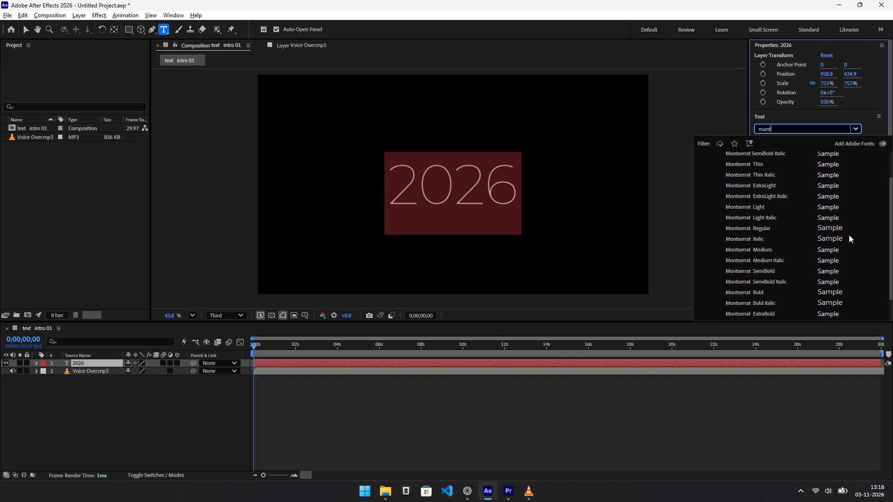
scroll(849, 235, down, 10)
click(598, 392)
Switch to the SCROLLING TIMELINE tutorial in the browser and dismiss the device setup notification.
key(alt+Tab)
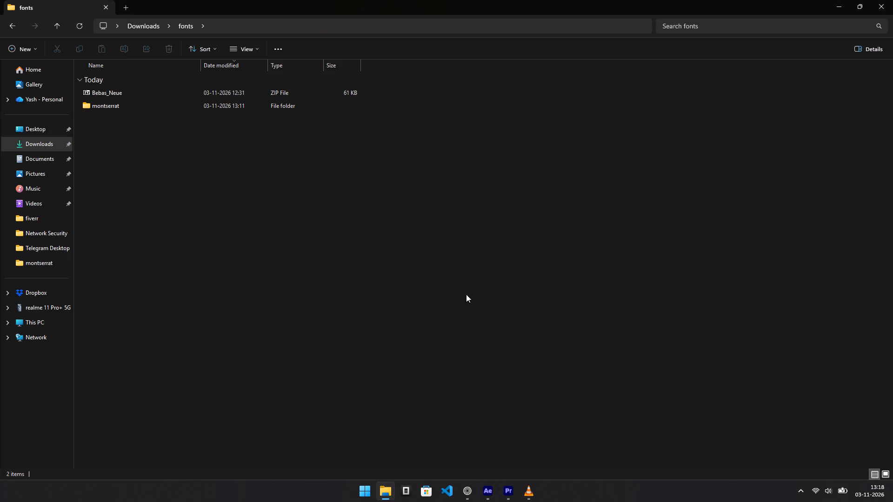
key(alt+Tab)
key(alt+Tab)
key(alt+Tab)
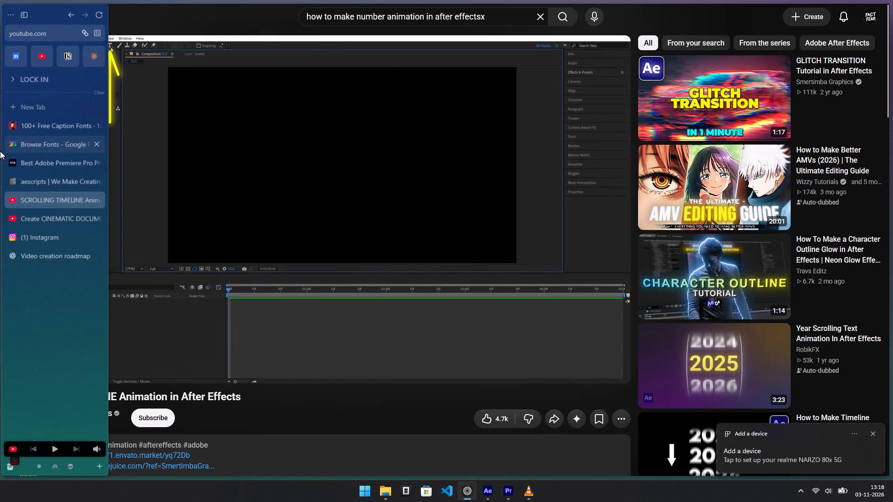
click(874, 433)
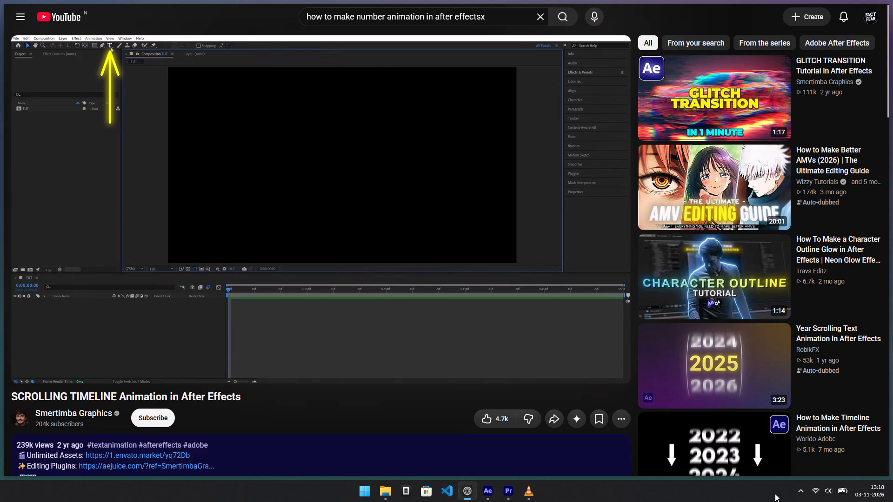
Show the hidden background apps in the system tray and open the one marked K.
click(800, 493)
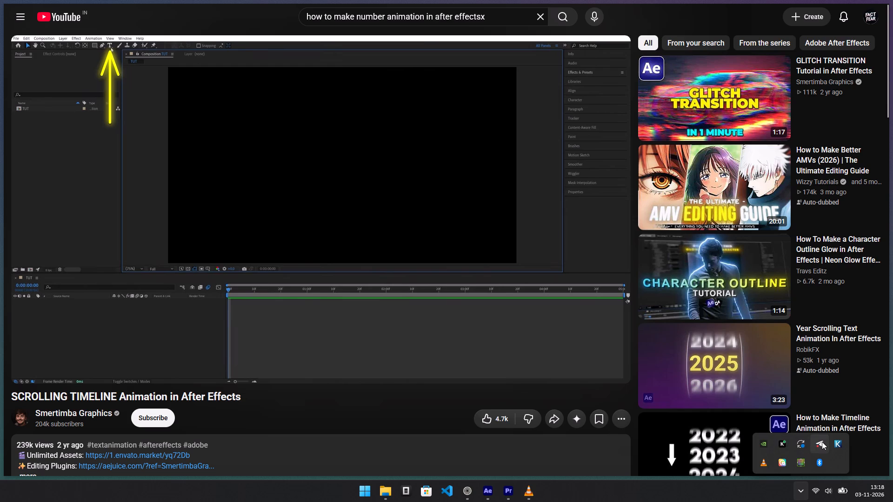
click(782, 442)
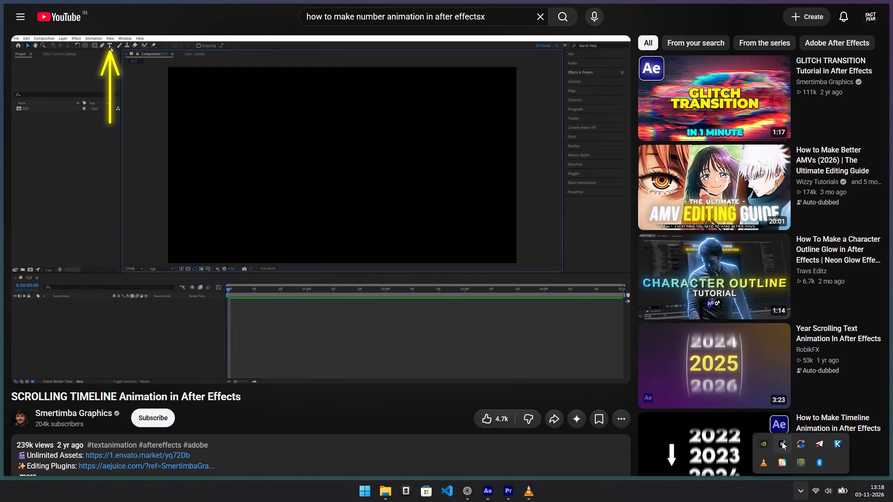
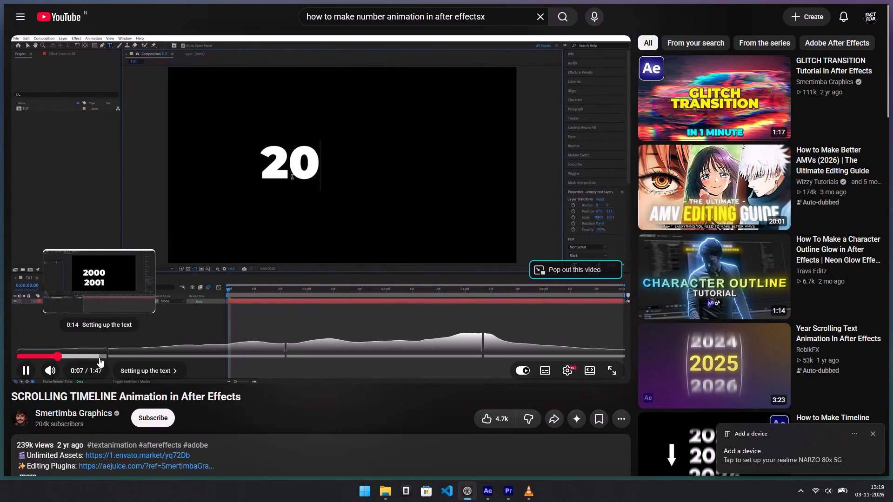
Pause the scrolling timeline animation tutorial video.
key(space)
key(alt+Tab)
key(alt+Tab)
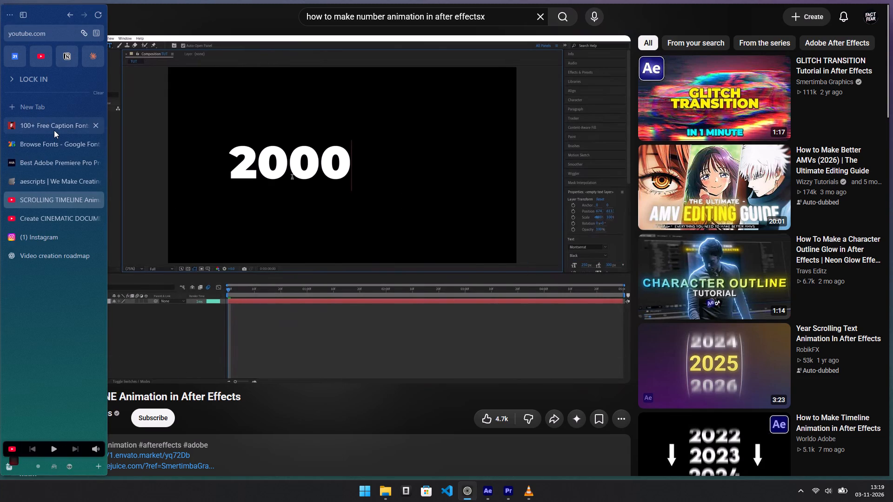
Switch to the caption fonts page on 1001 Fonts and examine the font samples across several result pages.
click(54, 130)
scroll(271, 247, down, 17)
scroll(270, 247, up, 3)
click(413, 398)
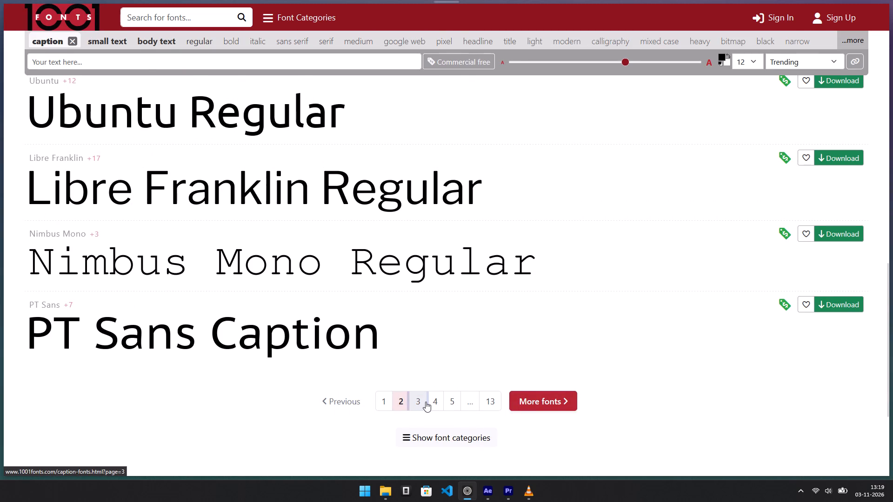
click(430, 402)
scroll(430, 402, down, 2)
click(430, 388)
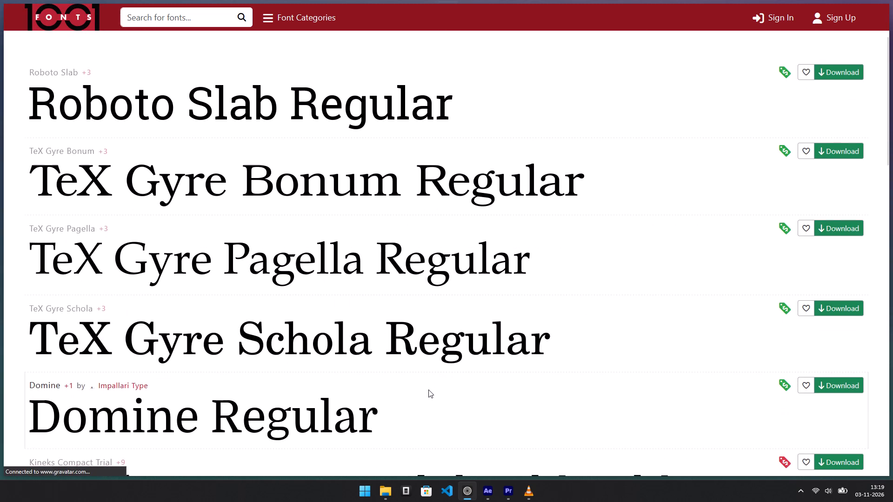
Go to the 1001 Fonts home page and examine the first page of its font listing.
scroll(273, 247, up, 3)
click(58, 19)
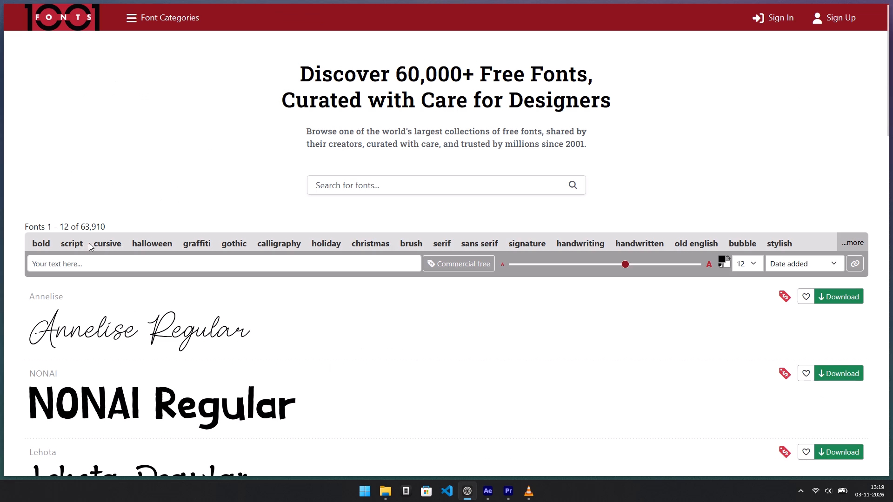
scroll(66, 247, down, 8)
scroll(127, 199, down, 2)
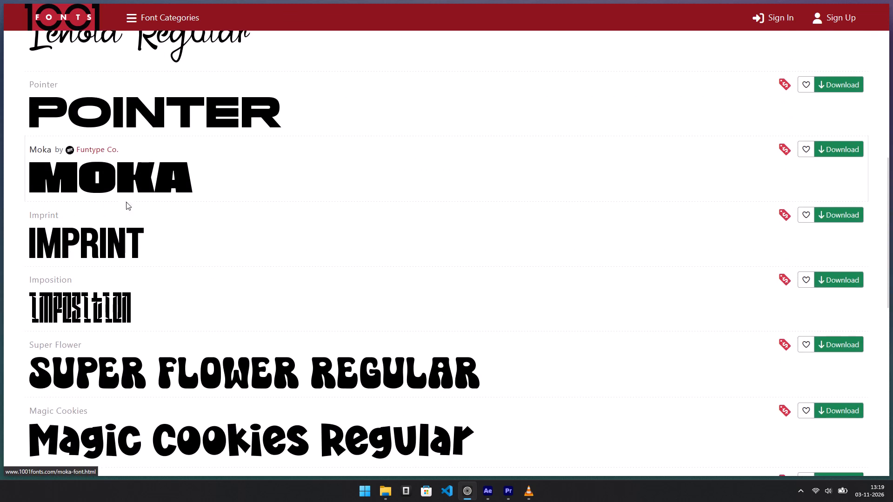
scroll(126, 202, down, 10)
scroll(125, 216, up, 12)
scroll(125, 216, down, 3)
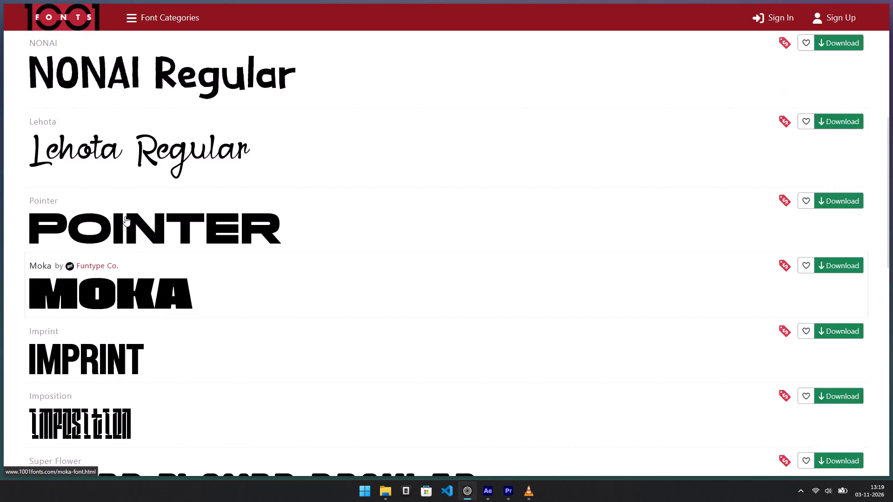
scroll(125, 216, down, 9)
Open page 2 of the general font listing and examine its font samples.
click(398, 235)
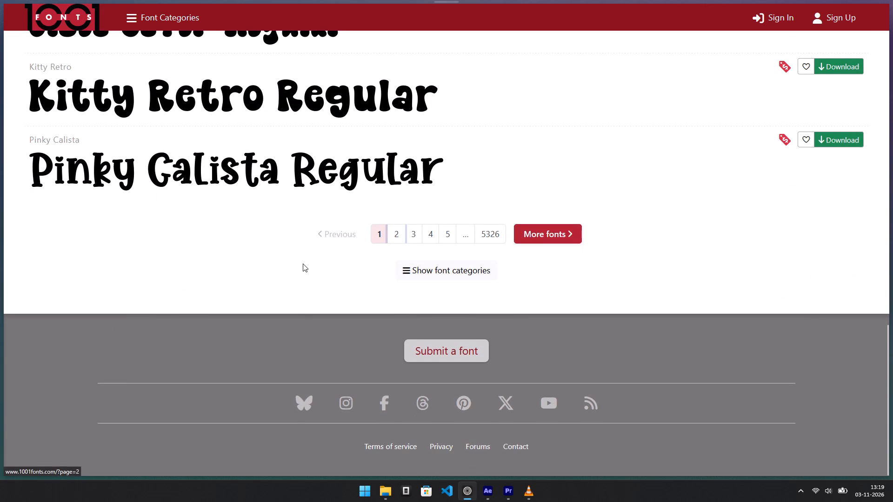
scroll(291, 322, up, 3)
scroll(291, 322, down, 5)
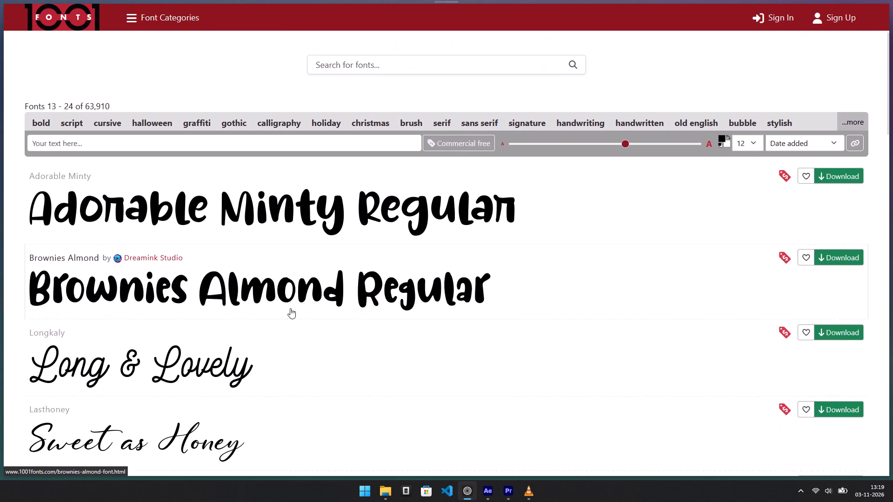
scroll(290, 308, down, 6)
drag(300, 317, 317, 332)
scroll(317, 326, down, 3)
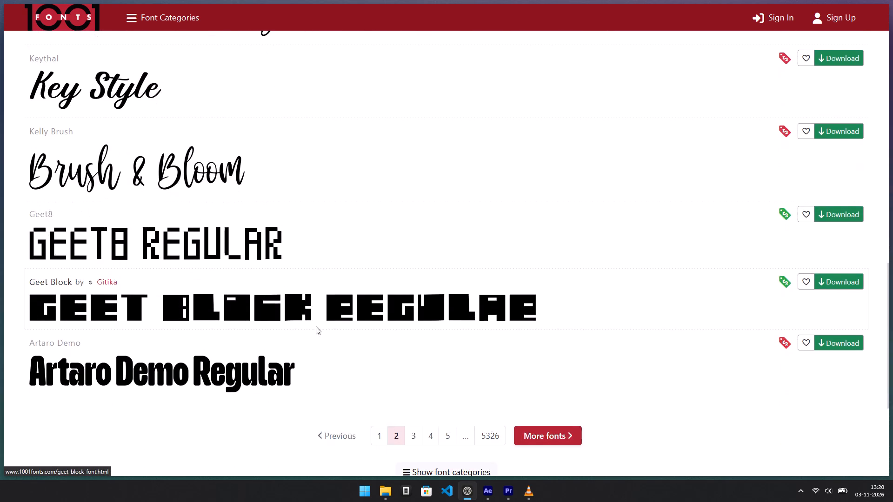
scroll(315, 326, down, 4)
Examine the font samples on page 3 of the general listing and move on to page 4.
click(411, 238)
scroll(230, 279, up, 4)
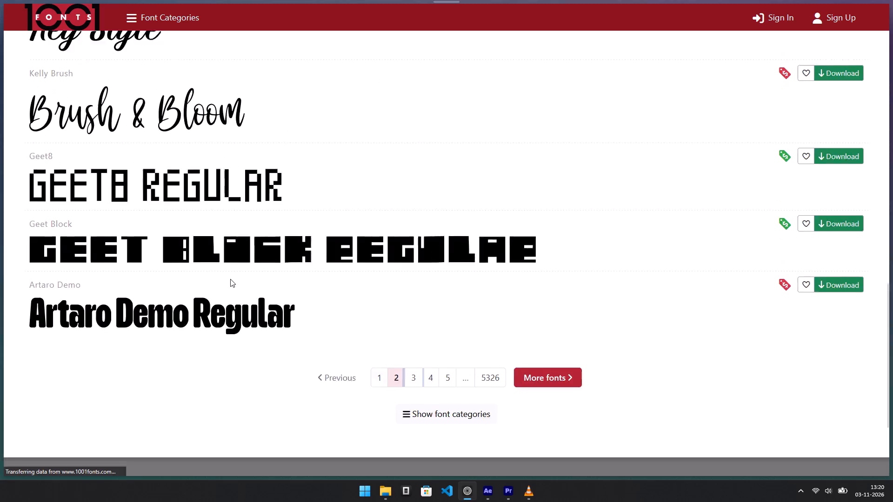
scroll(230, 279, up, 8)
scroll(230, 279, down, 17)
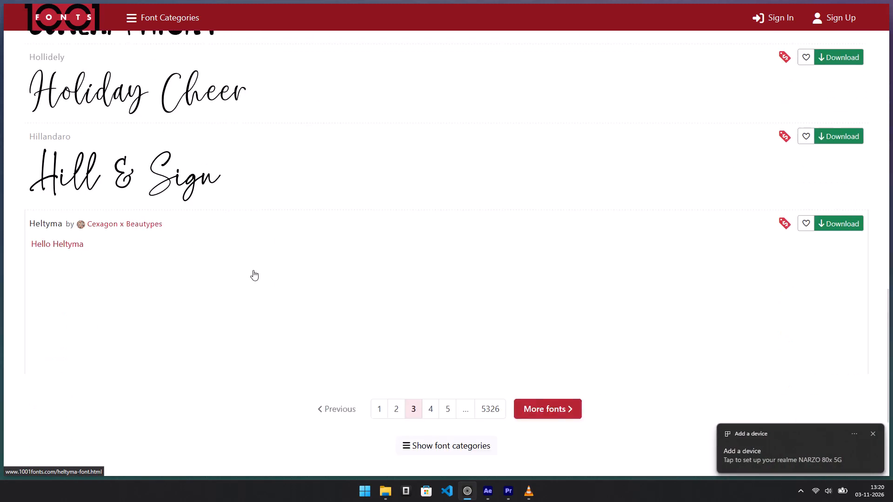
scroll(253, 270, down, 2)
scroll(435, 237, down, 1)
click(433, 236)
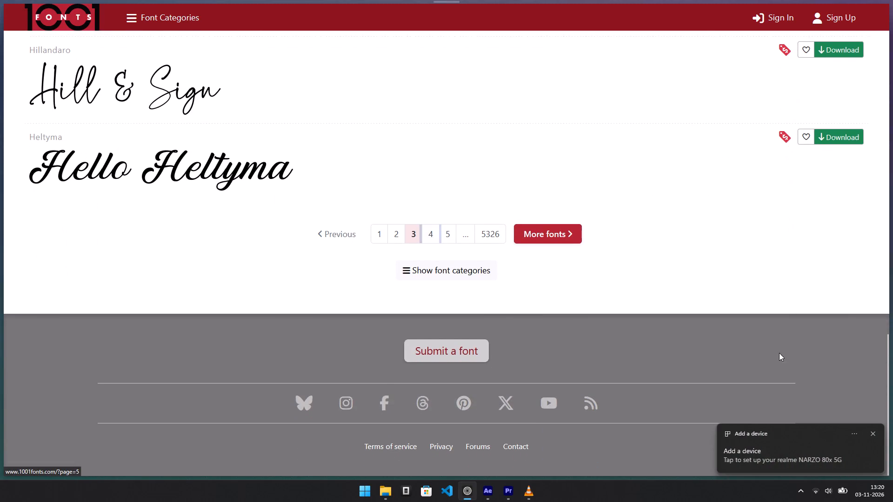
Open the Add a device notification and decline pairing with the realme NARZO 80x 5G.
click(857, 436)
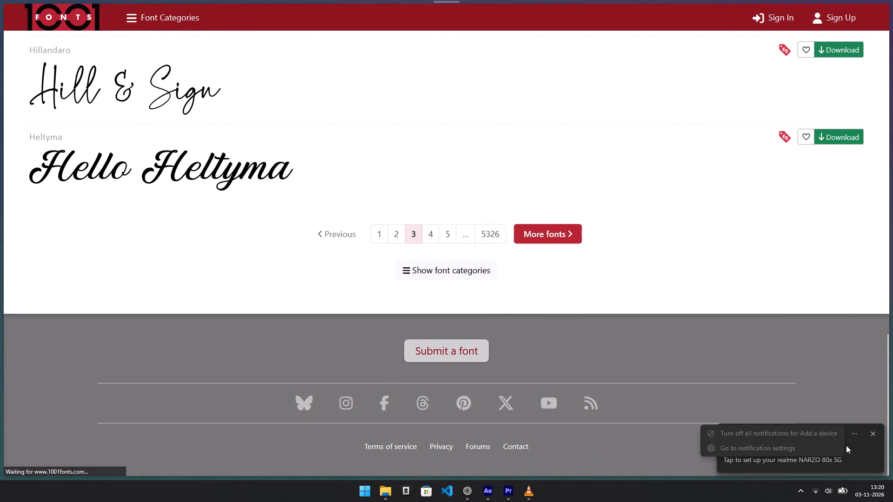
click(850, 455)
click(826, 459)
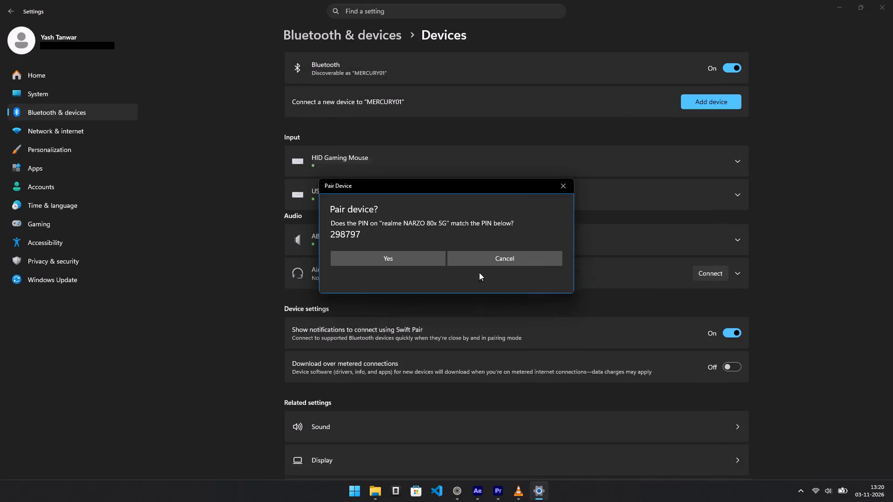
click(503, 254)
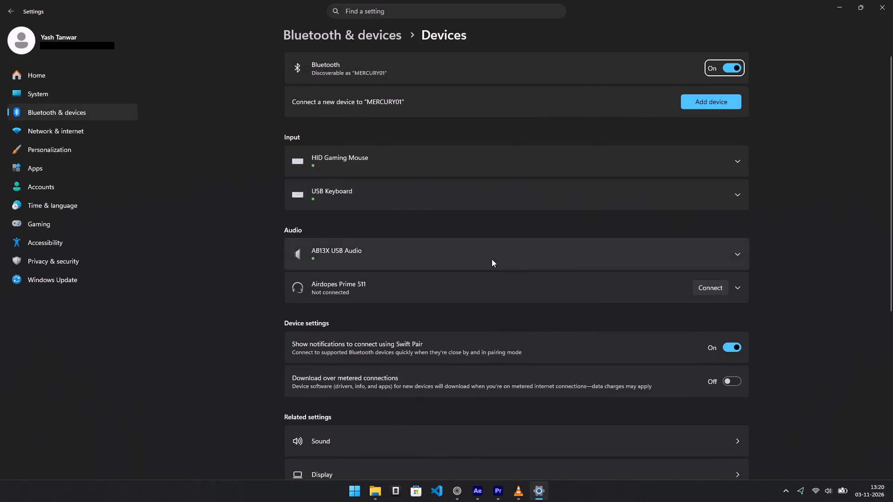
Turn off Bluetooth in the Windows device settings and close Settings.
scroll(489, 275, down, 3)
scroll(489, 275, up, 6)
click(732, 70)
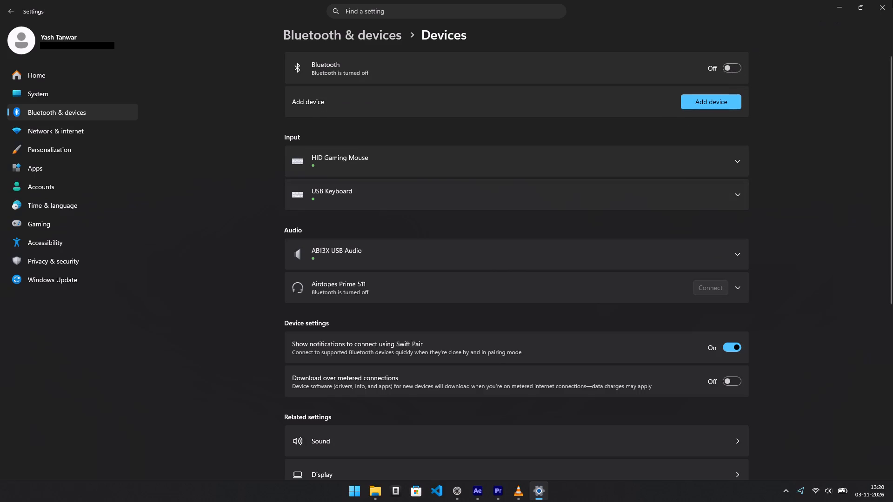
click(892, 0)
Examine the font samples on page 4 of the general 1001 Fonts listing.
scroll(291, 310, down, 5)
scroll(290, 302, up, 7)
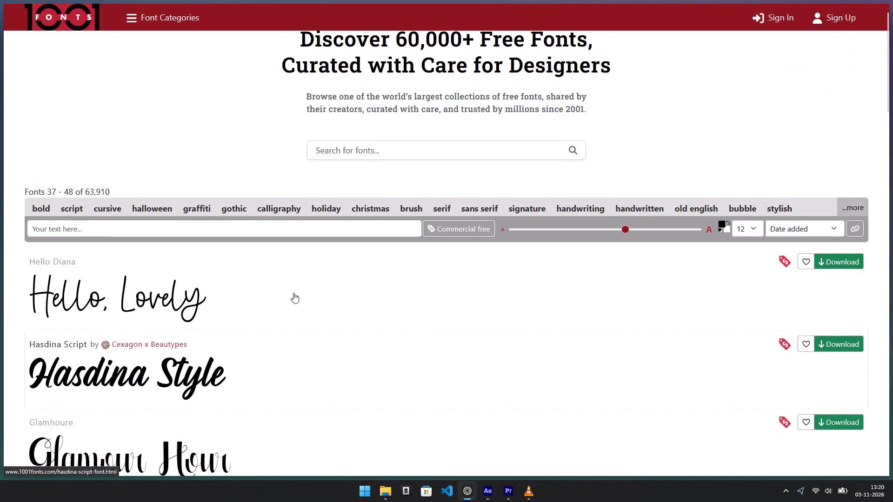
scroll(441, 317, down, 10)
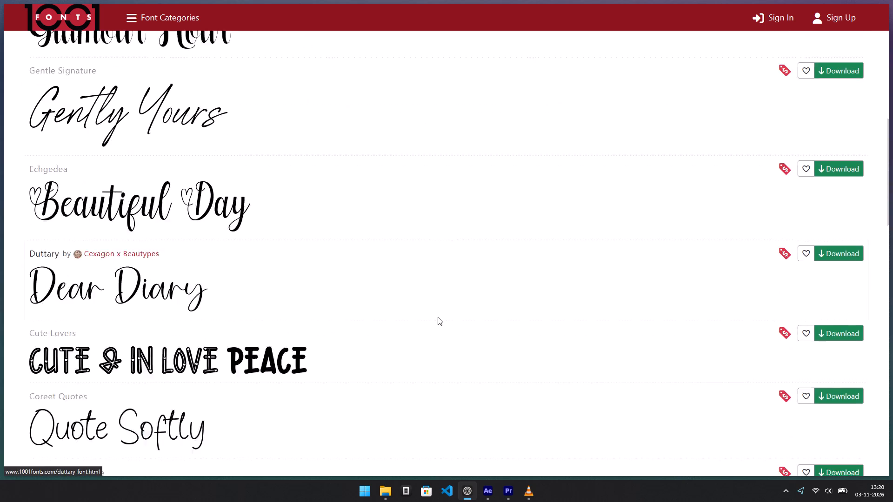
scroll(438, 317, down, 8)
scroll(438, 317, up, 7)
scroll(437, 316, down, 4)
scroll(437, 316, up, 3)
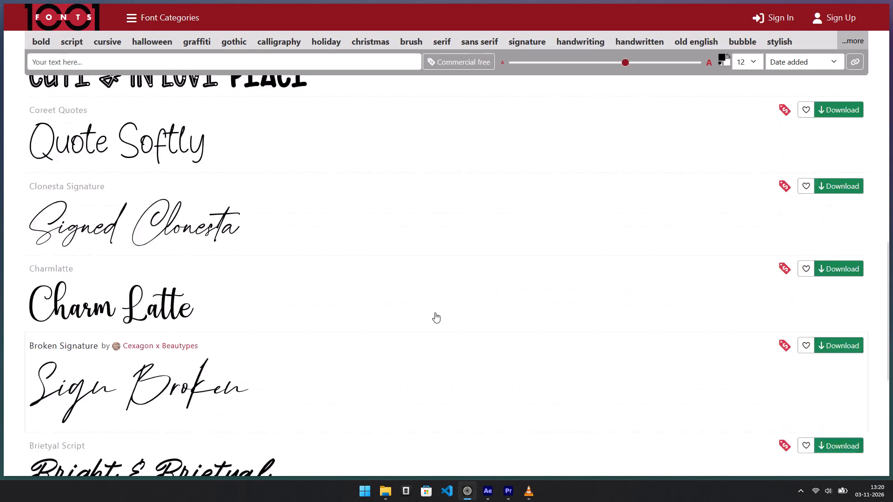
scroll(435, 312, up, 12)
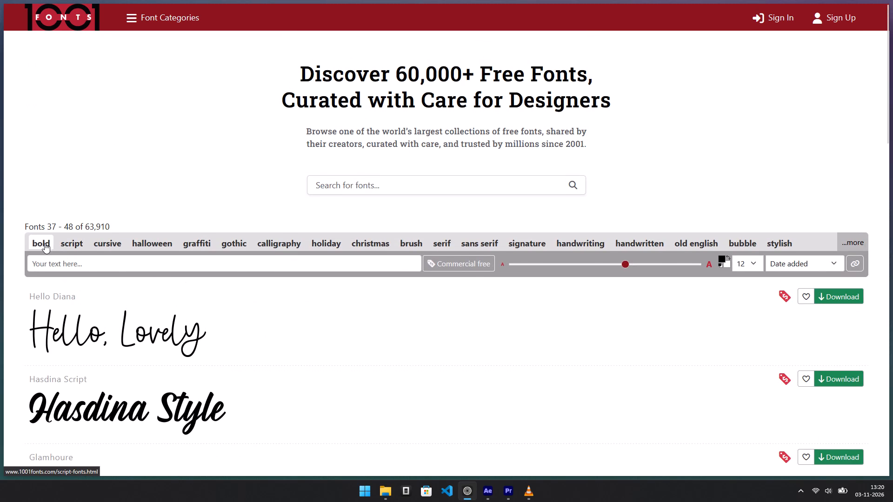
Filter the font listing by the bold tag and examine the first page of bold fonts.
click(45, 242)
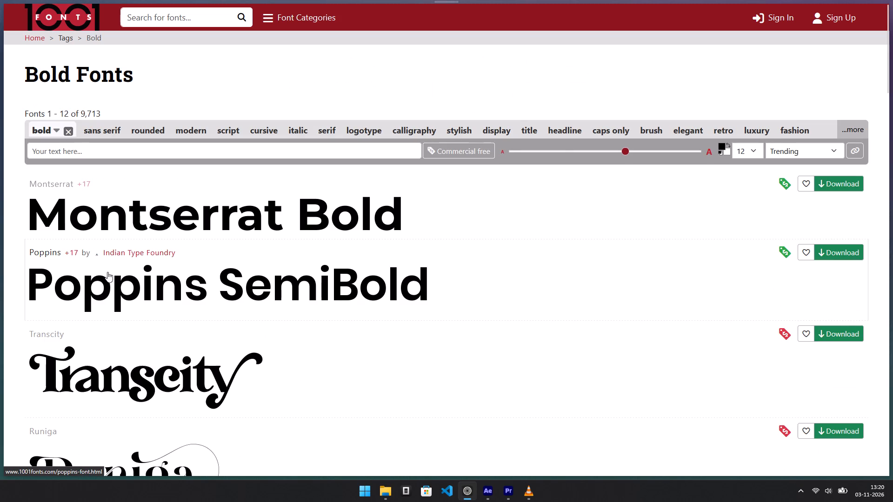
scroll(113, 265, down, 4)
scroll(113, 265, up, 4)
scroll(113, 265, down, 1)
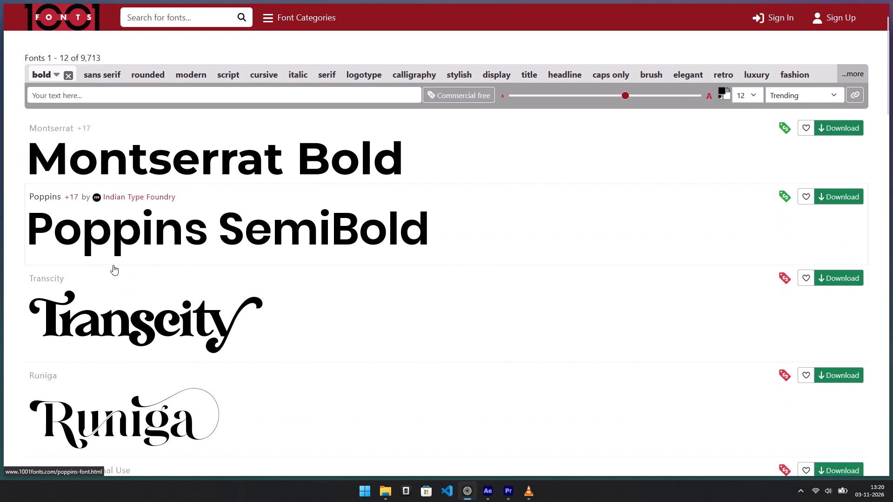
scroll(127, 247, down, 1)
scroll(195, 225, down, 2)
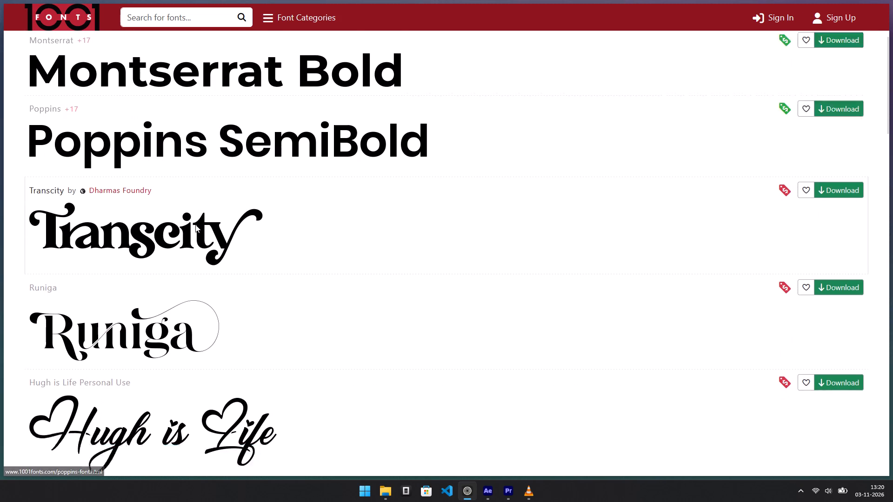
scroll(195, 225, down, 6)
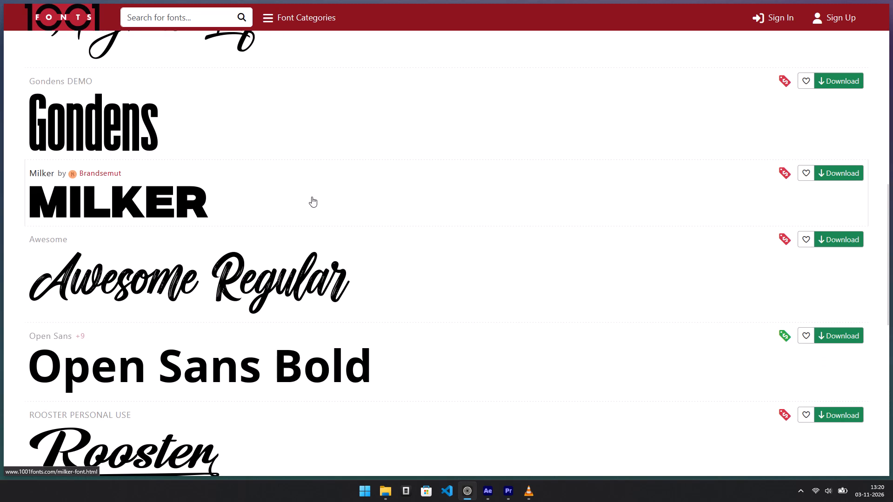
scroll(374, 218, down, 10)
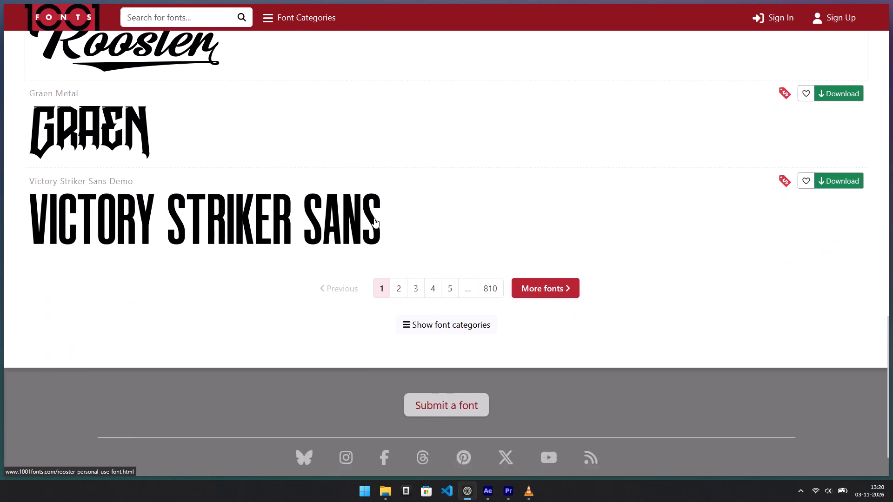
Open page 2 of the bold fonts and examine its samples.
click(402, 233)
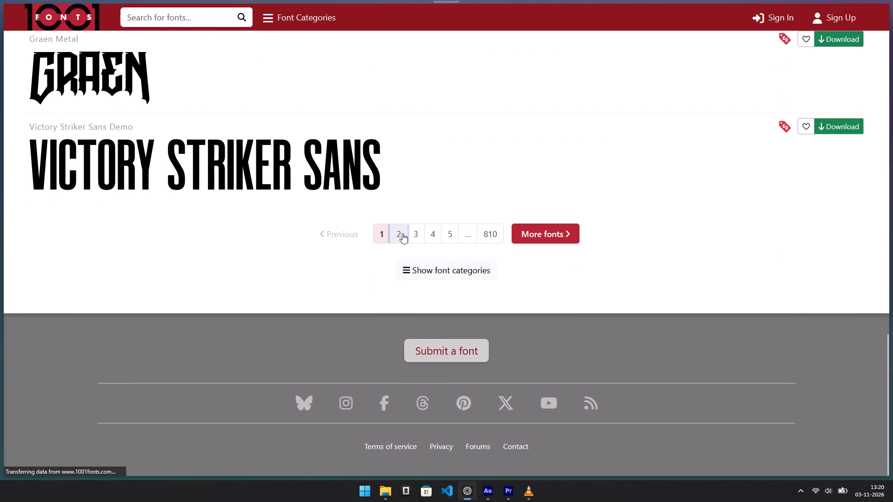
scroll(402, 233, down, 5)
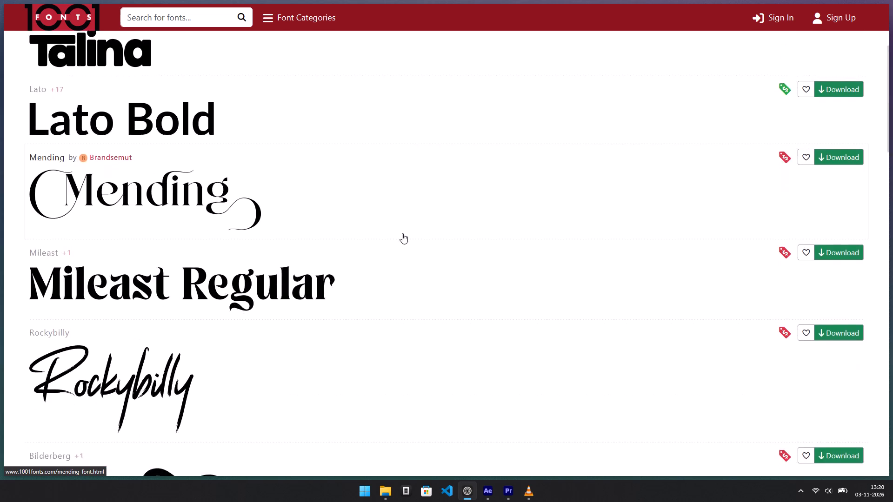
scroll(402, 233, down, 14)
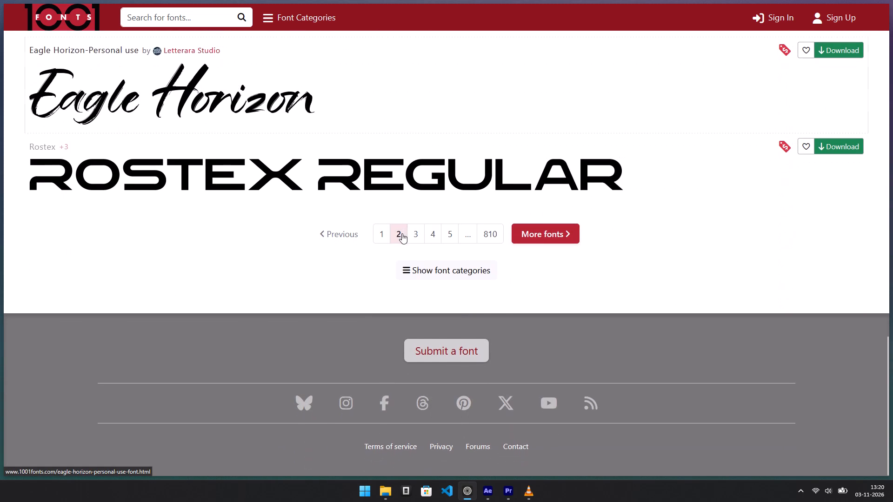
Open page 3 of the bold fonts and examine its samples.
click(413, 235)
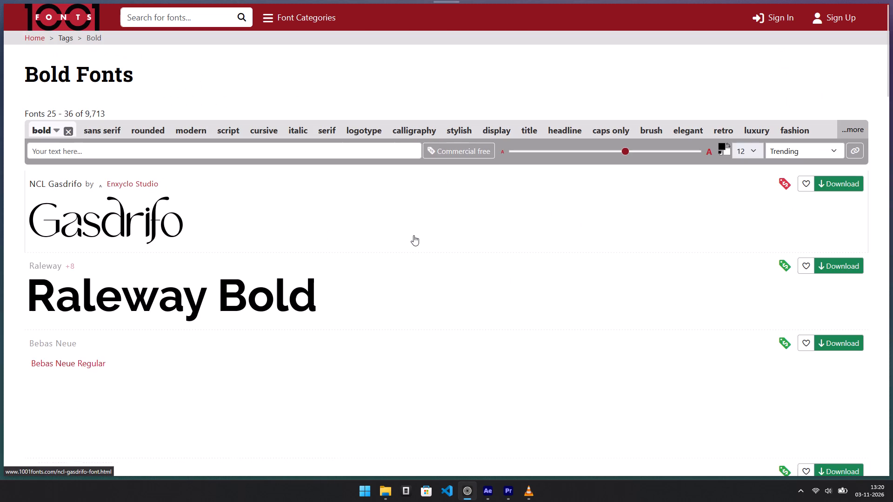
scroll(413, 235, down, 4)
scroll(413, 235, up, 1)
scroll(413, 235, down, 3)
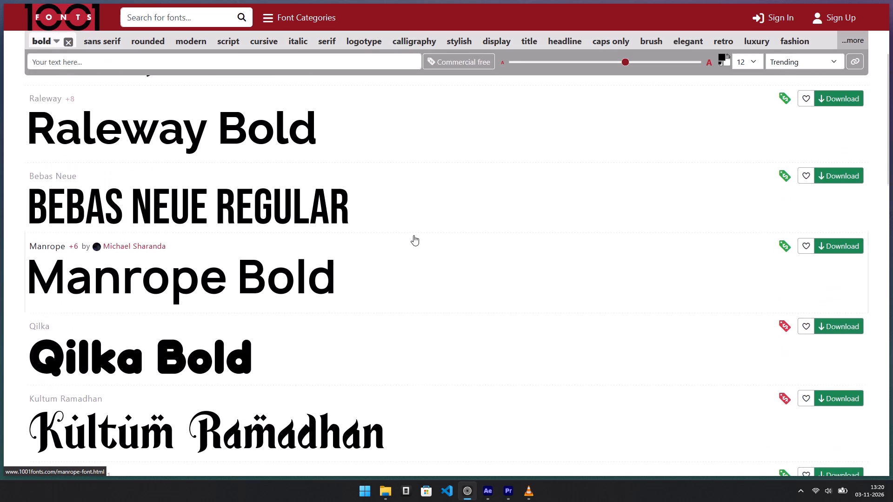
scroll(413, 235, down, 10)
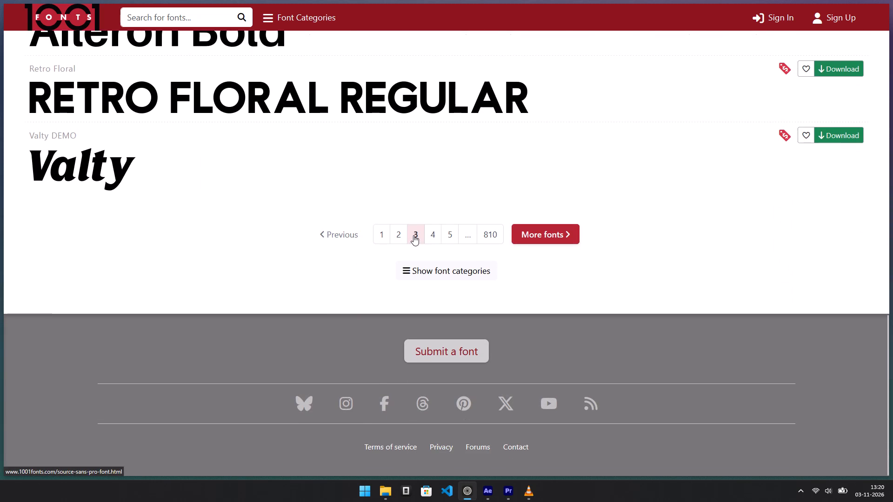
scroll(413, 235, down, 1)
Open page 4 of the bold fonts and examine its samples.
click(425, 231)
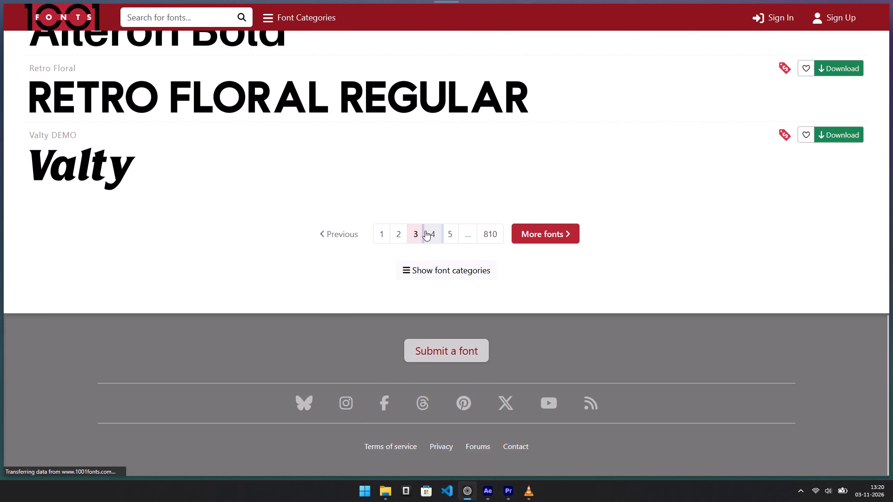
scroll(425, 231, down, 7)
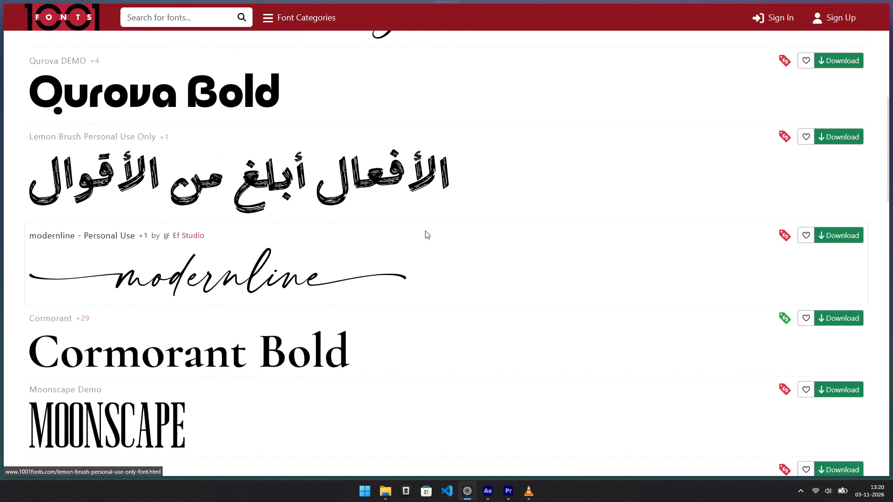
scroll(425, 231, up, 1)
scroll(425, 231, down, 9)
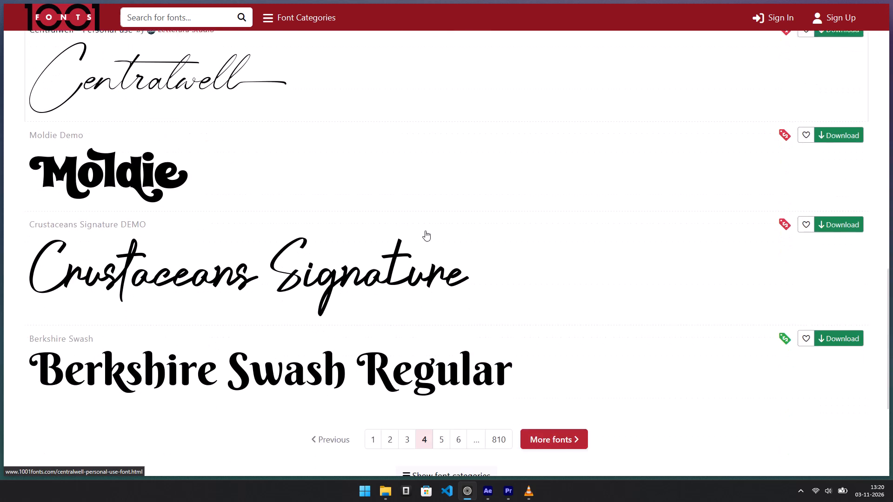
Switch to the YouTube tutorial SCROLLING TIMELINE Animation in After Effects and watch how its year text is set up.
scroll(425, 231, down, 3)
click(840, 0)
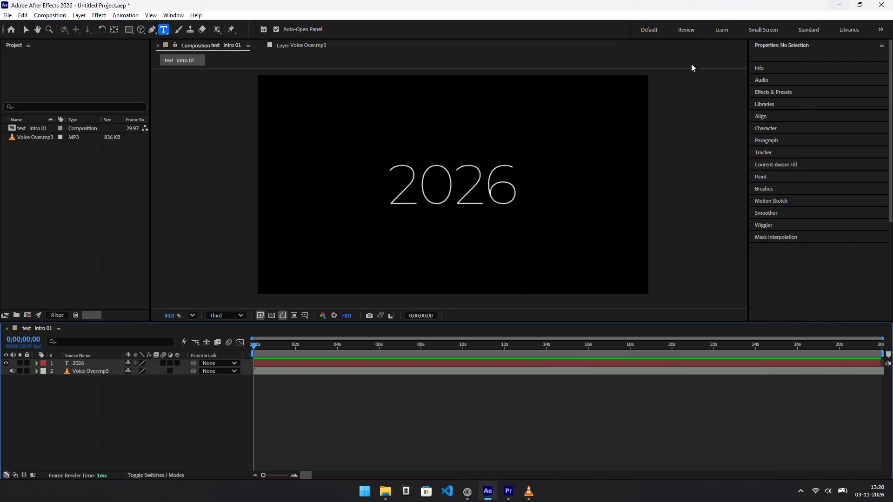
key(alt+Tab)
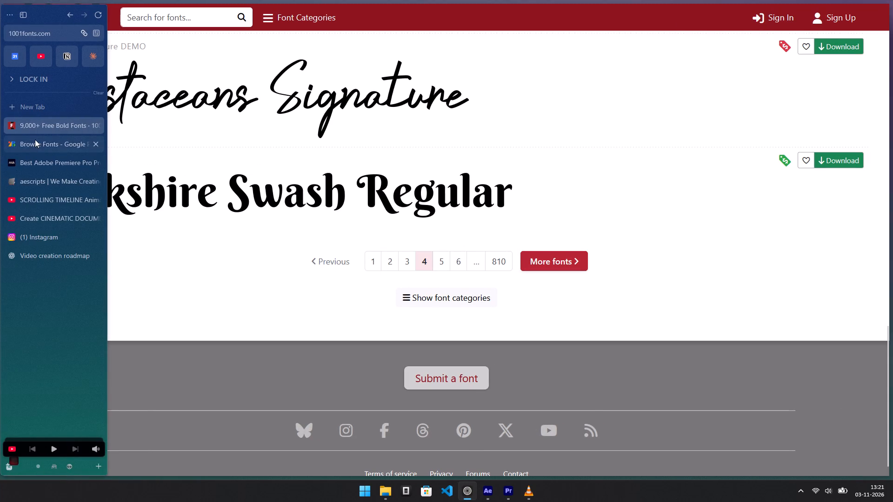
click(35, 139)
click(45, 130)
click(59, 201)
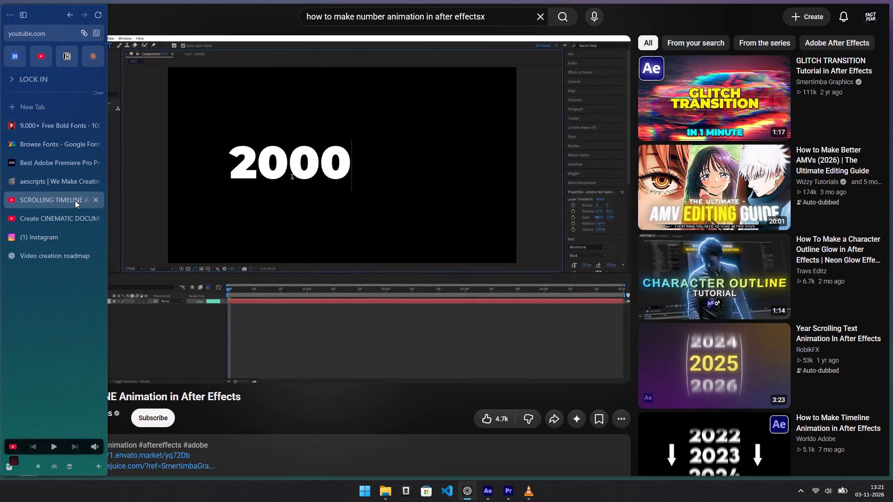
click(323, 207)
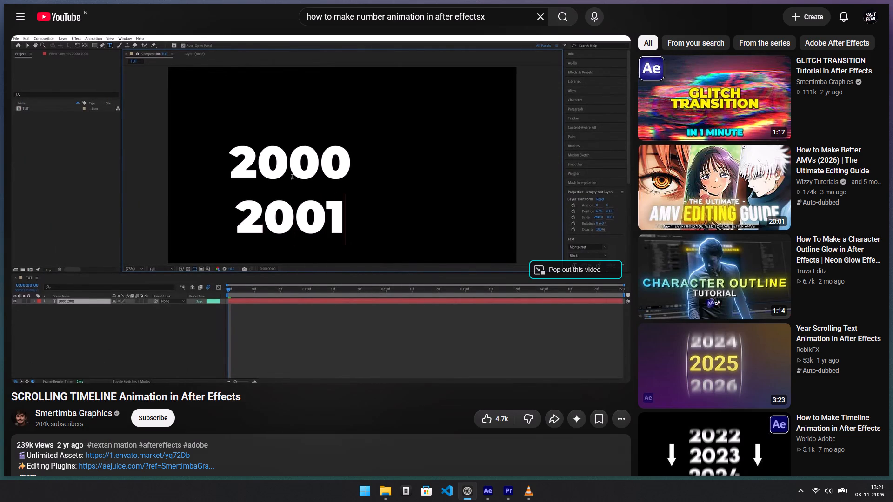
key(space)
key(space)
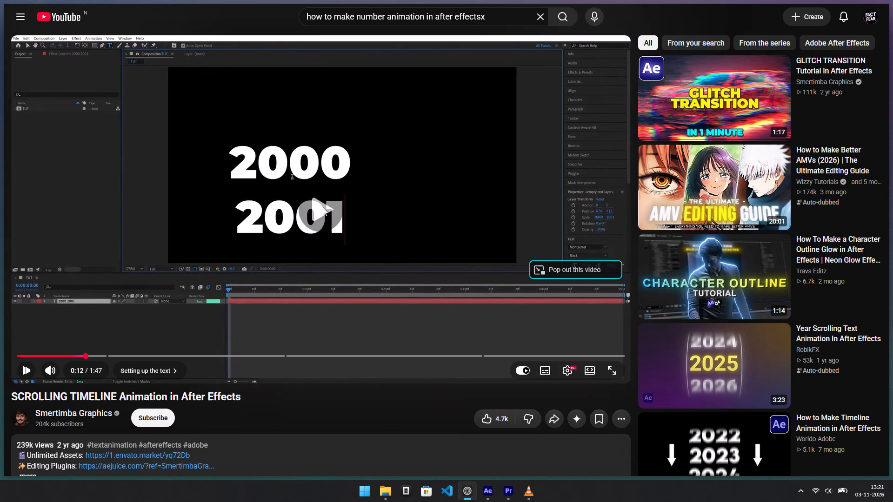
key(space)
Switch to After Effects and change the 2026 text in the composition to 2000.
key(alt+Tab)
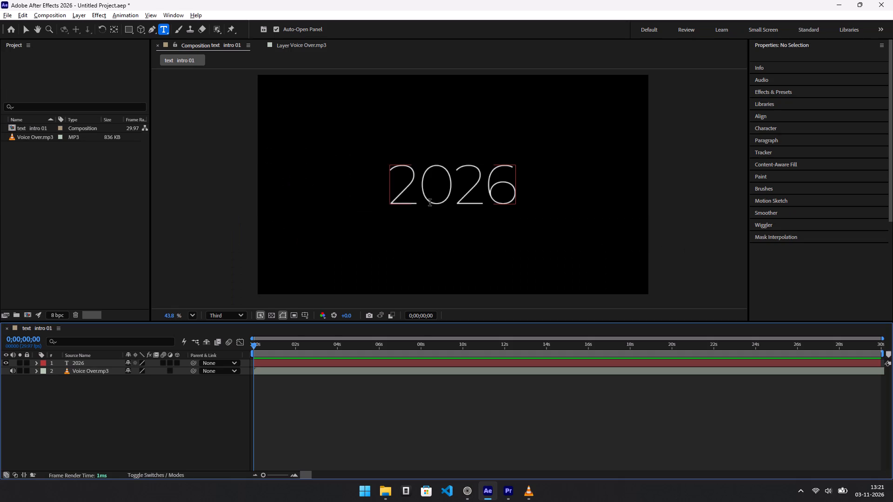
click(511, 180)
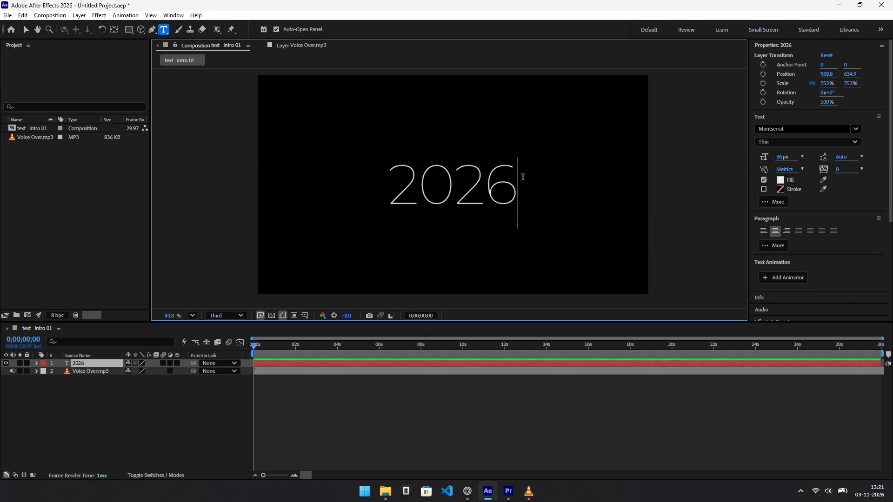
key(BackSpace)
key(BackSpace)
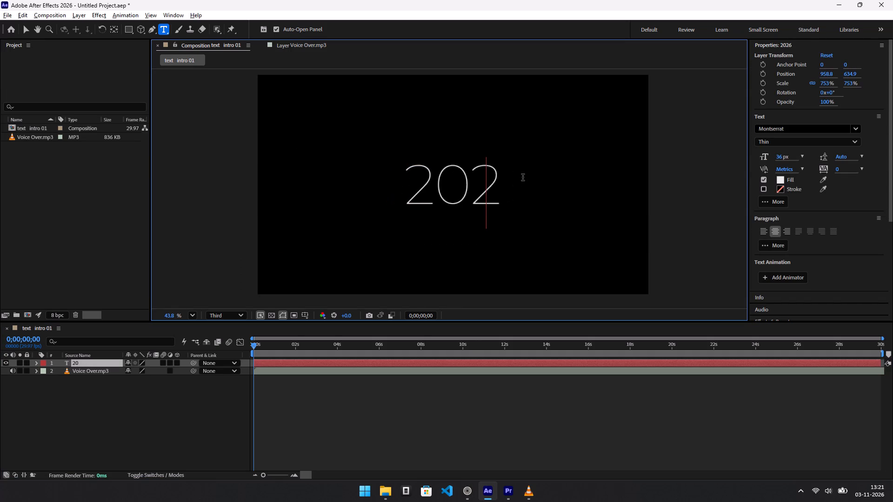
text(00)
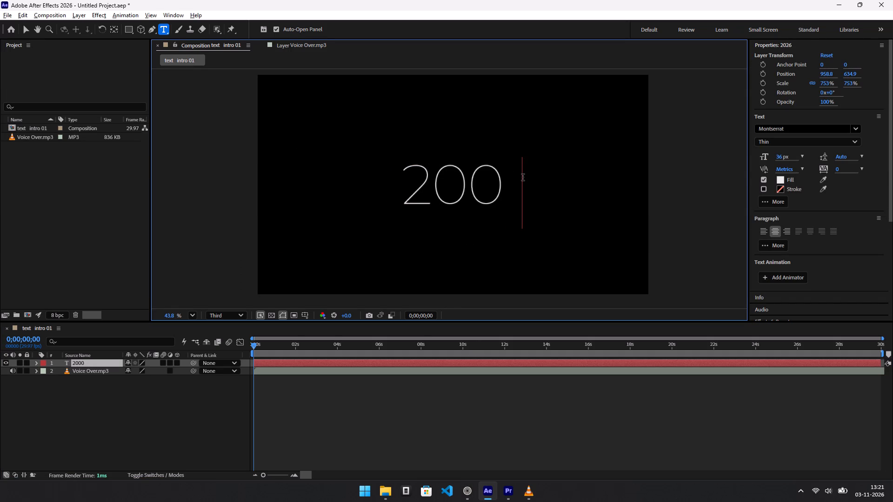
key(Return)
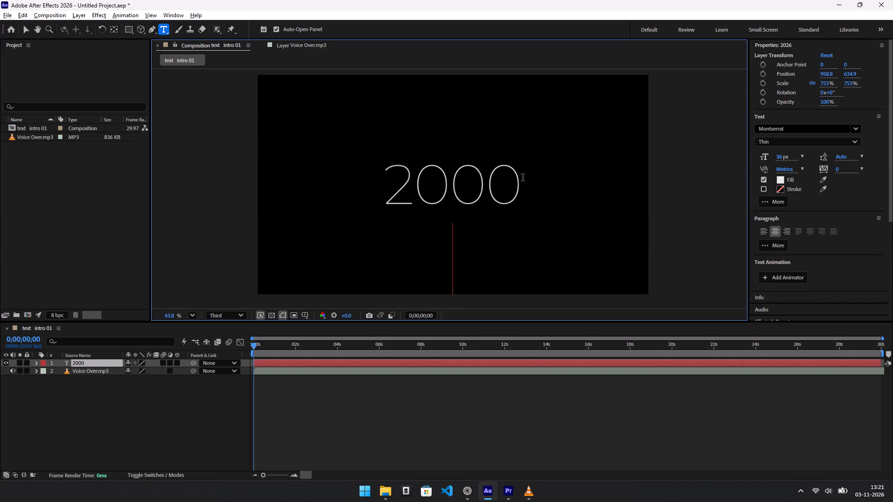
text(200)
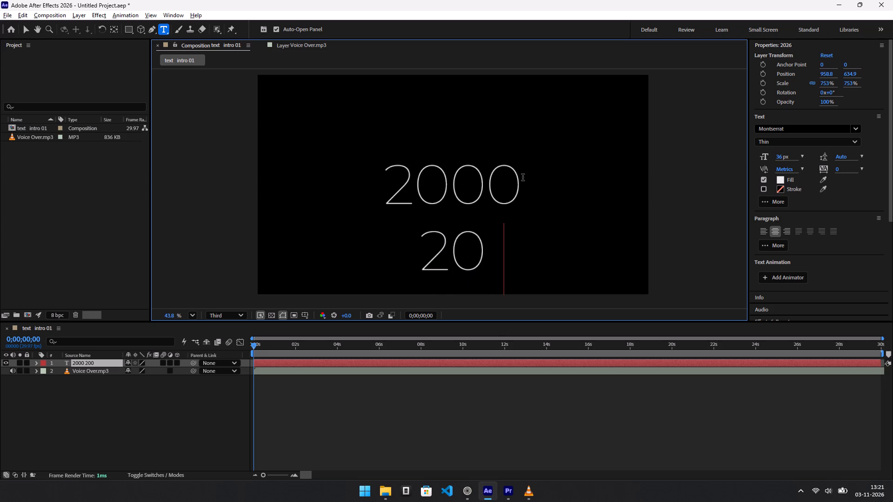
key(BackSpace)
key(BackSpace)
key(BackSpace)
key(BackSpace)
key(BackSpace)
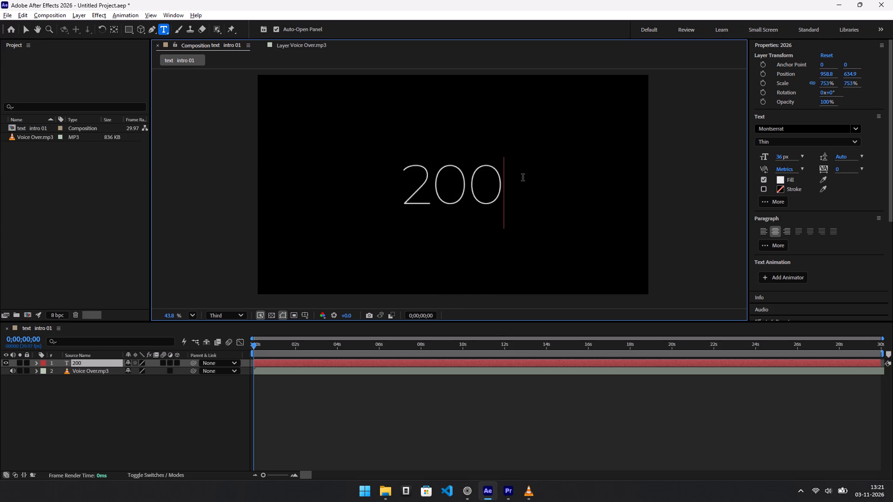
key(0)
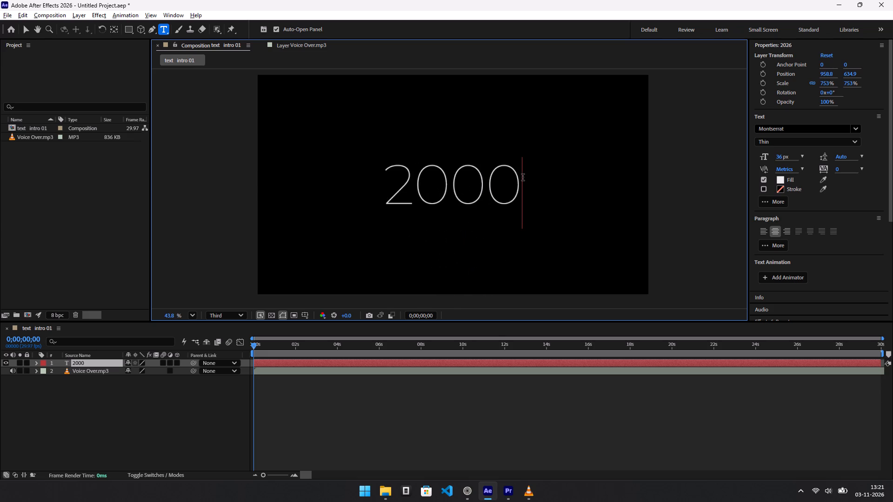
Add 2001 and 2002 on separate lines below 2000, leave an empty line, and enter 2003.
key(Return)
text(200)
key(1)
key(Return)
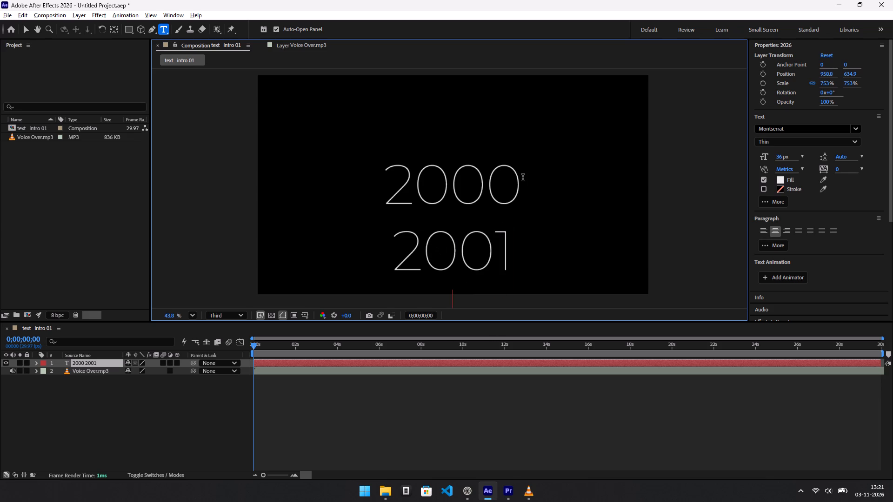
text(2001)
key(BackSpace)
key(2)
key(Return)
key(Return)
text(200)
key(3)
Continue the year column with 3004, 2005, 2006 and 2007, each on its own line.
key(Return)
text(3004)
key(Return)
text(2005)
key(Return)
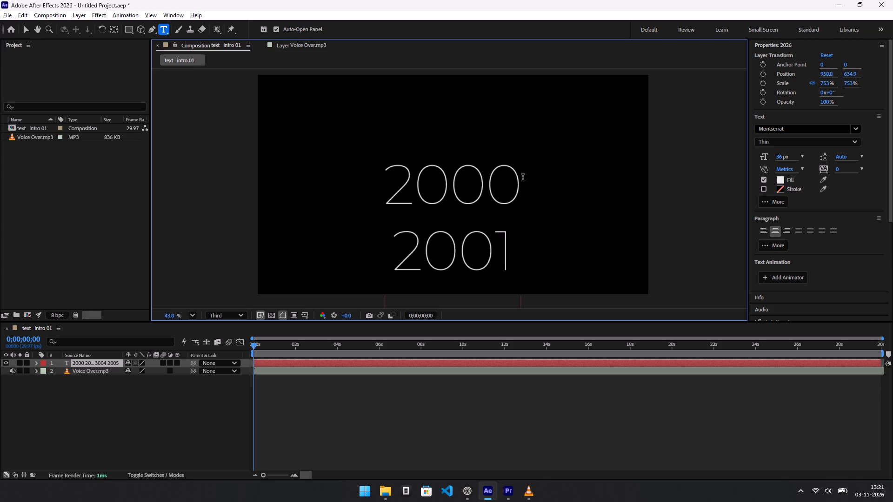
text(200)
key(6)
key(Return)
key(2)
text(00)
key(7)
Complete the year column with 2010, 2020, 2025 and 2026 on separate lines, and finish editing the text.
key(Return)
text(20)
text(10)
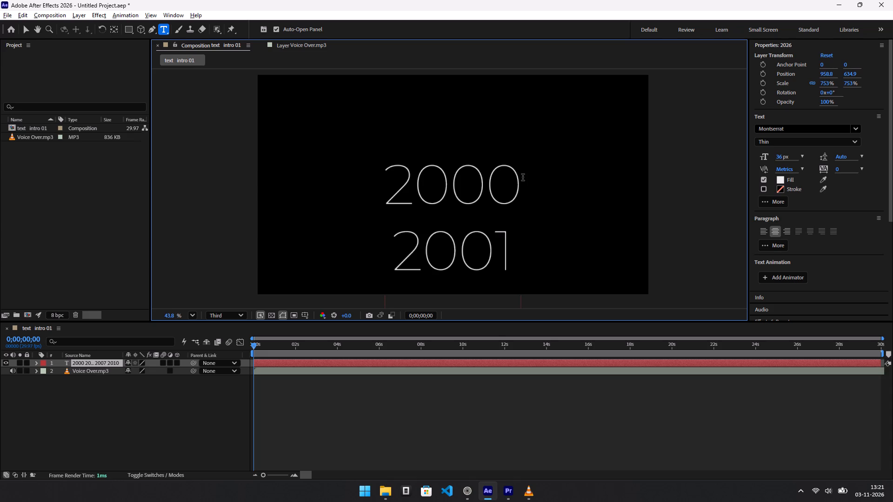
key(Return)
text(20)
text(20)
key(Return)
text(20)
key(2)
key(5)
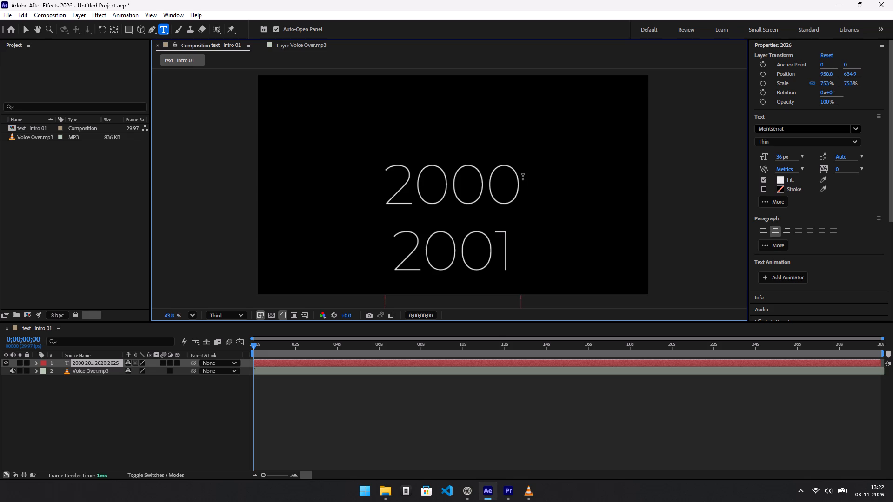
key(Return)
text(202)
key(6)
click(561, 198)
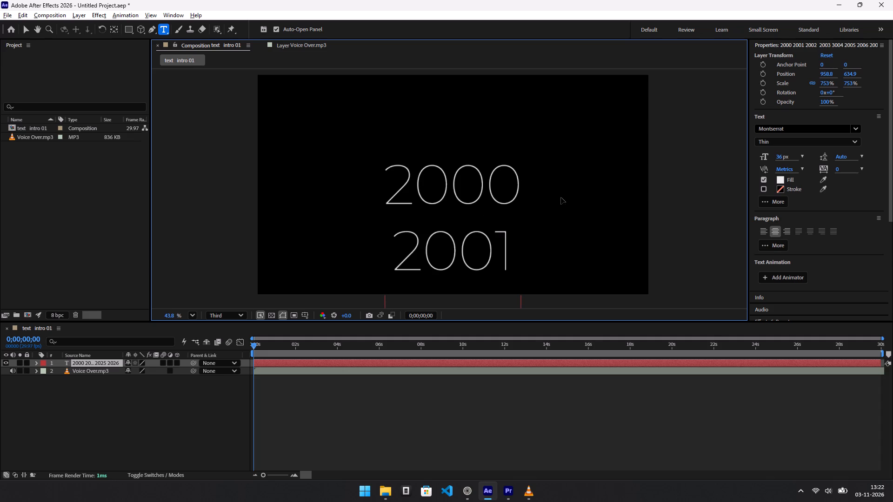
Examine the extent of the year column relative to the composition frame.
scroll(402, 205, down, 5)
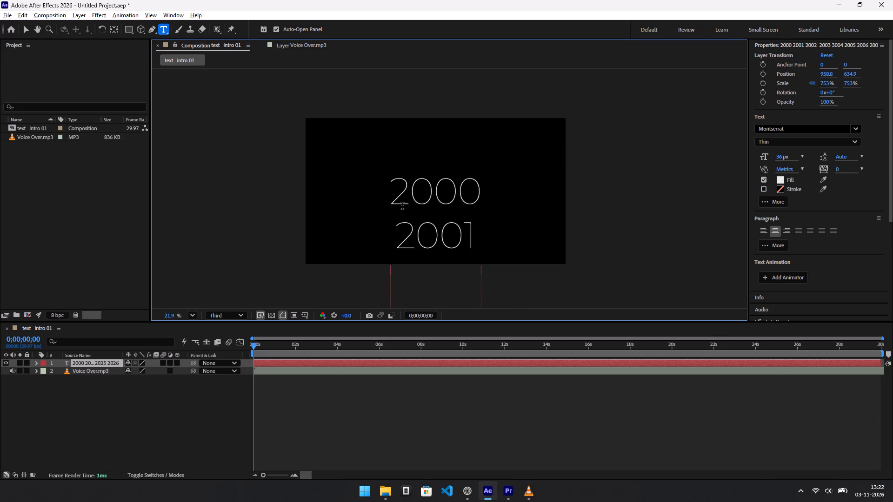
scroll(402, 205, up, 5)
scroll(402, 205, down, 16)
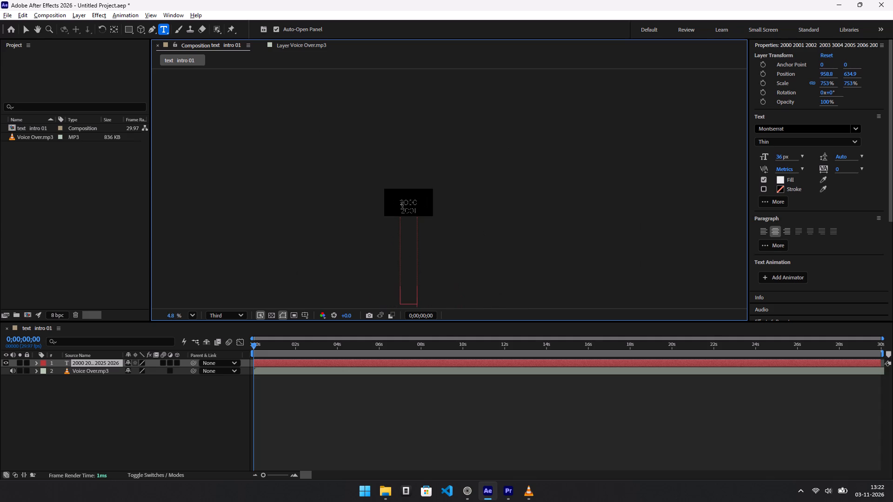
scroll(402, 205, up, 4)
scroll(402, 205, down, 3)
scroll(402, 205, up, 9)
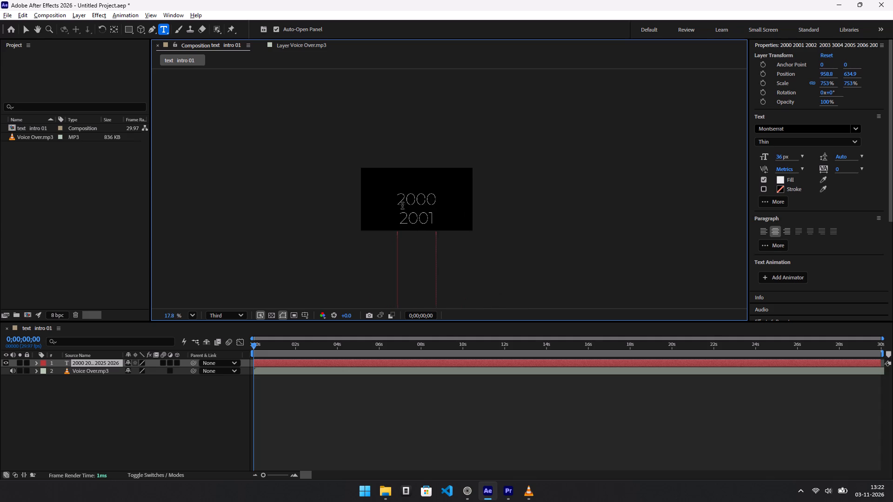
scroll(402, 205, up, 8)
scroll(491, 213, up, 2)
scroll(474, 211, down, 2)
scroll(467, 211, up, 1)
scroll(467, 211, down, 8)
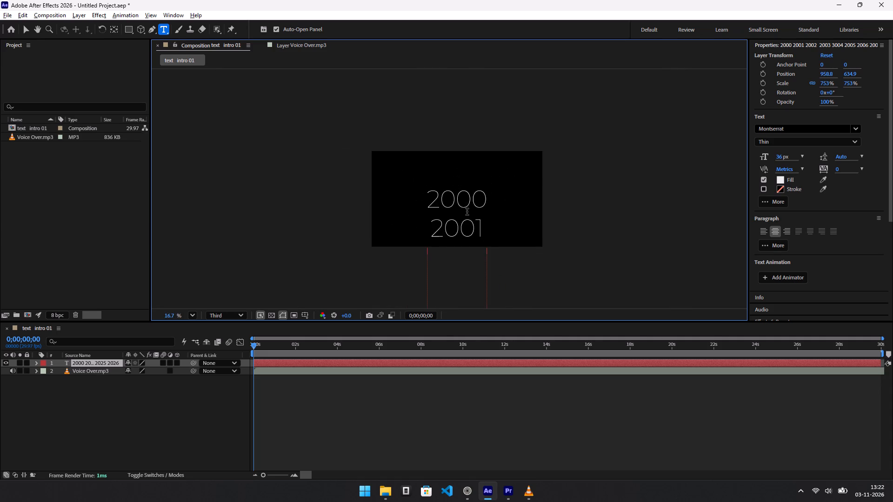
Move the year column up to about position 965, -388, bringing the gap between 2002 and 2003 into the frame.
click(30, 31)
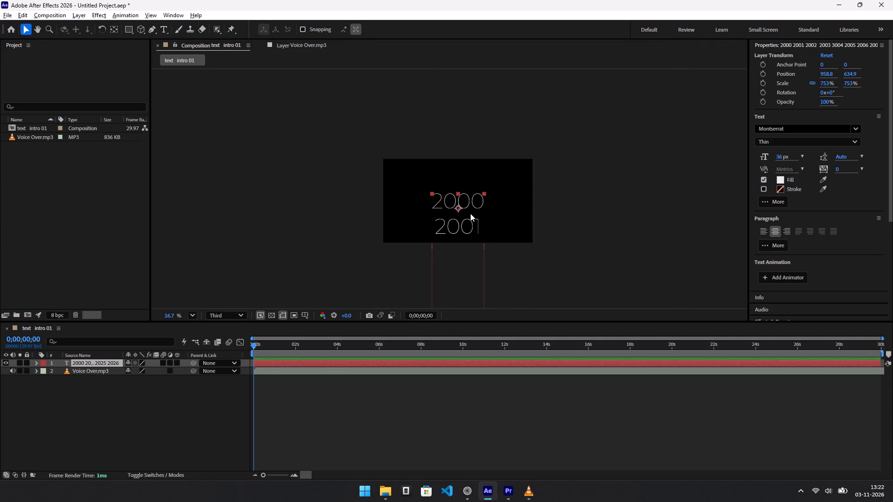
shift+drag(470, 213, 471, 170)
shift+scroll(473, 202, up, 5)
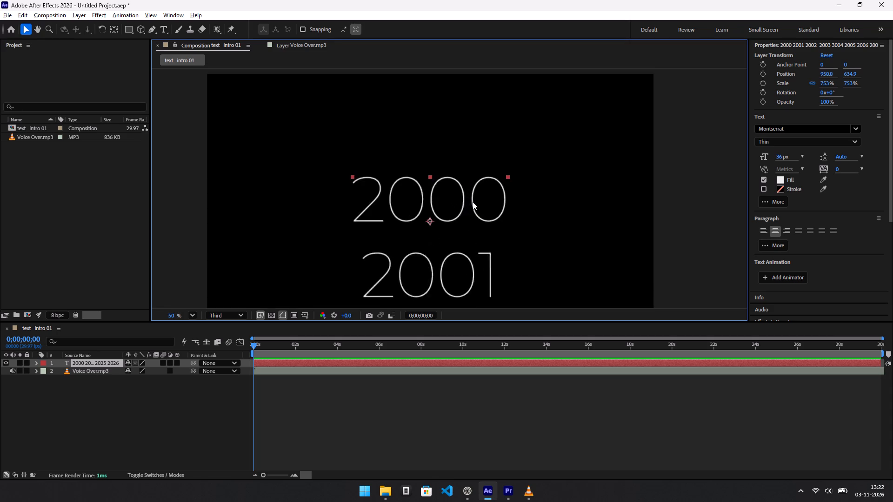
shift+scroll(473, 202, up, 3)
shift+drag(473, 201, 465, 151)
shift+scroll(469, 187, down, 5)
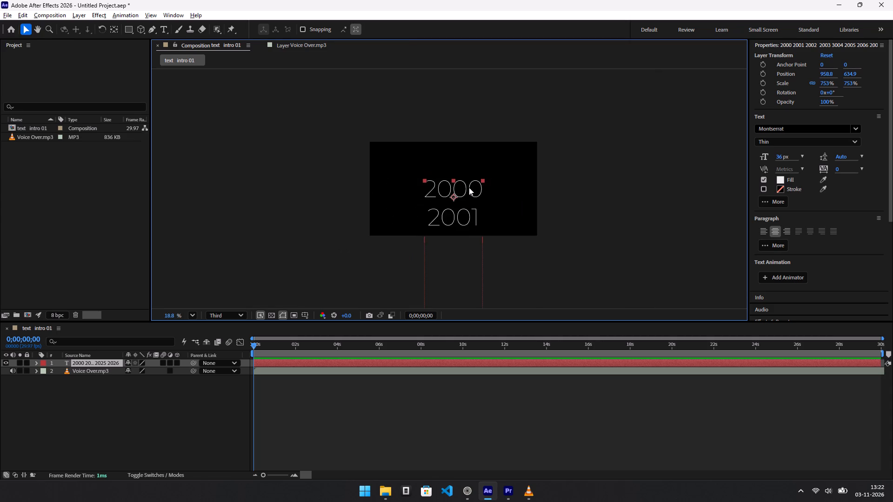
shift+scroll(469, 197, up, 2)
shift+drag(454, 195, 450, 165)
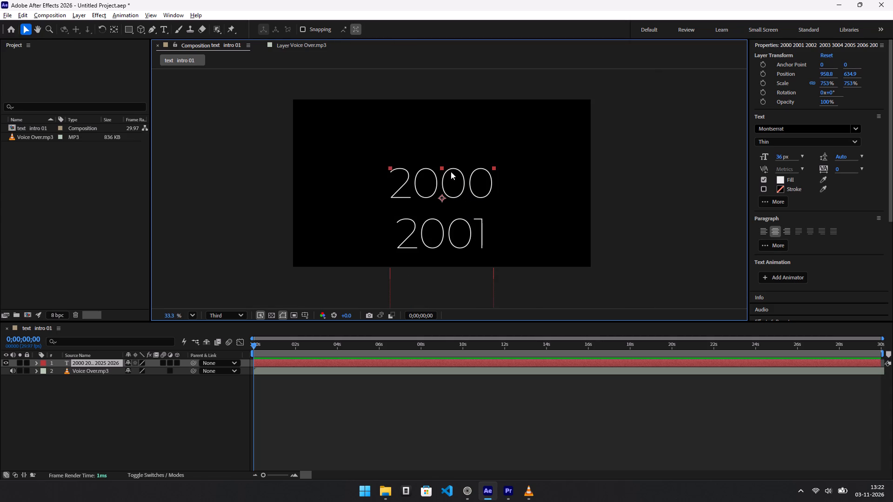
shift+drag(451, 172, 451, 158)
alt+shift+drag(452, 184, 447, 149)
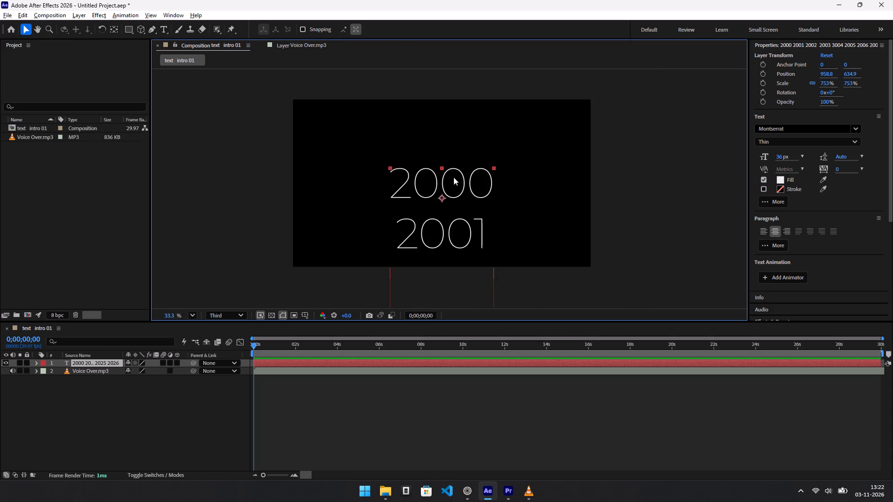
ctrl+drag(453, 177, 454, 24)
Delete the empty line between 2002 and 2003 in the year text.
click(452, 174)
click(435, 176)
triple_click(427, 176)
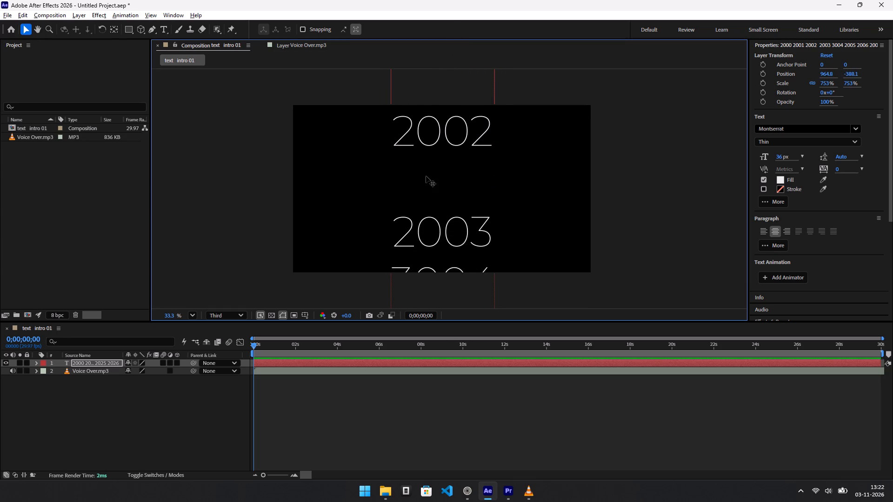
click(418, 179)
click(437, 184)
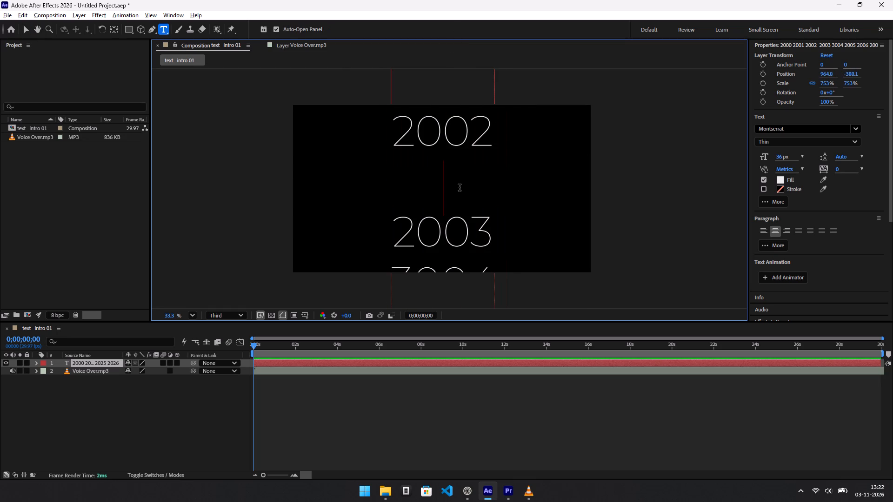
key(BackSpace)
scroll(457, 202, down, 3)
scroll(457, 202, up, 5)
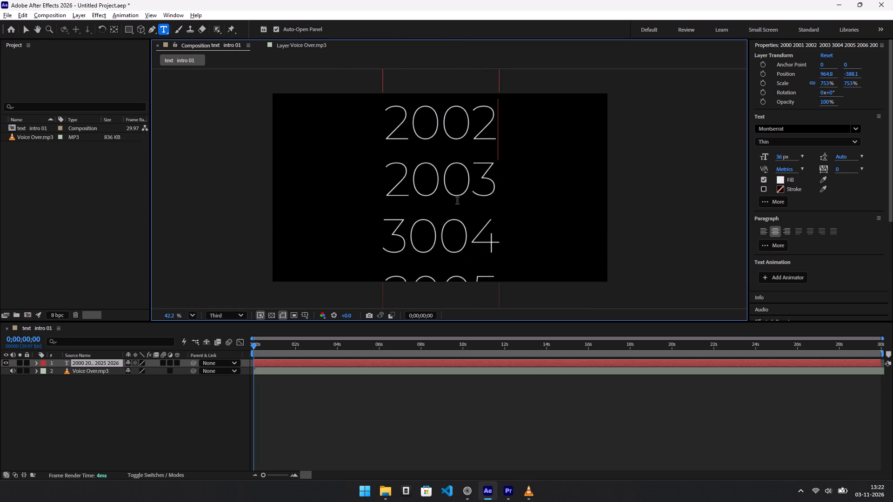
click(566, 158)
scroll(480, 191, down, 3)
scroll(480, 191, up, 3)
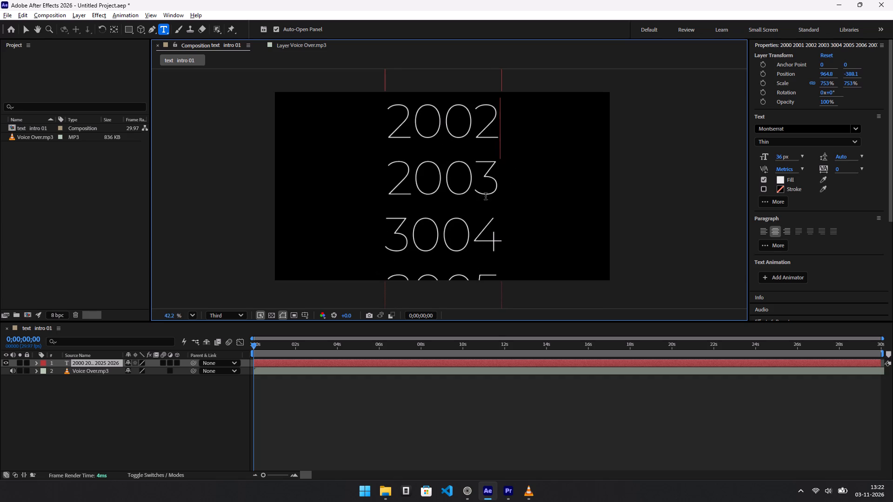
click(543, 197)
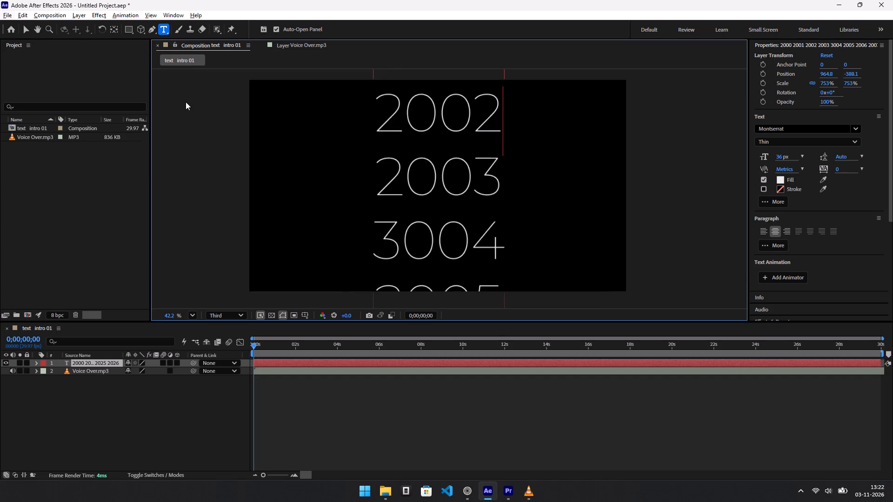
key(v)
click(121, 74)
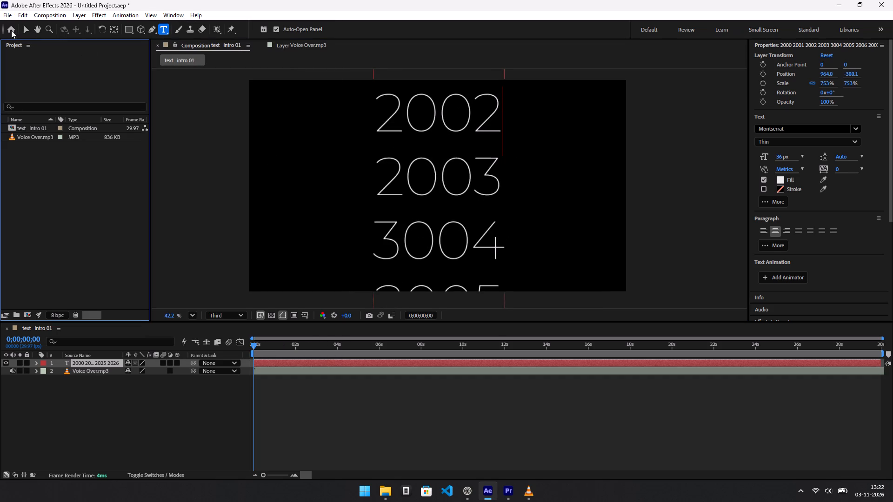
Move the year column up until its last years, 2025 and 2026, sit in the frame, at about position 962, -2910.
click(27, 28)
drag(431, 217, 435, 74)
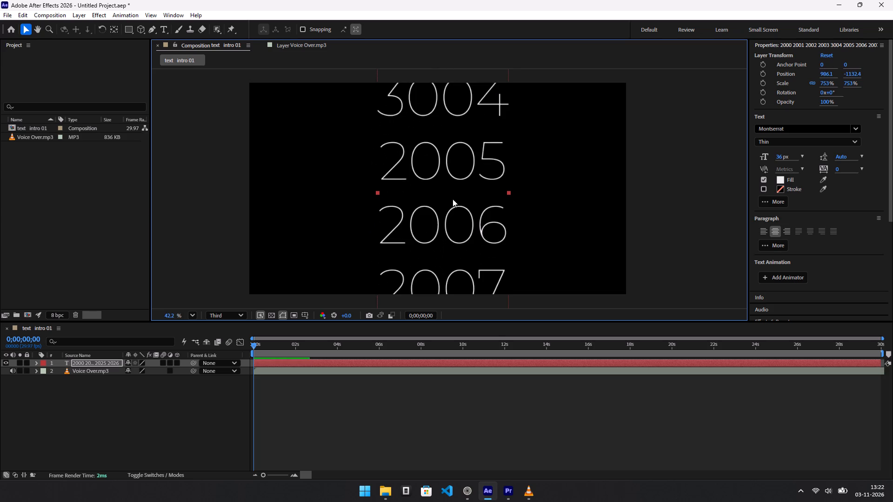
drag(455, 206, 448, 82)
drag(447, 213, 440, 83)
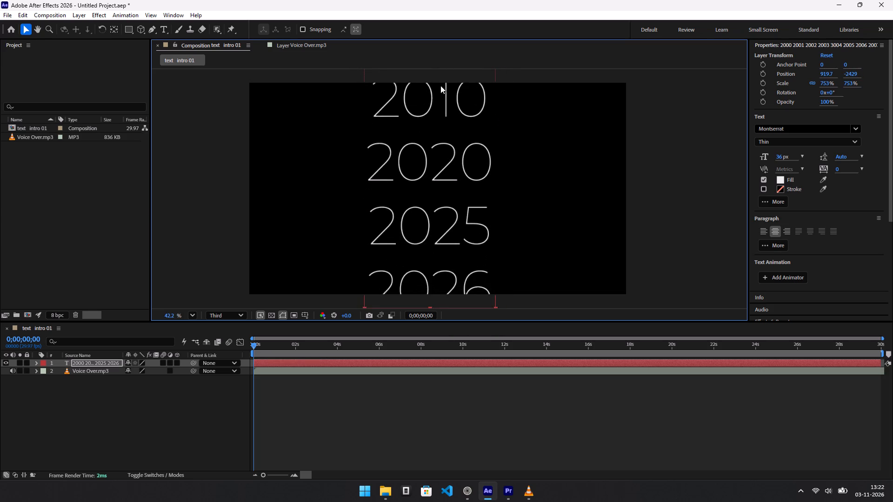
drag(448, 218, 462, 108)
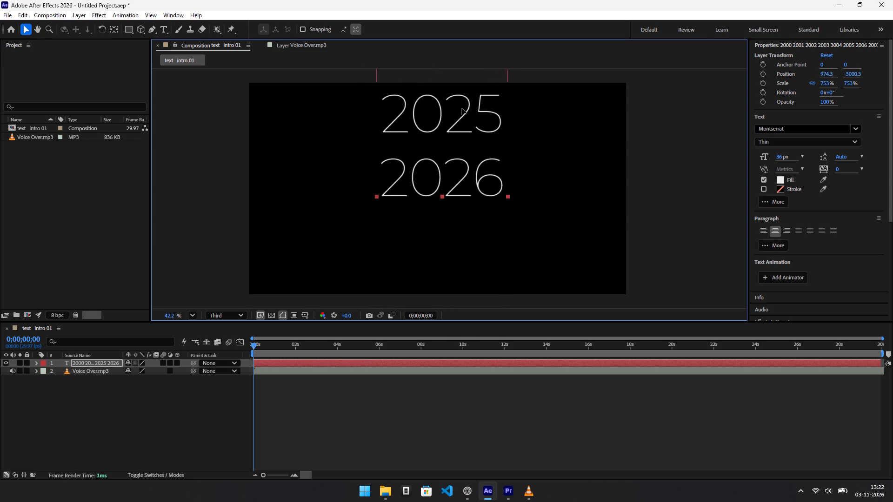
drag(462, 108, 456, 124)
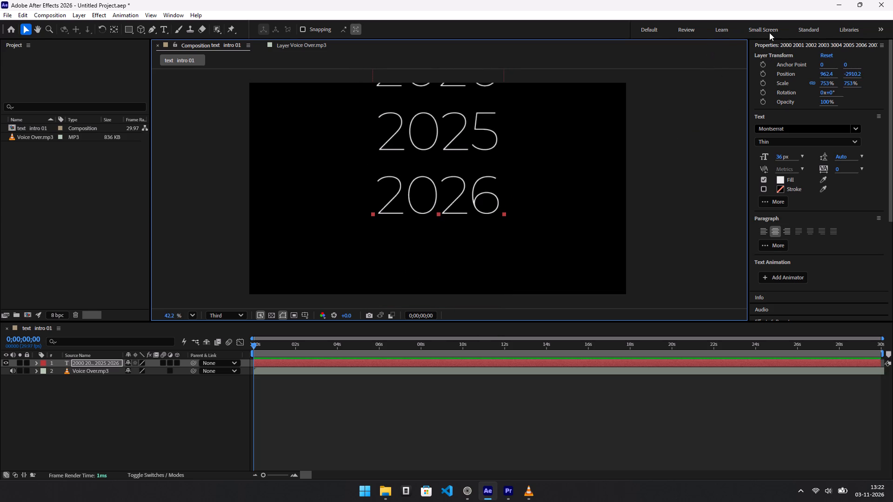
Open the list of additional workspaces.
click(878, 31)
double_click(878, 31)
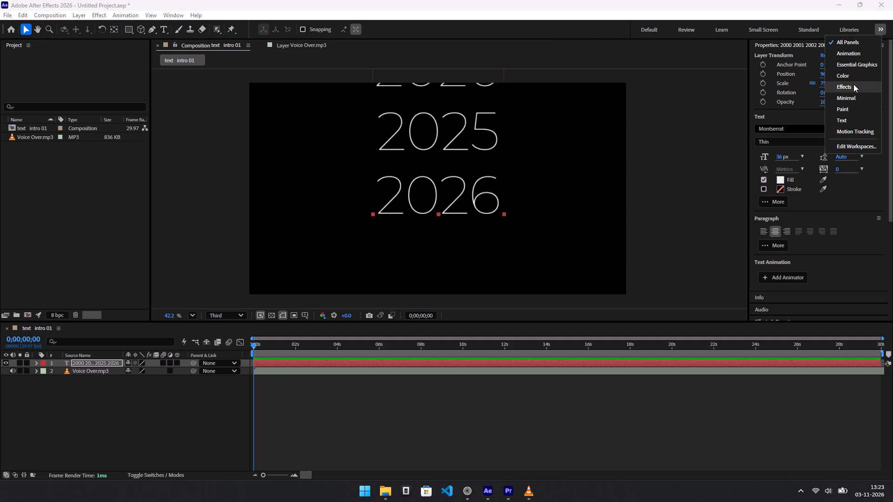
Switch to the Minimal workspace.
click(853, 100)
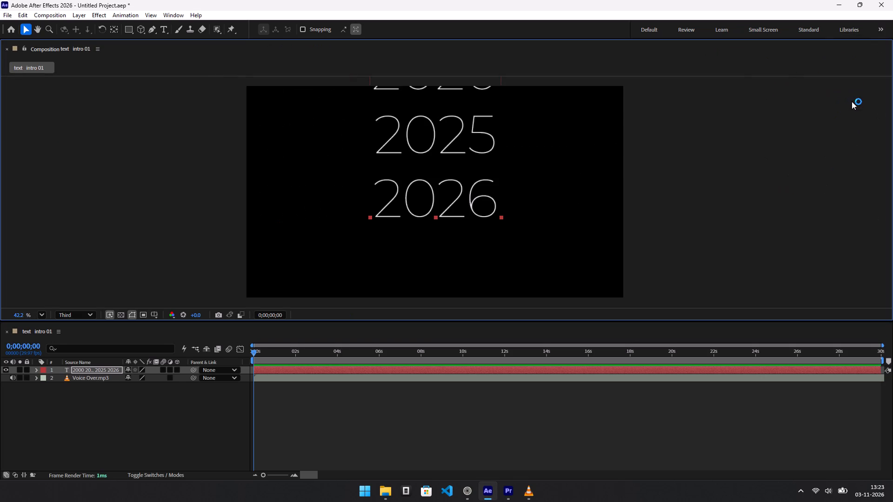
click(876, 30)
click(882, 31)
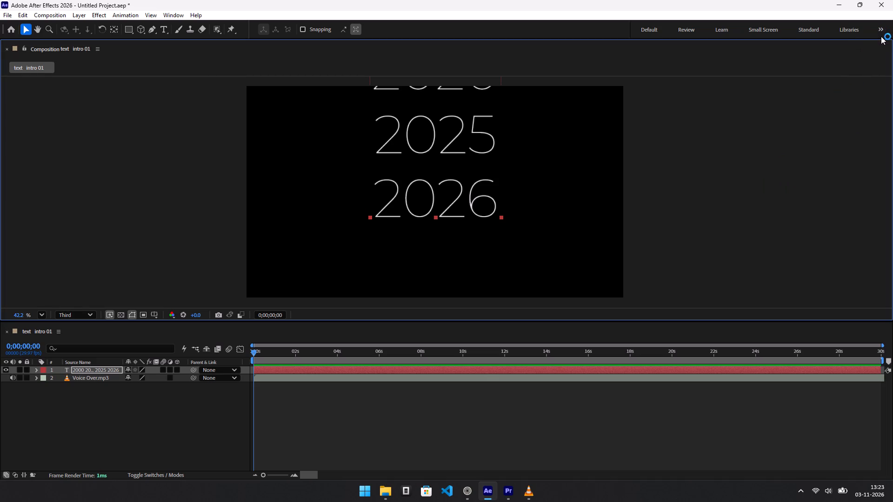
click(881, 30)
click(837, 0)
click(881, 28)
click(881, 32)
Show the hidden system tray icons.
click(800, 490)
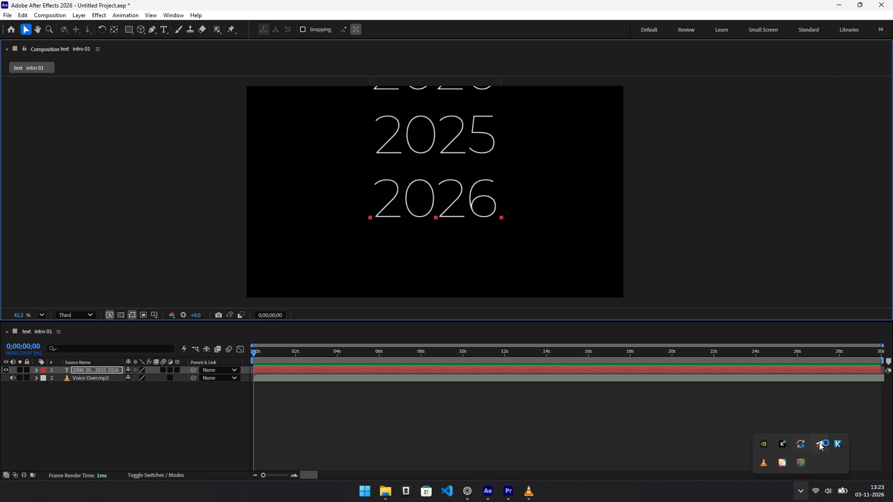
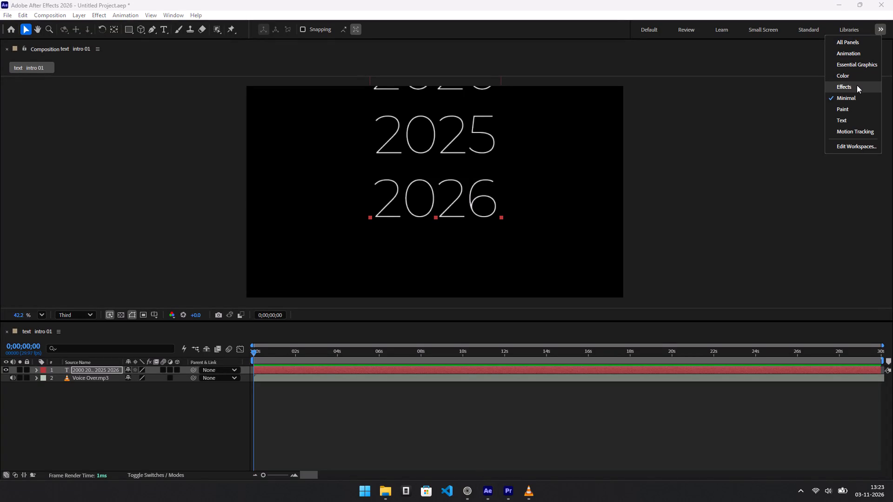
Switch to the Effects workspace and align the year text layer to the composition's horizontal centre.
click(857, 86)
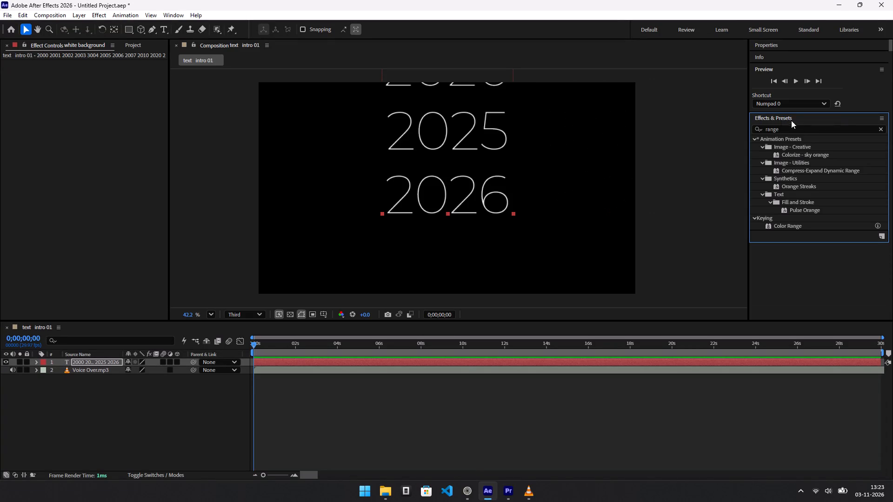
click(773, 118)
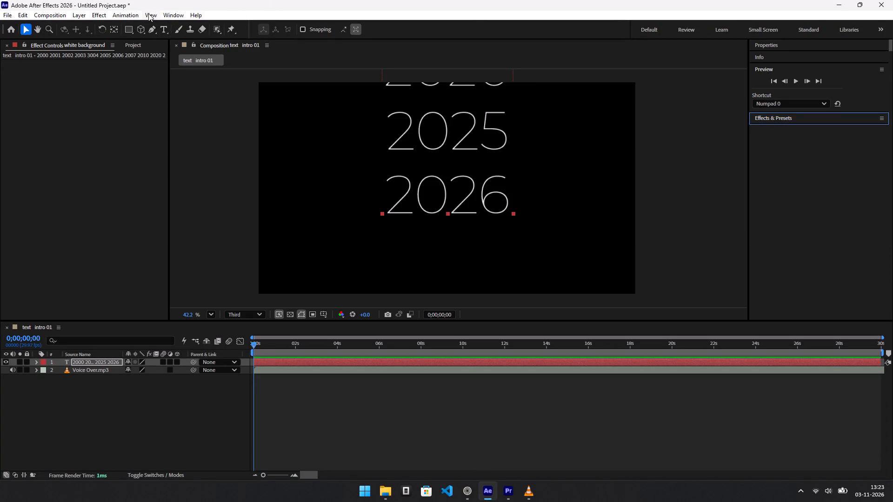
click(167, 14)
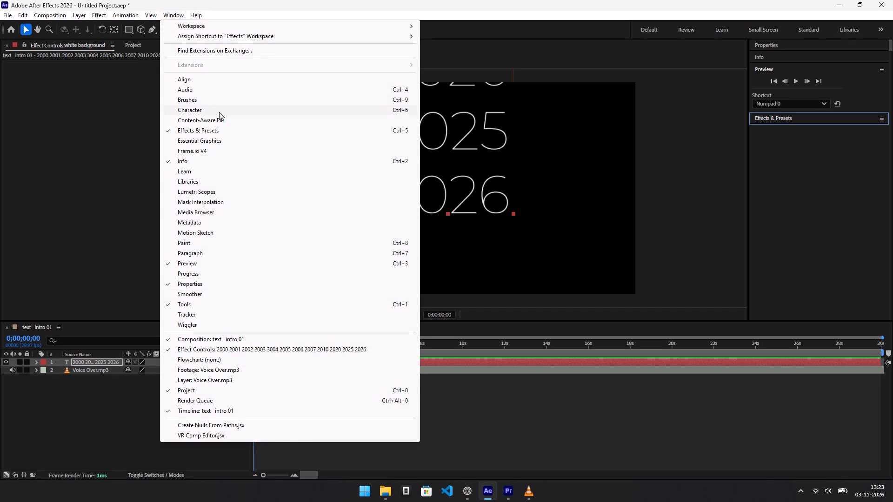
click(212, 76)
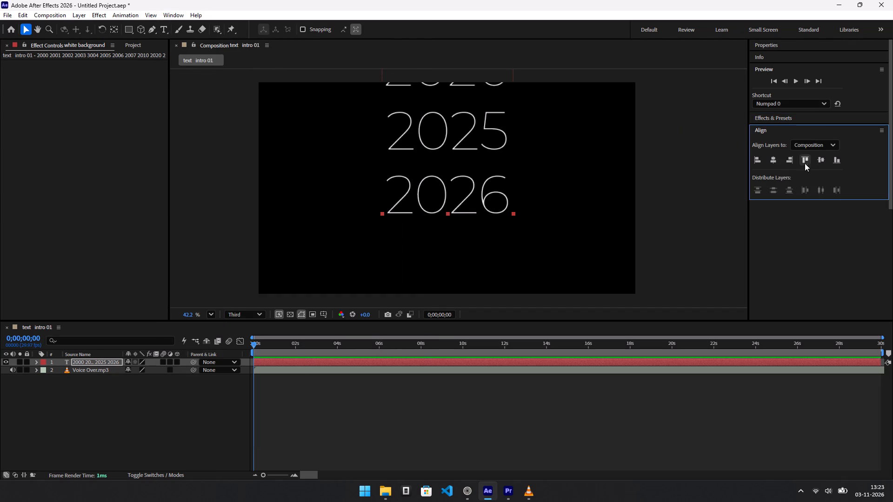
click(770, 162)
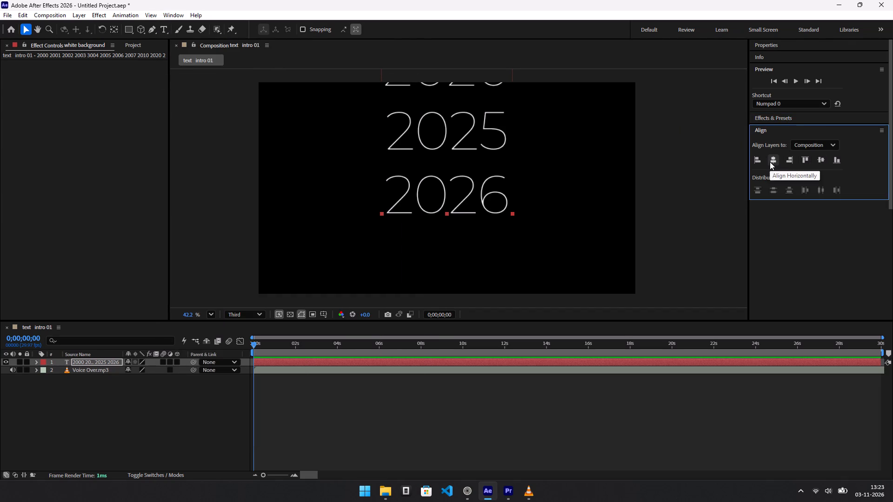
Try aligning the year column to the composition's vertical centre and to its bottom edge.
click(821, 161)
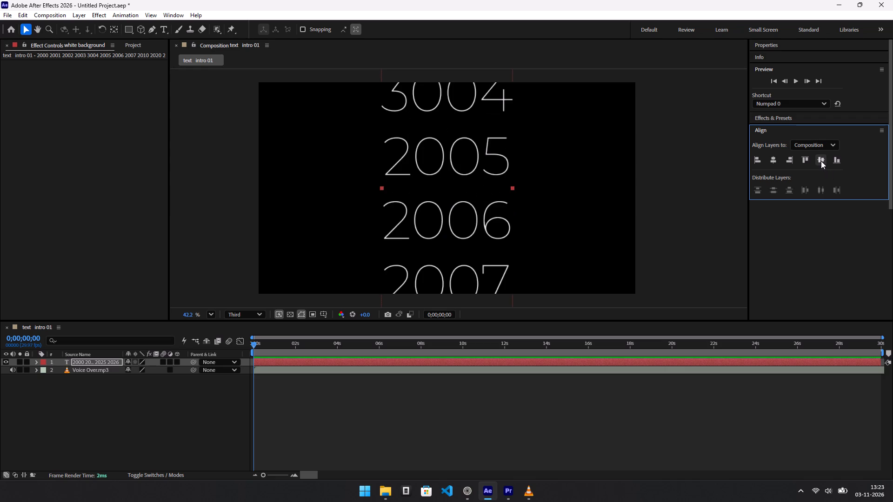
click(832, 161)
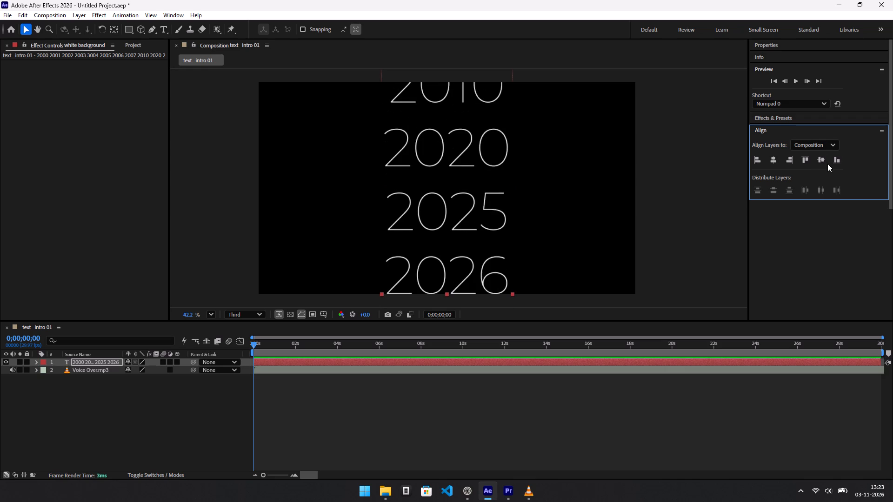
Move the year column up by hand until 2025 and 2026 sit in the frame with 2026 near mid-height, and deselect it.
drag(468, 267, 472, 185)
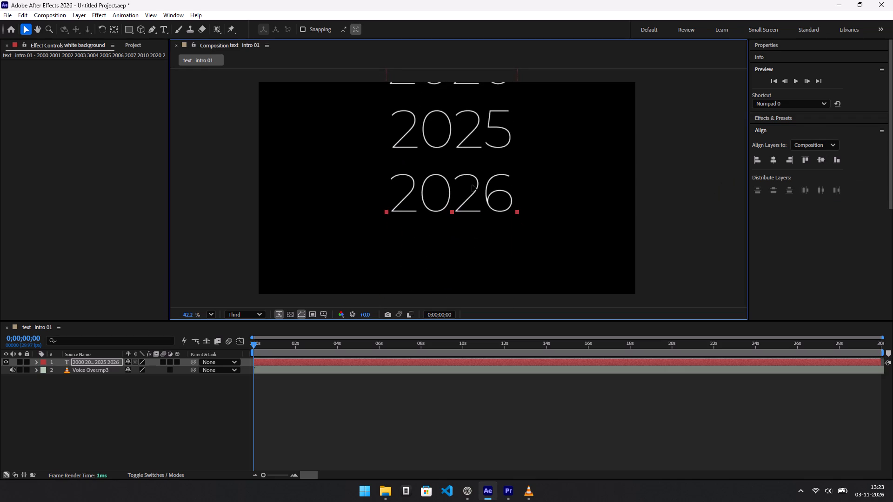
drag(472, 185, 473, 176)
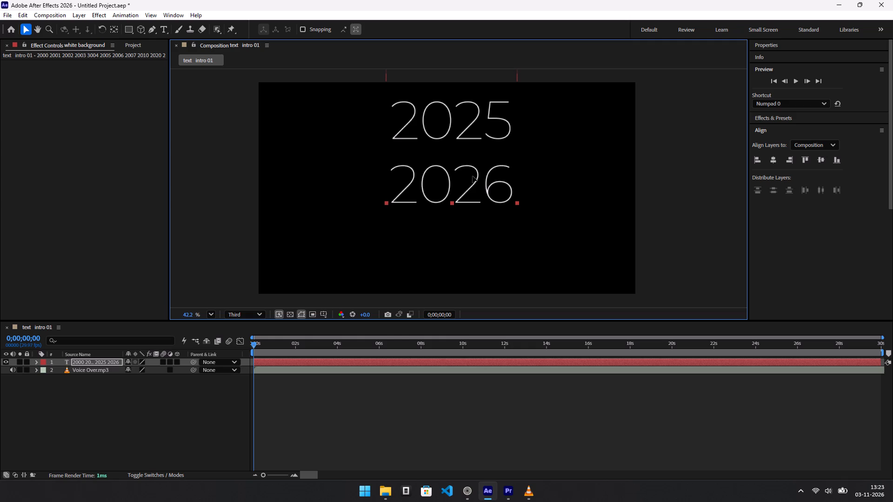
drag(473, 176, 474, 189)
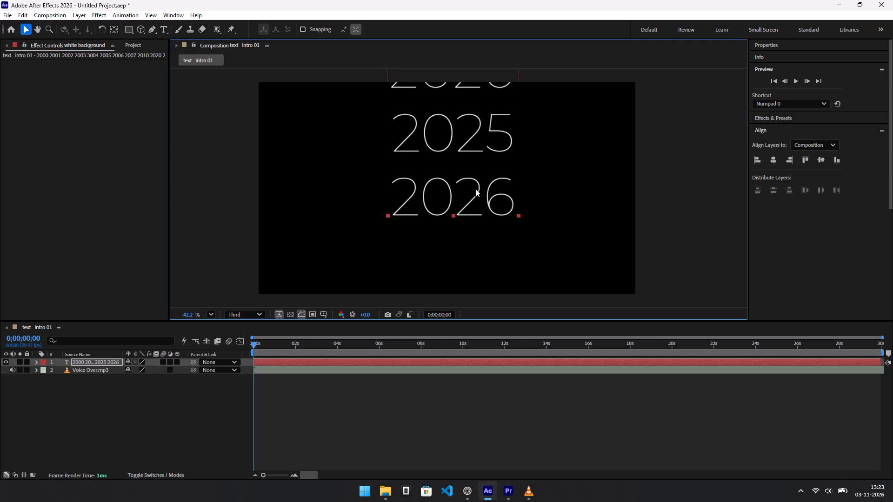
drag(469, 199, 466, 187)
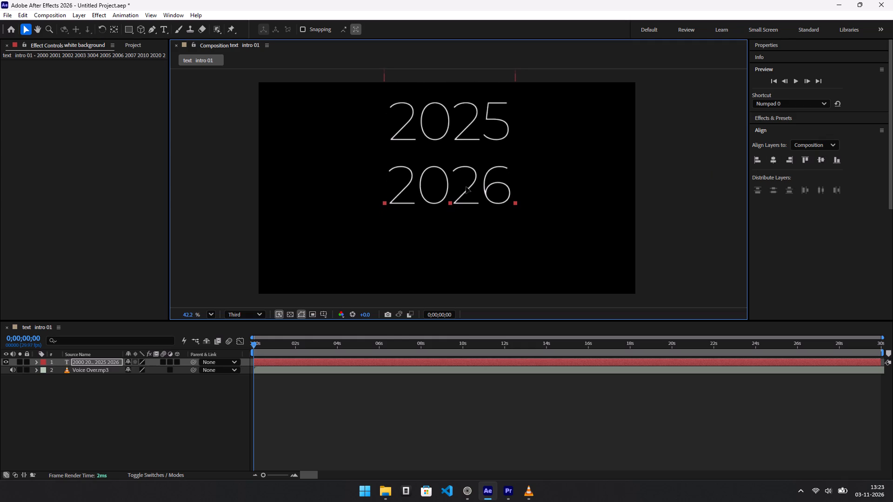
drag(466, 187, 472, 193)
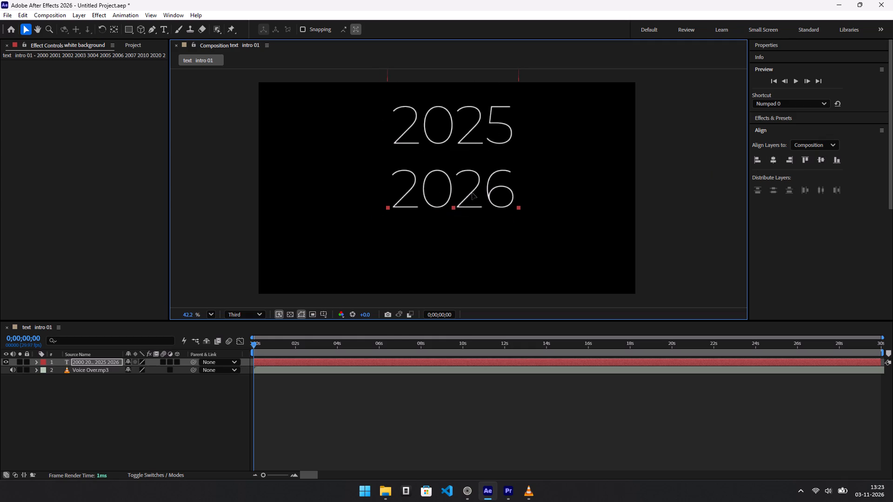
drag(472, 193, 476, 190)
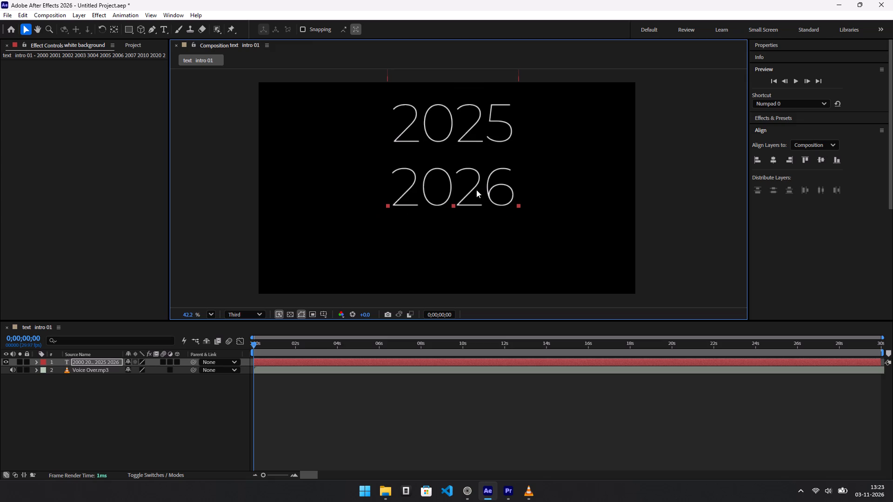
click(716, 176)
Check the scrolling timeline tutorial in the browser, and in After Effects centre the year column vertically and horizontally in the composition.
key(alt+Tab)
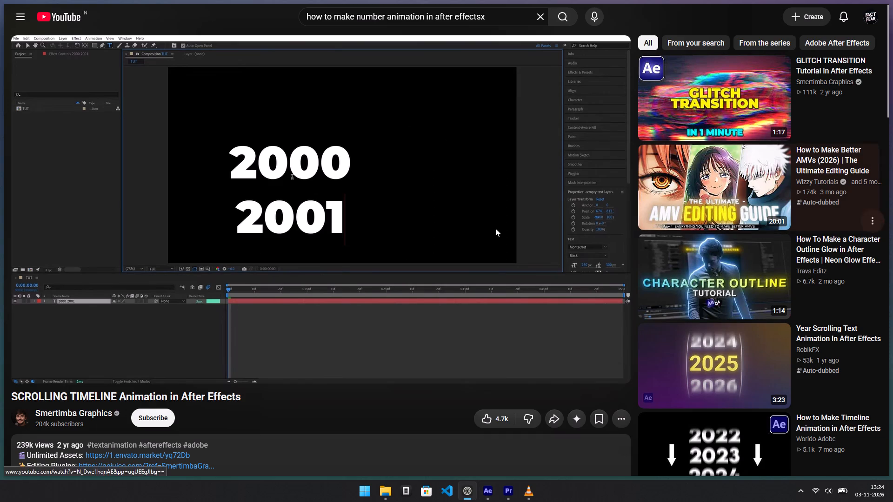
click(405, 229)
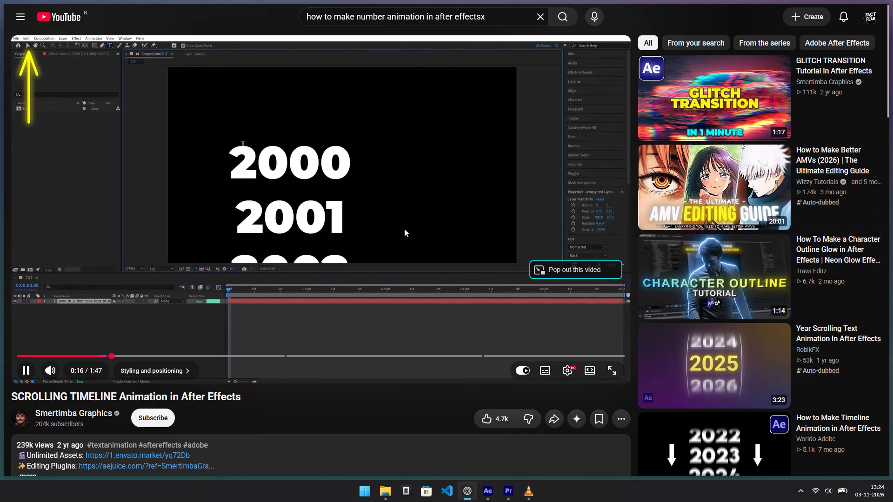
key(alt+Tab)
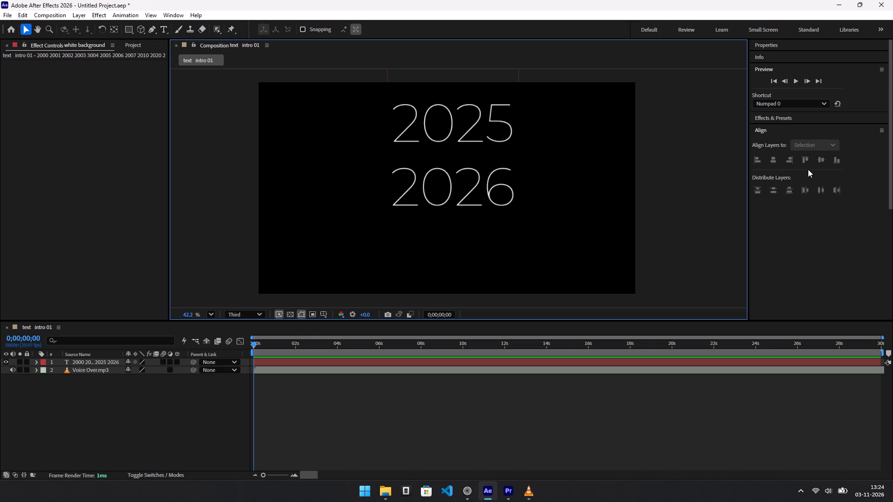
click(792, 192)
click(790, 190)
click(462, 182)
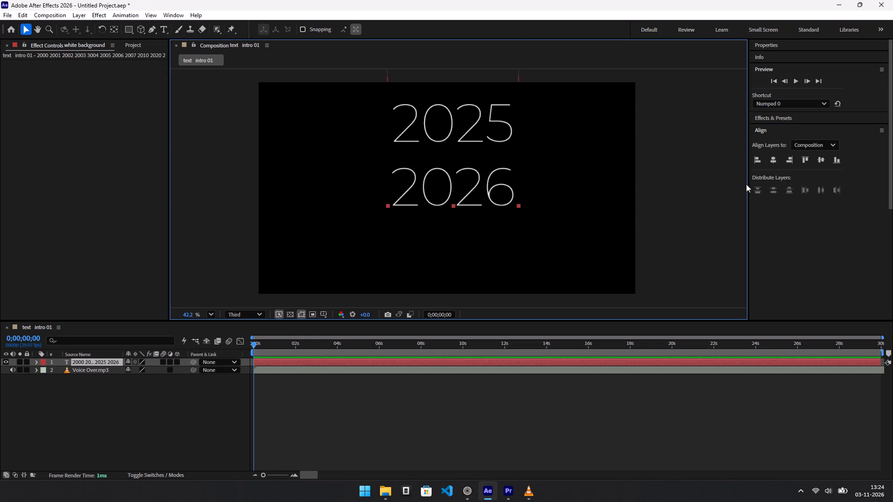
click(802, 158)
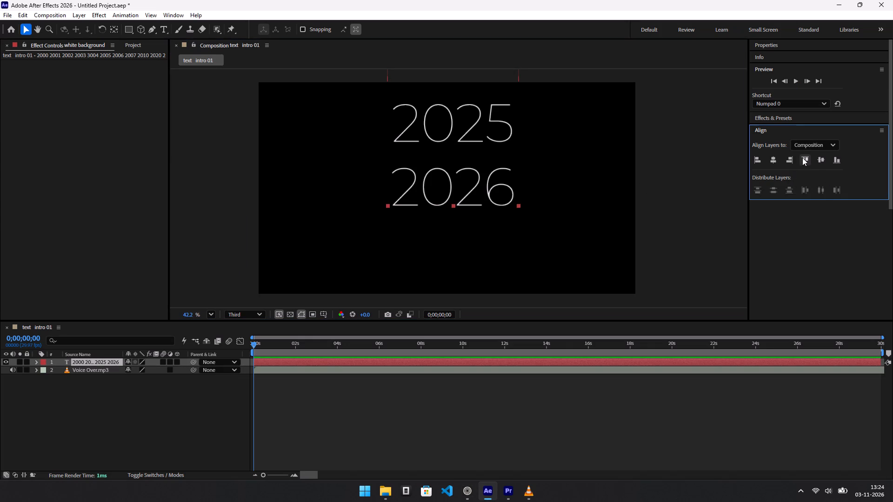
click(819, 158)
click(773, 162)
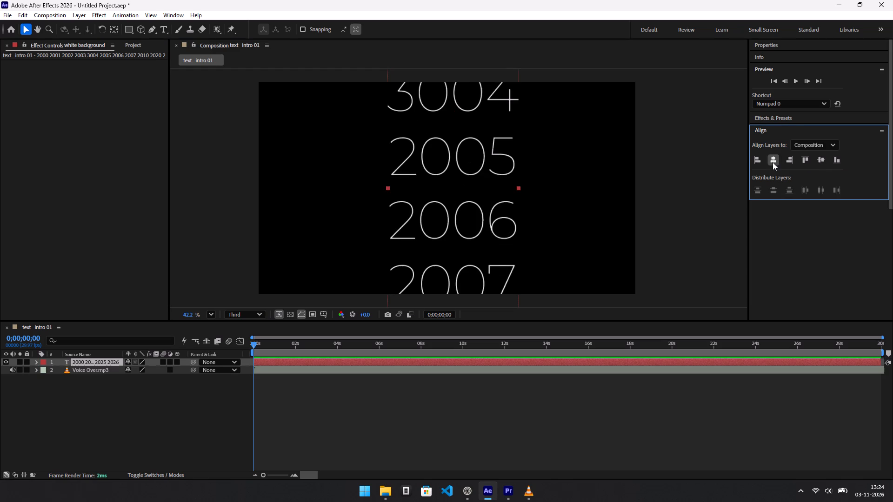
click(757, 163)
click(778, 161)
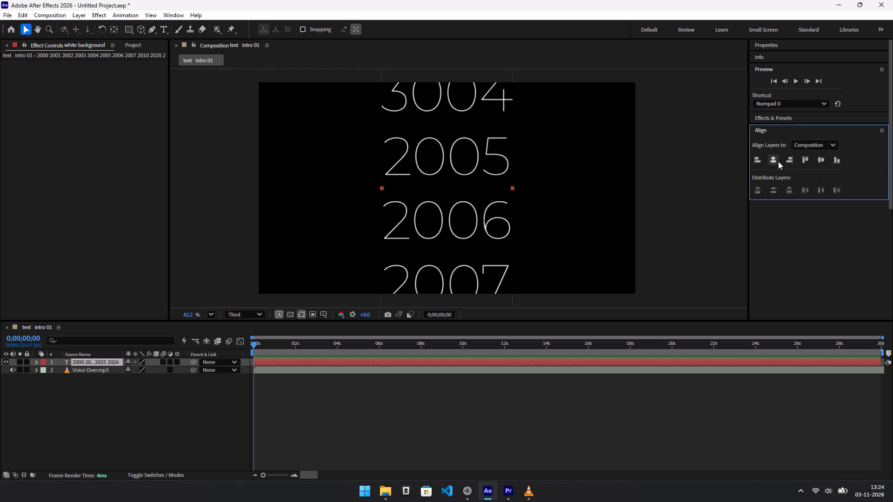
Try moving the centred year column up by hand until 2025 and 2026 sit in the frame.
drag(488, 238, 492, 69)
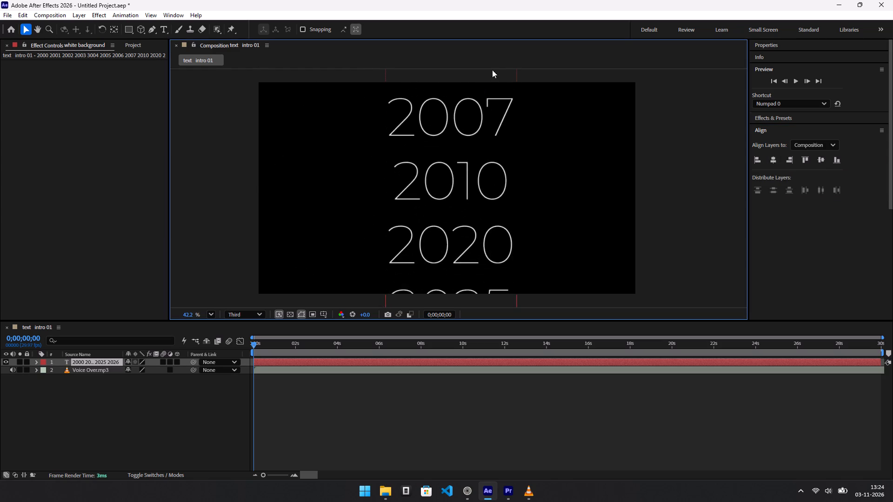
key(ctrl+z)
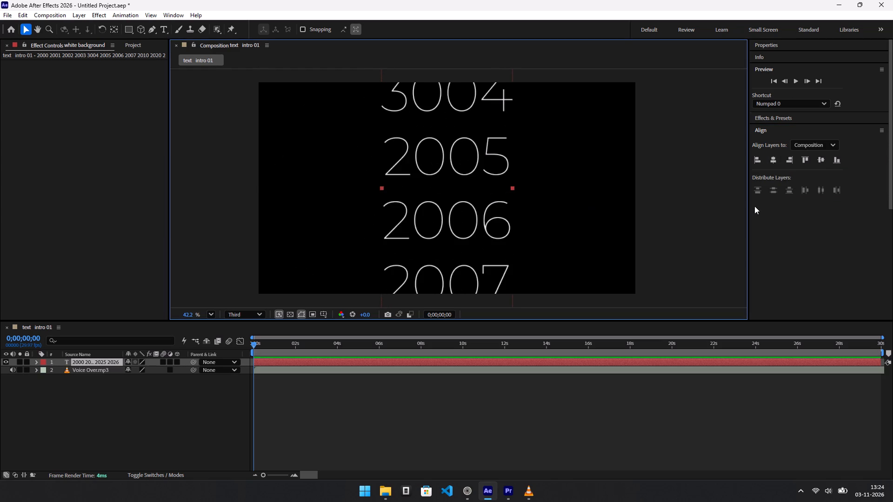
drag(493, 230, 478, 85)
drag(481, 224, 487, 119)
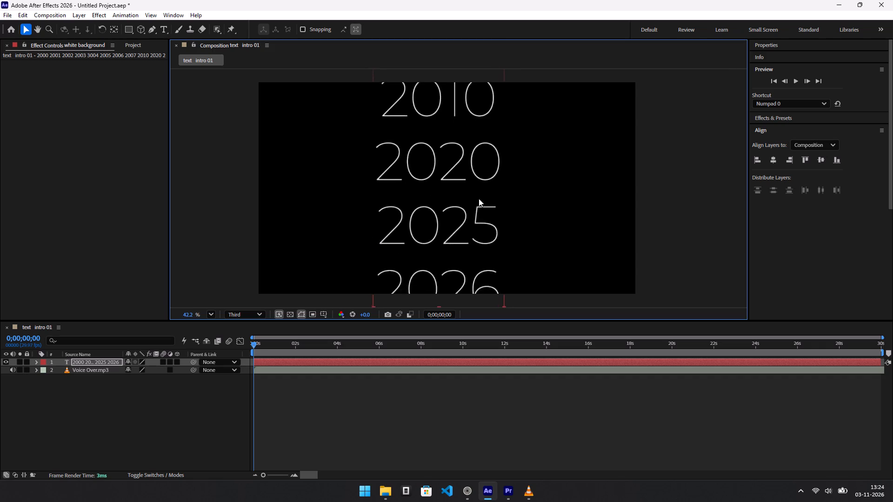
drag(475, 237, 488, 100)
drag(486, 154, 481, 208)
Replay the browser tutorial's styling and positioning section up to about 0:32, to see how the text is centred and its Position revealed.
key(alt+Tab)
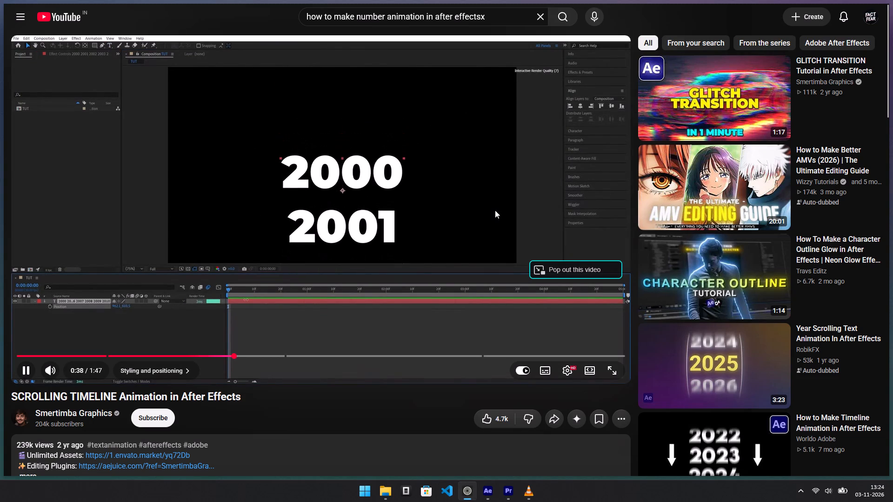
key(Left)
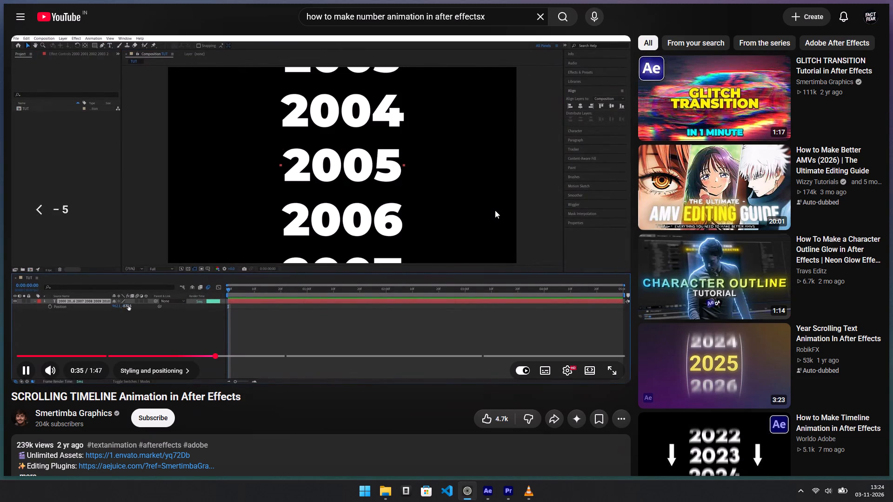
key(Left)
key(Left)
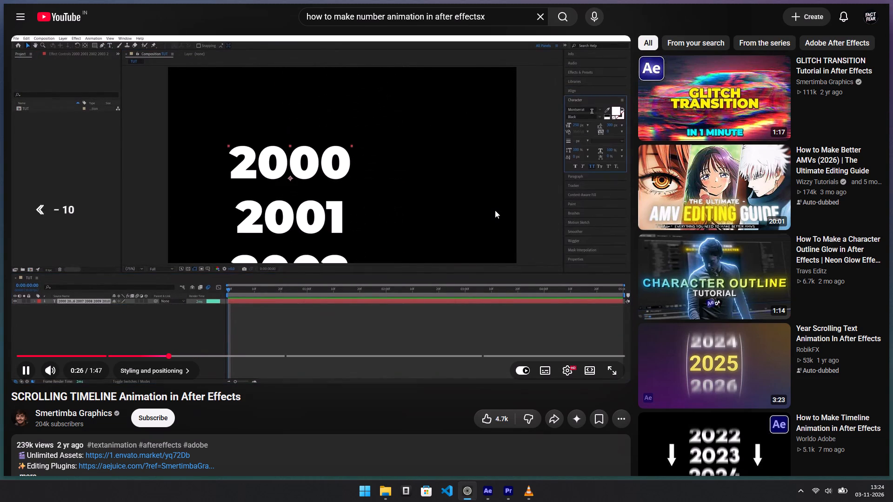
key(Left)
key(Left)
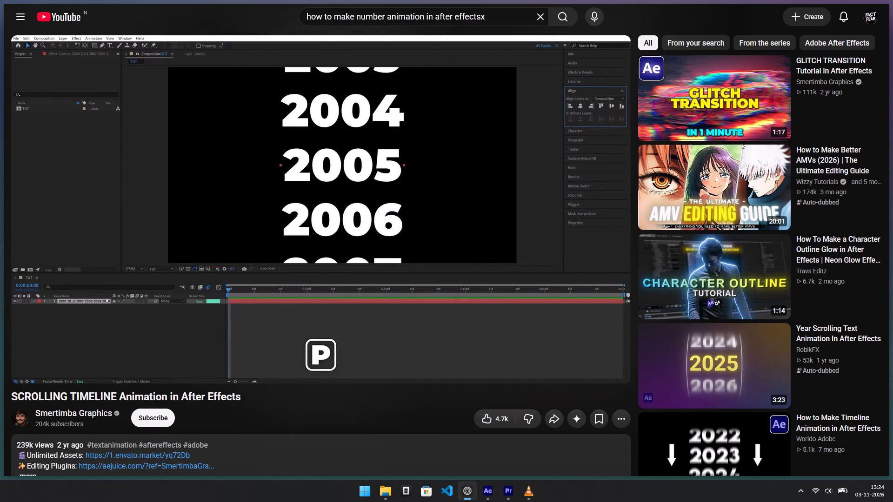
key(space)
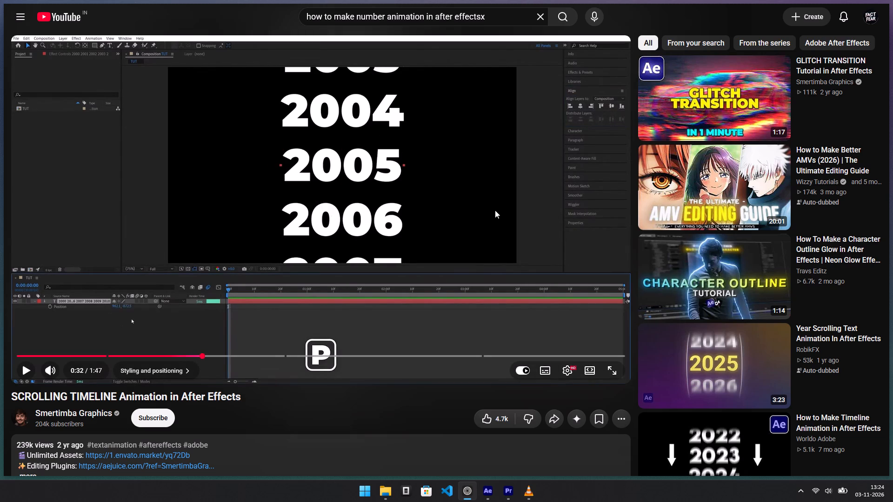
key(alt+Tab)
Centre the year column vertically and horizontally in the composition.
click(501, 207)
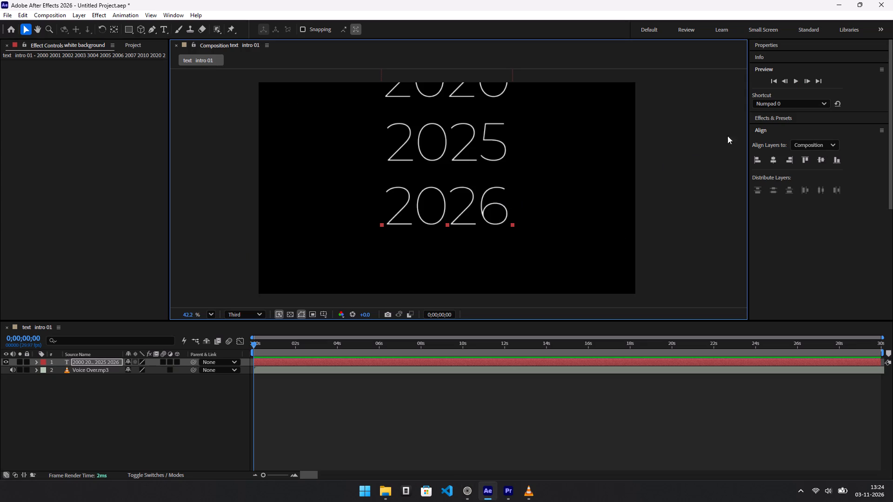
click(817, 161)
click(771, 159)
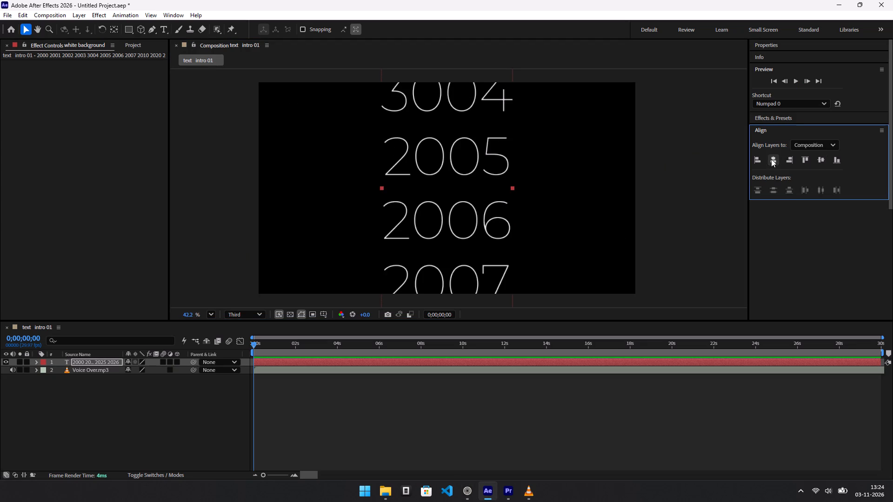
Recheck the positioning part of the browser tutorial and reveal the year text layer's Position property in After Effects.
key(alt+Tab)
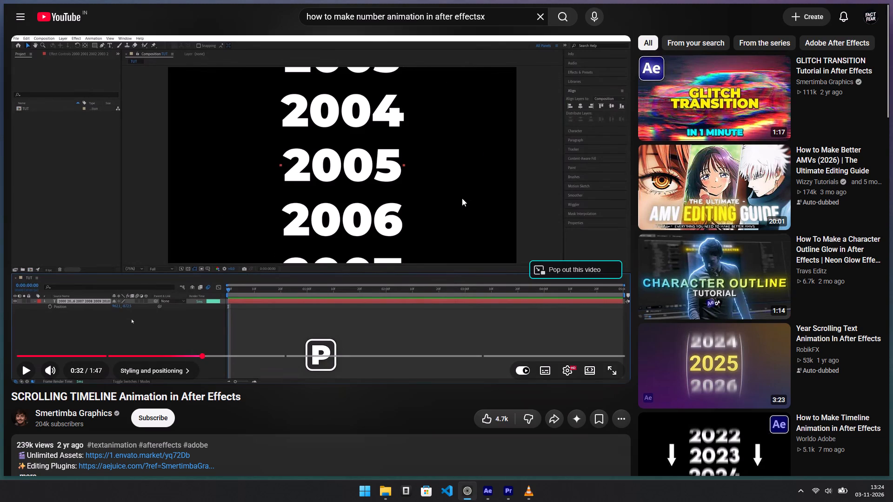
key(Left)
key(space)
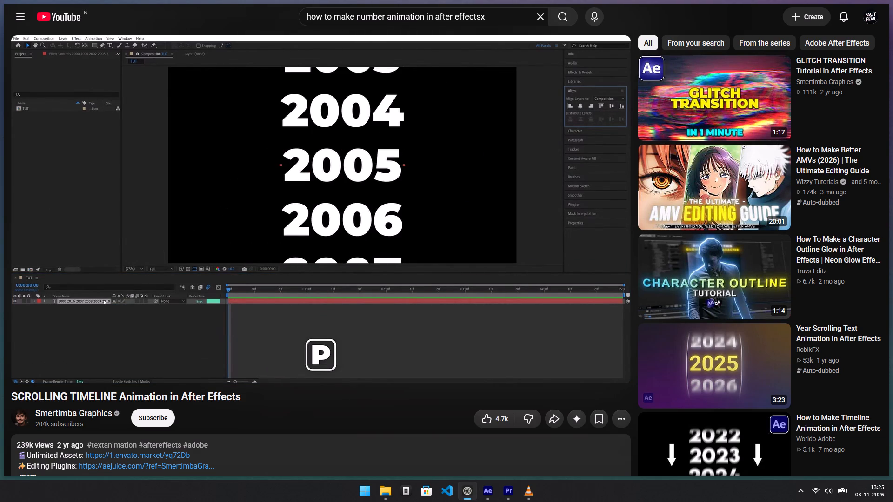
key(space)
key(alt+Tab)
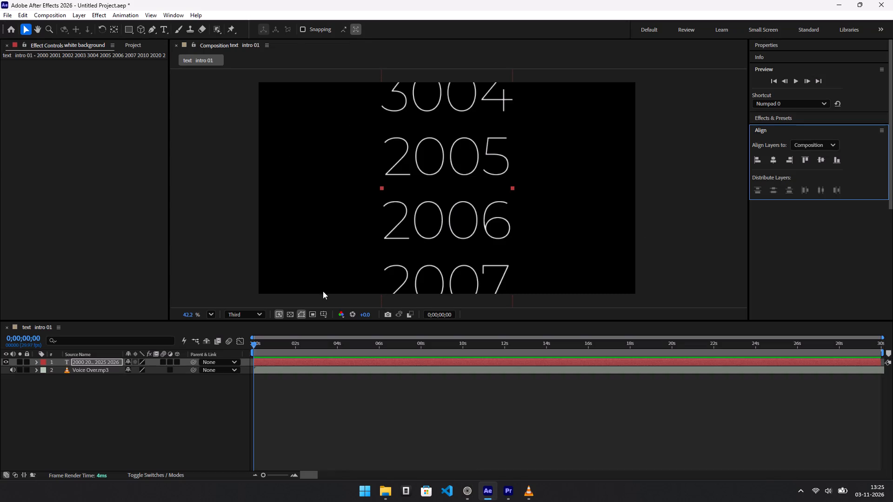
key(p)
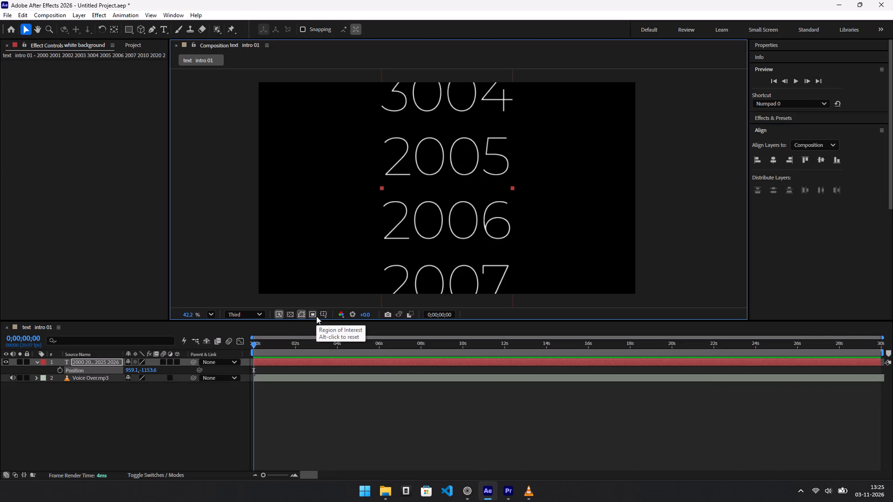
Following the tutorial's next part, change only the year layer's vertical Position to about -2956.6, bringing 2025 and 2026 into the frame.
key(alt+Tab)
key(space)
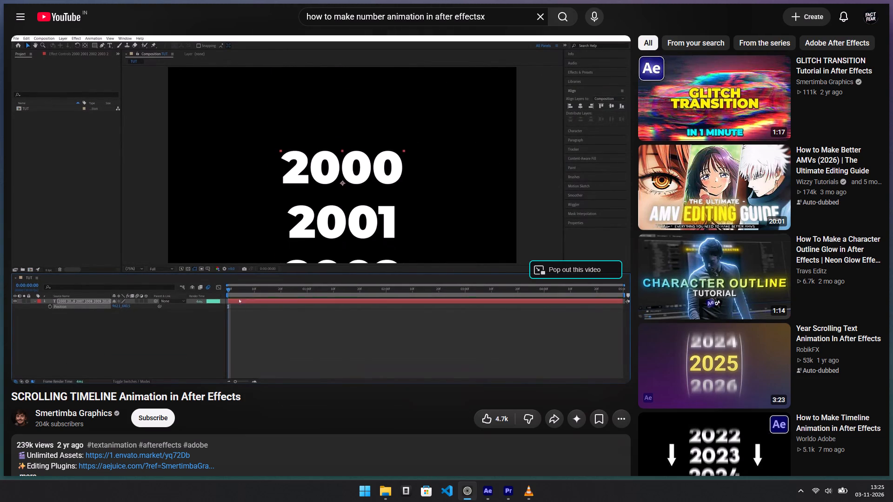
key(space)
key(alt+Tab)
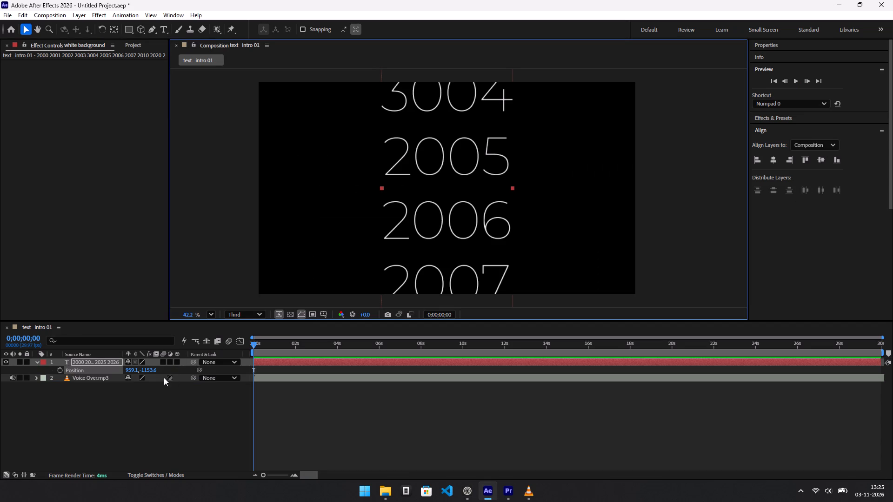
drag(152, 371, 0, 380)
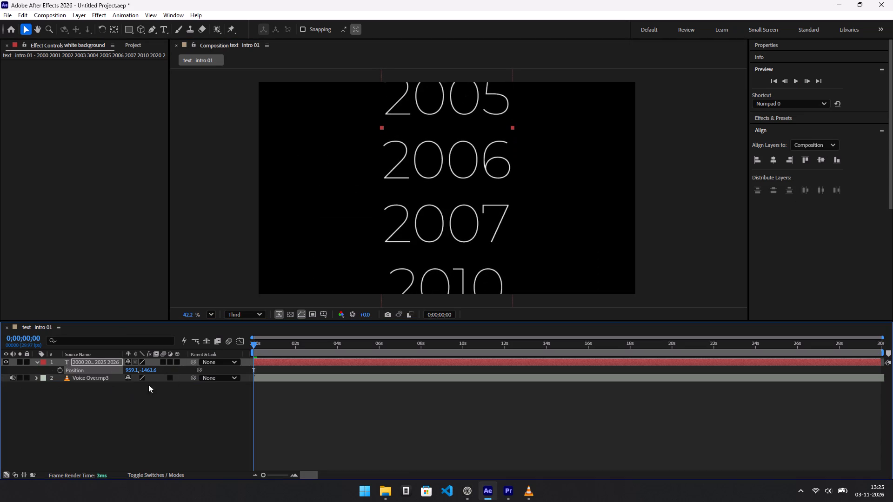
drag(150, 370, 61, 372)
drag(149, 370, 89, 370)
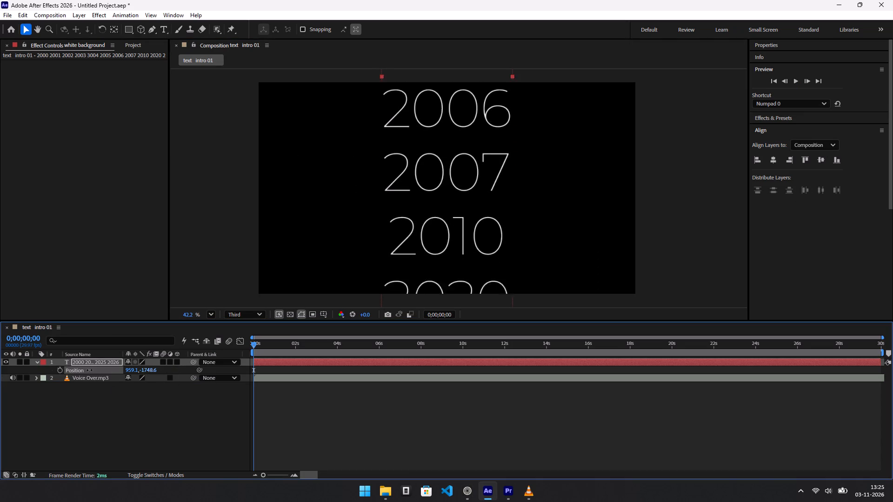
drag(89, 370, 57, 370)
drag(148, 368, 65, 370)
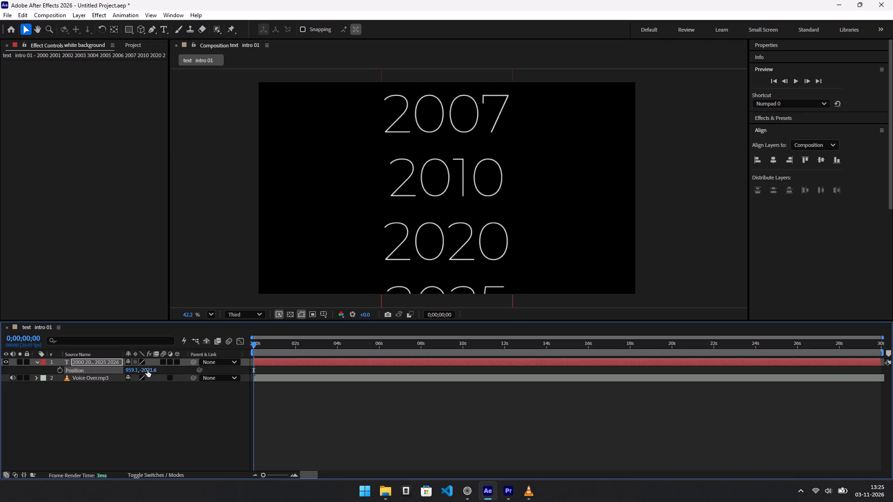
drag(147, 370, 61, 370)
drag(149, 368, 36, 369)
drag(150, 369, 0, 370)
drag(147, 368, 50, 372)
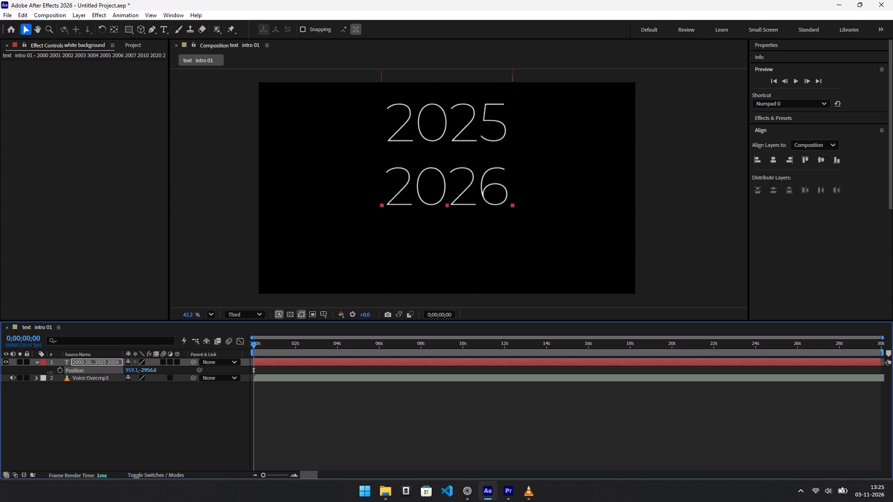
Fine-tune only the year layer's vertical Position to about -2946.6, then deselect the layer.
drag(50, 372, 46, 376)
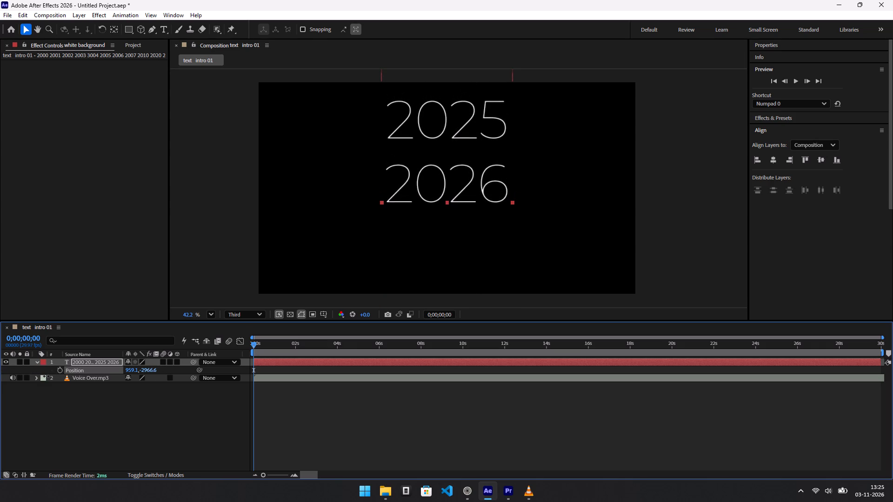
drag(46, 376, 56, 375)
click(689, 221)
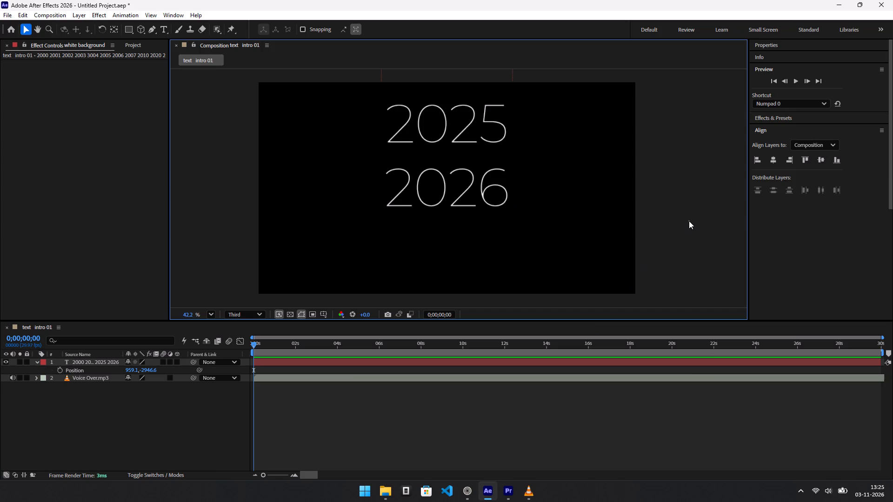
Replay the browser tutorial between about 0:38 and 0:43 to see which guide overlay is switched on for the composition view.
key(alt+Tab)
key(space)
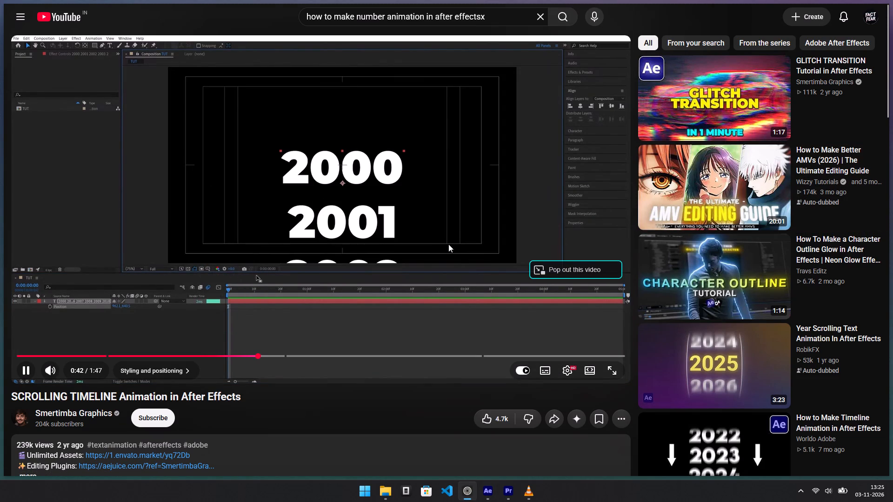
key(space)
key(Left)
key(space)
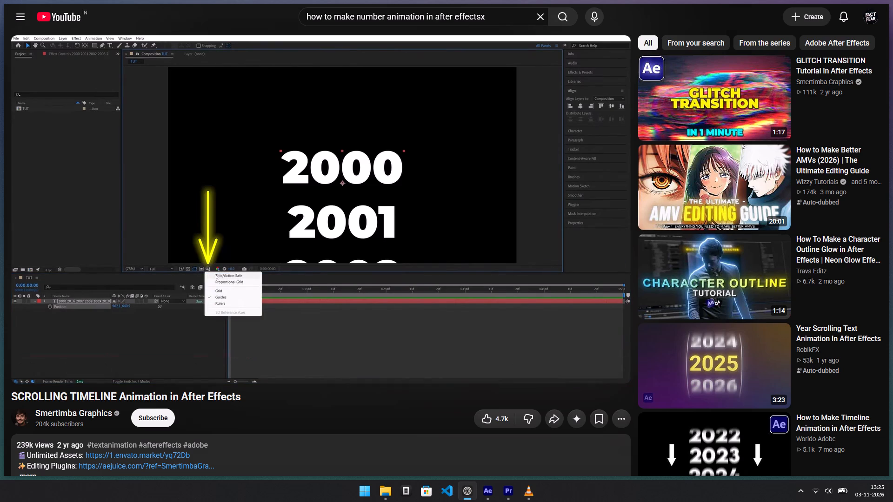
click(209, 246)
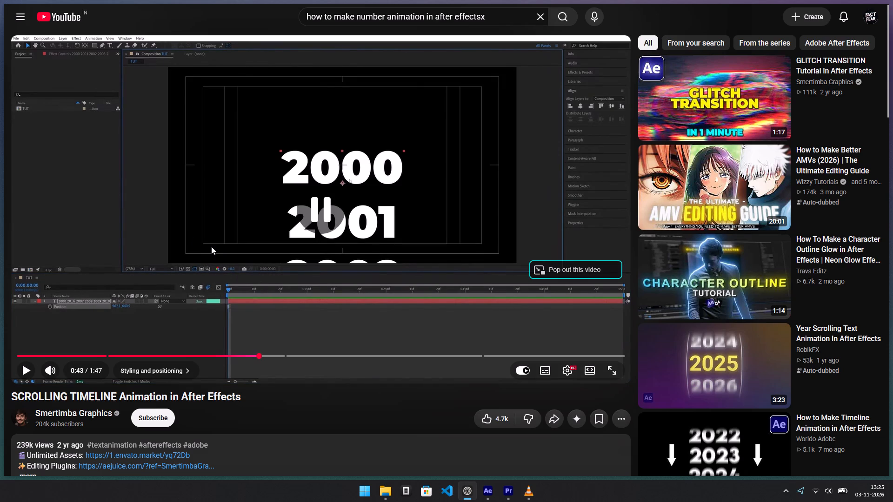
key(Left)
key(space)
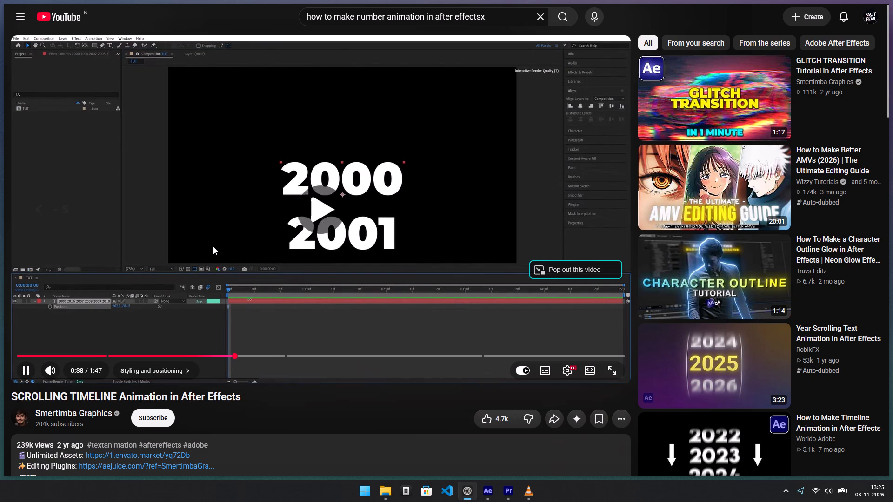
key(space)
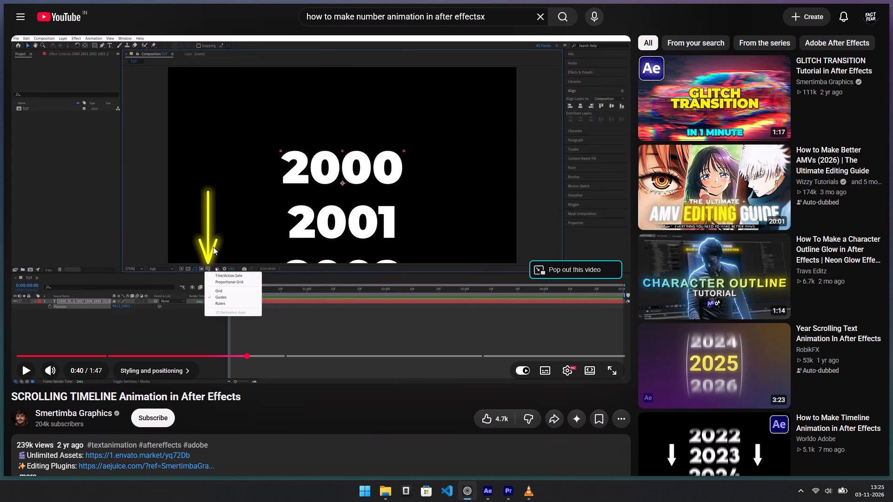
Back in After Effects, switch on the Title/Action Safe overlay for the composition view, rechecking the tutorial at about 0:41.
key(alt+Tab)
click(323, 317)
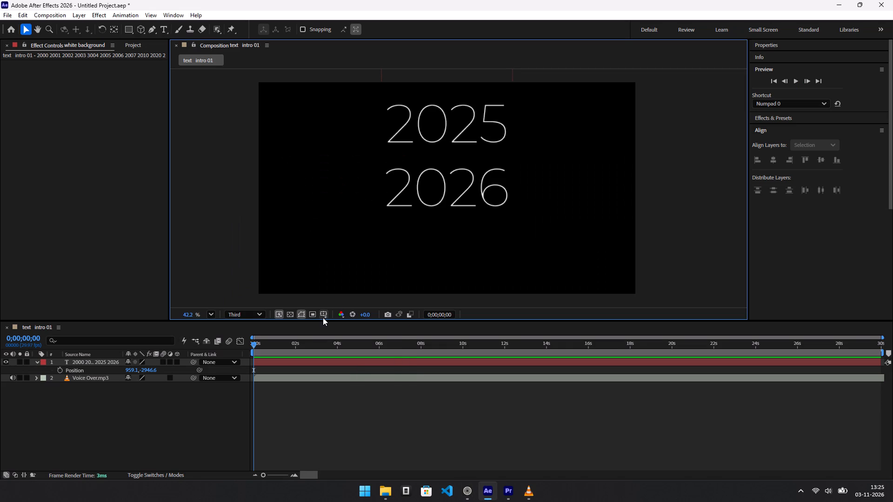
key(alt+Tab)
key(space)
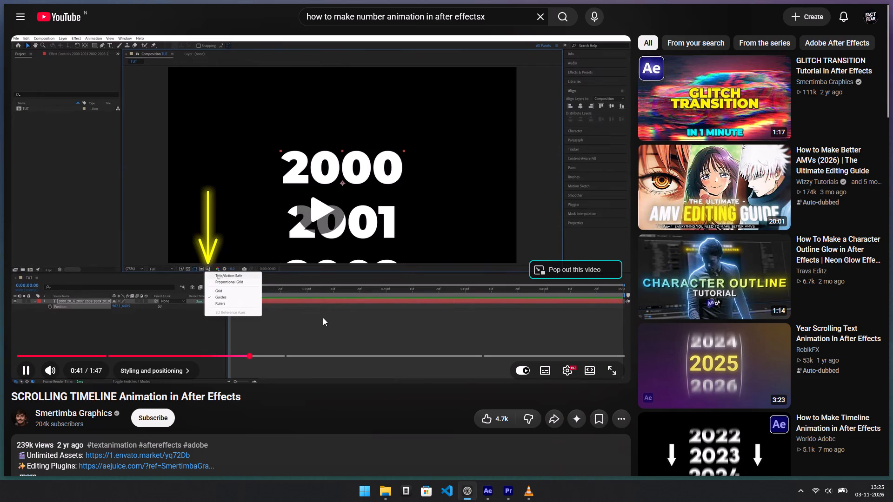
key(space)
key(alt+Tab)
click(323, 317)
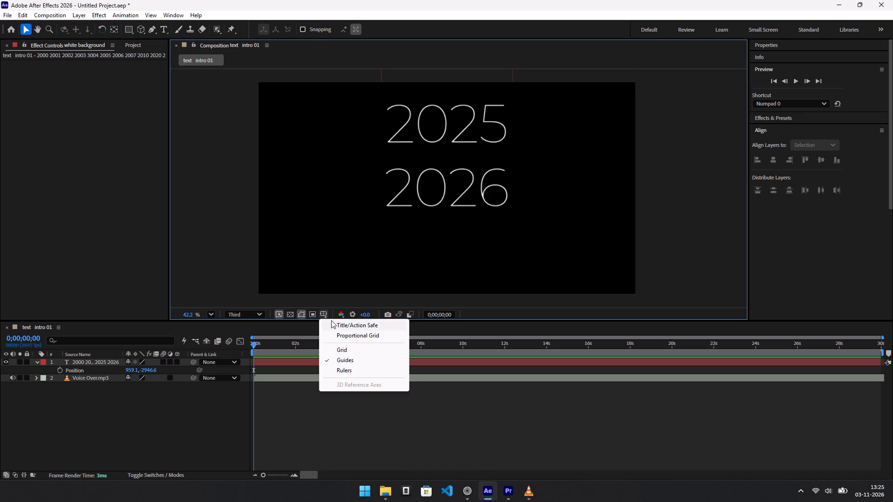
click(332, 321)
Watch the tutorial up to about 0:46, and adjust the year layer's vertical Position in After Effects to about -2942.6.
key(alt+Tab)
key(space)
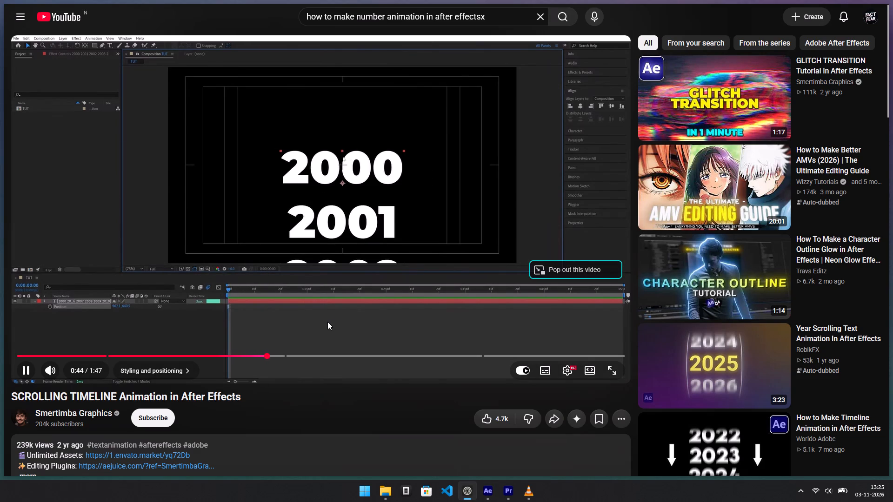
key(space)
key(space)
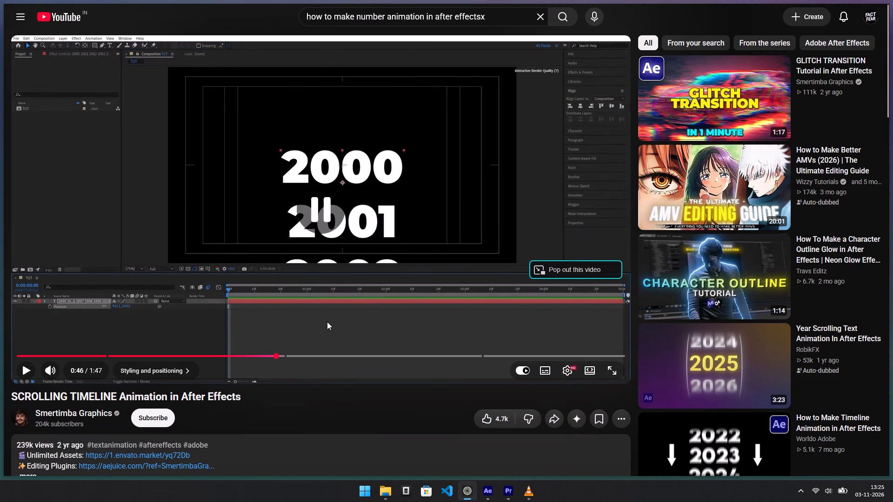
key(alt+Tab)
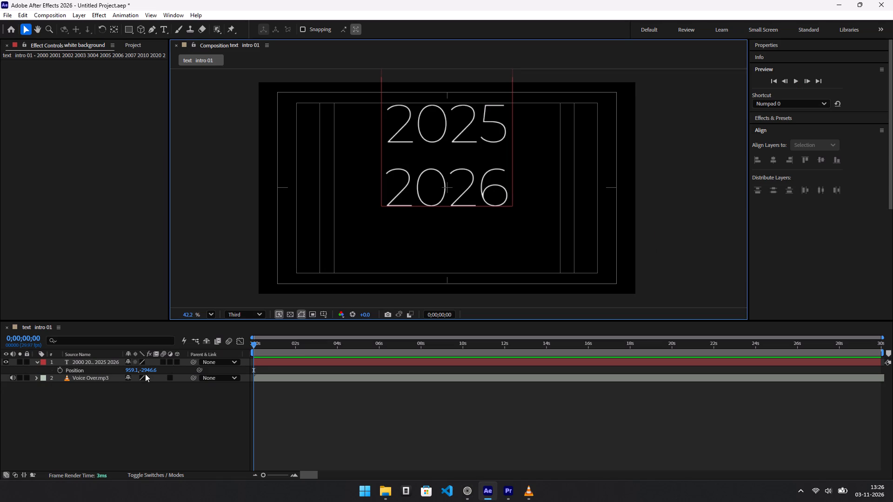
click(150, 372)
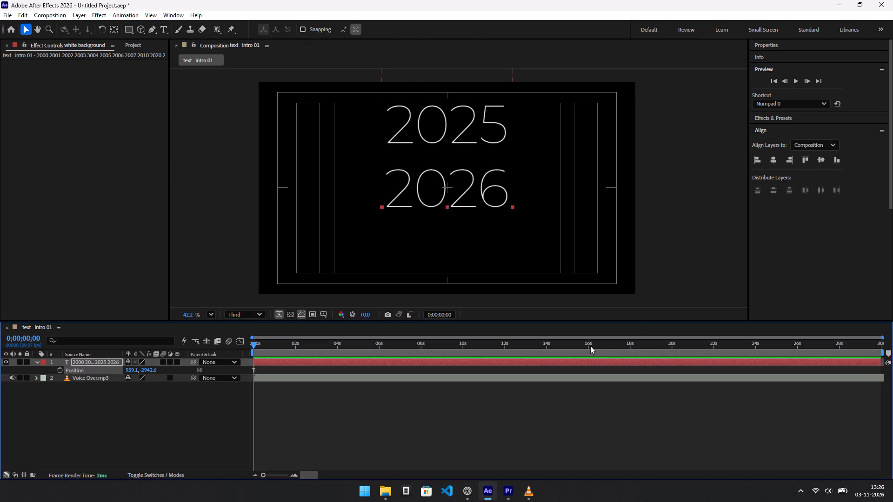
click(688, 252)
Replay the browser tutorial from about 0:47 to 0:54 to study the final text alignment and the start of the matte effect.
key(alt+Tab)
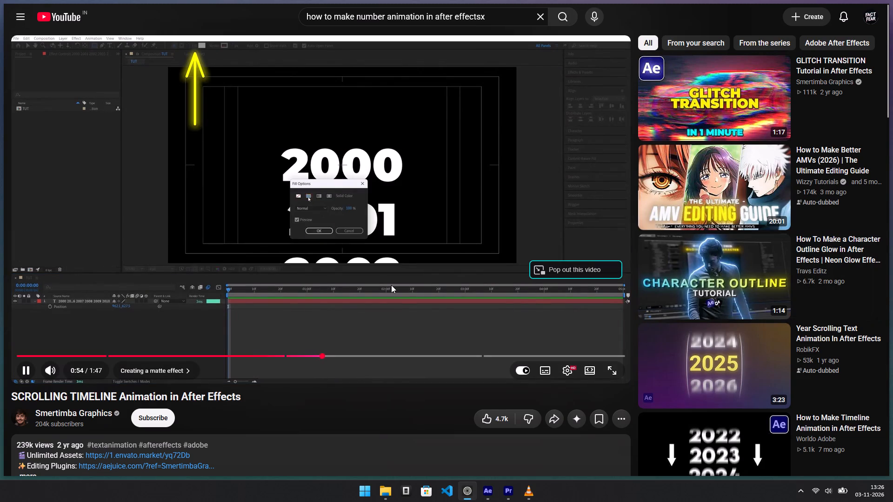
click(391, 285)
key(Left)
key(space)
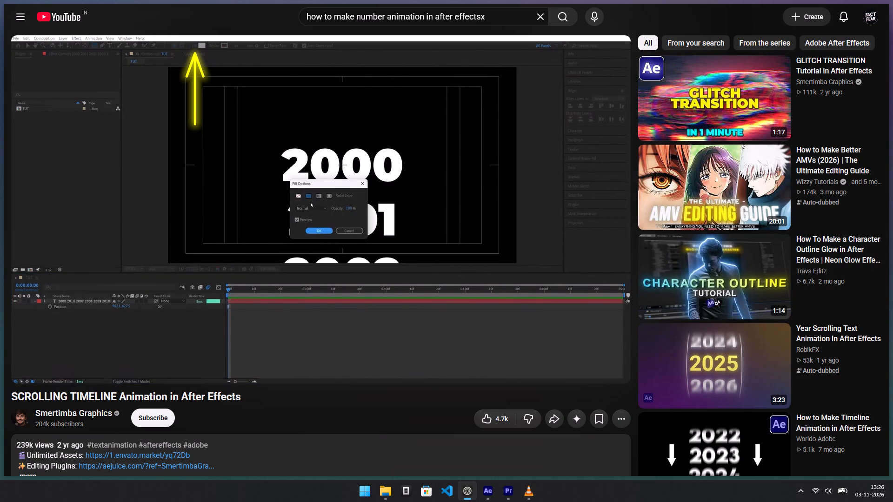
key(Left)
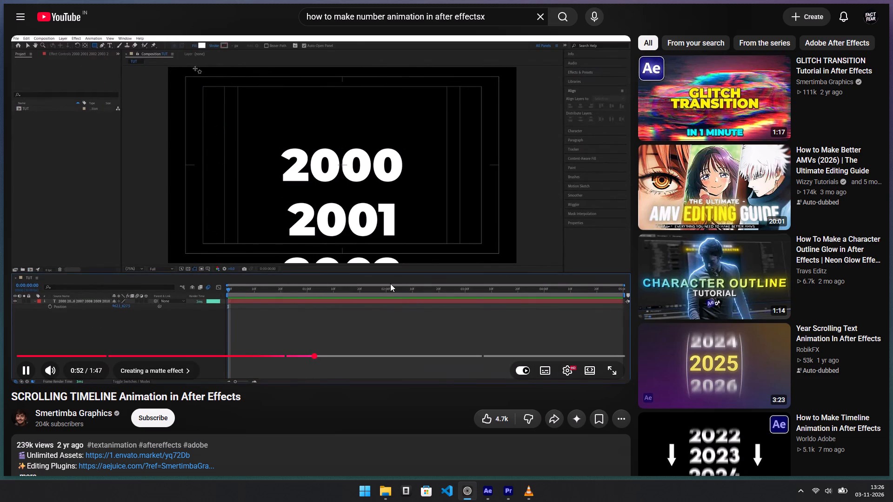
key(space)
key(alt+Tab)
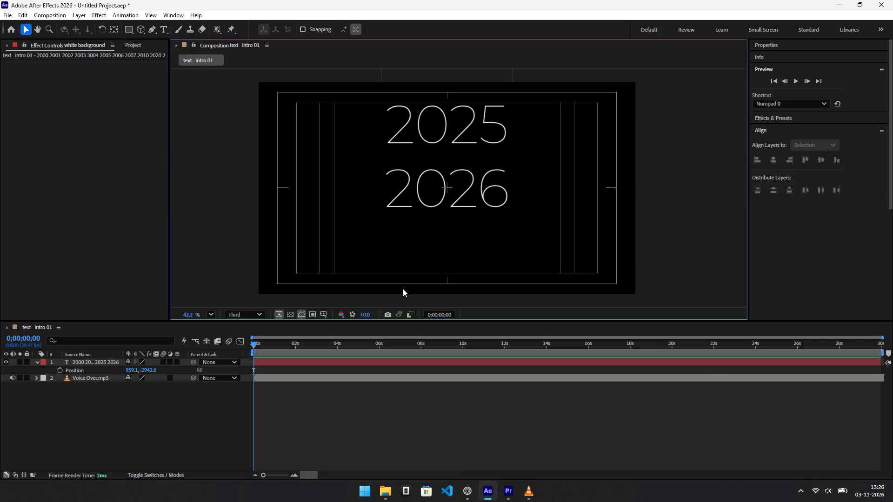
key(alt+Tab)
key(Left)
key(Left)
key(space)
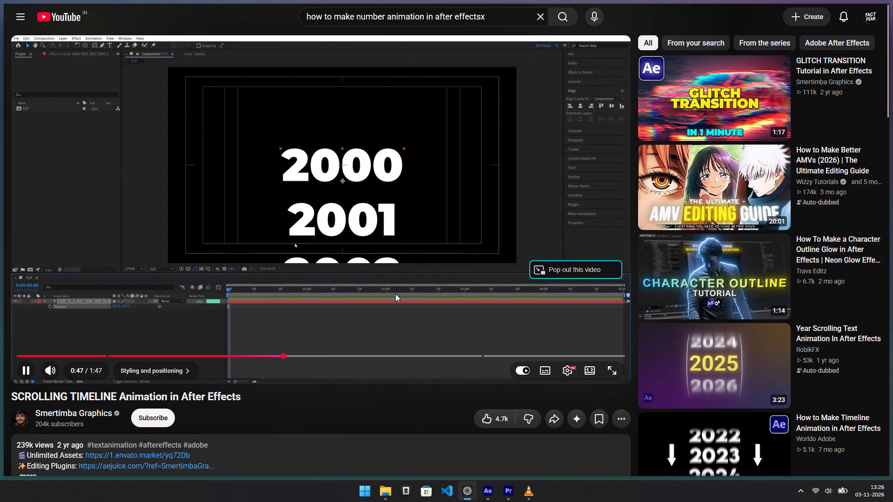
key(alt+Tab)
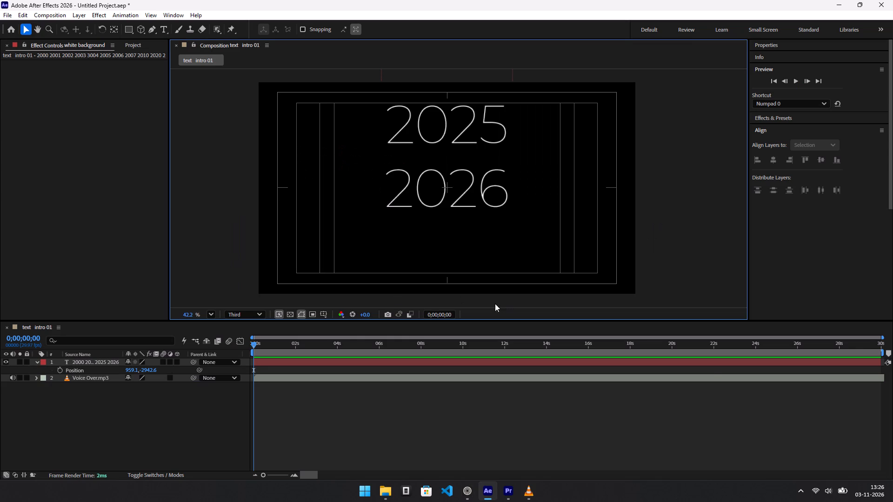
key(alt+Tab)
key(space)
In After Effects, change only the year layer's vertical Position to about -2936.6, bringing 2026 closer to the centre mark.
key(alt+Tab)
click(147, 371)
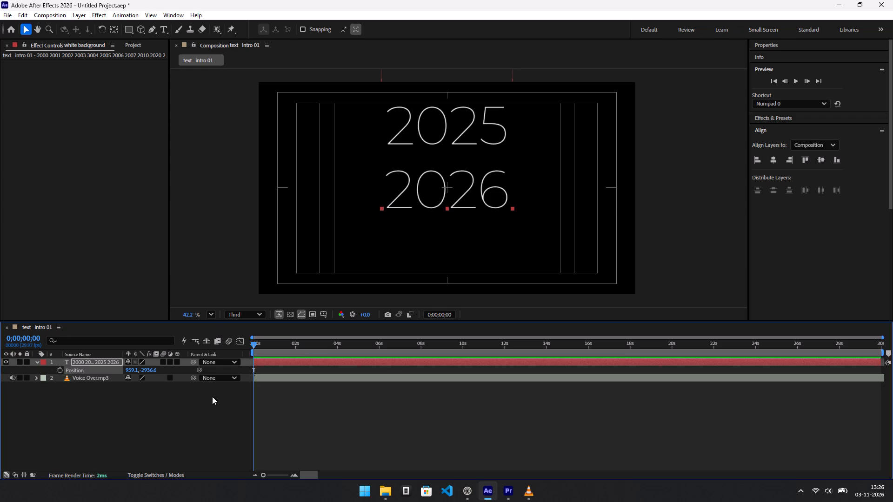
Activate the Rectangle tool, check the tutorial's matte section at about 0:53, and deselect the year layer in After Effects.
click(127, 31)
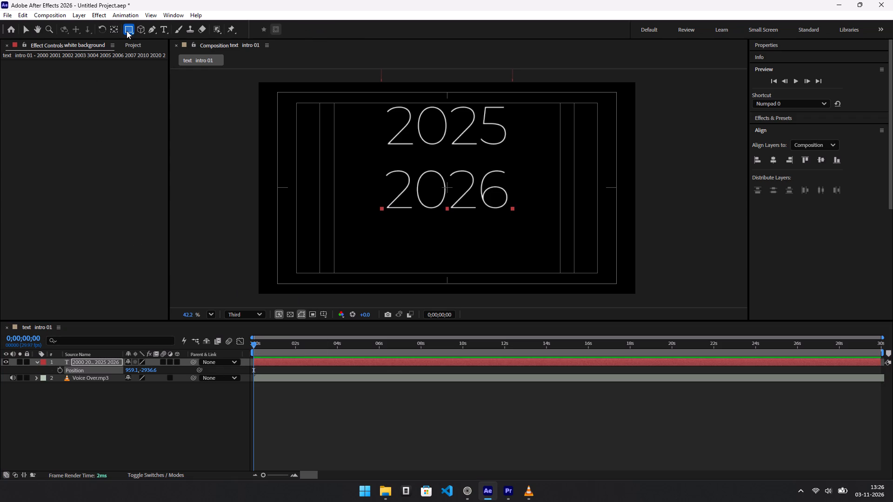
key(alt+Tab)
key(space)
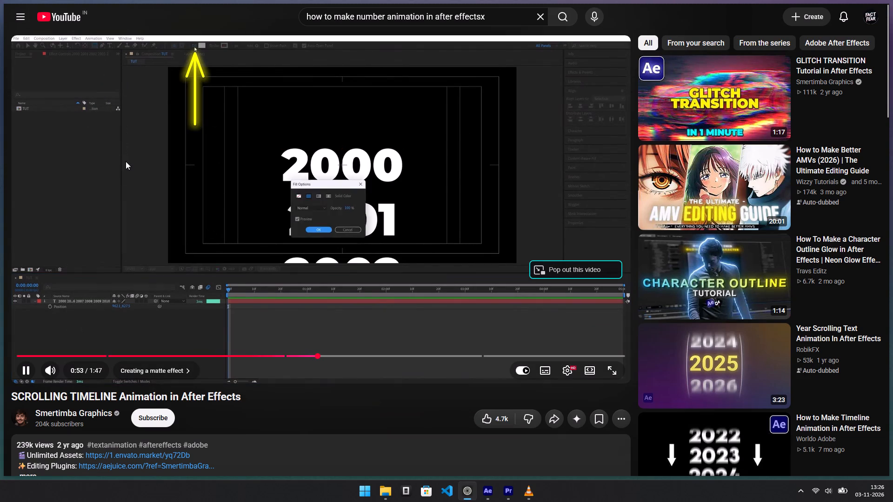
key(space)
key(alt+Tab)
click(119, 406)
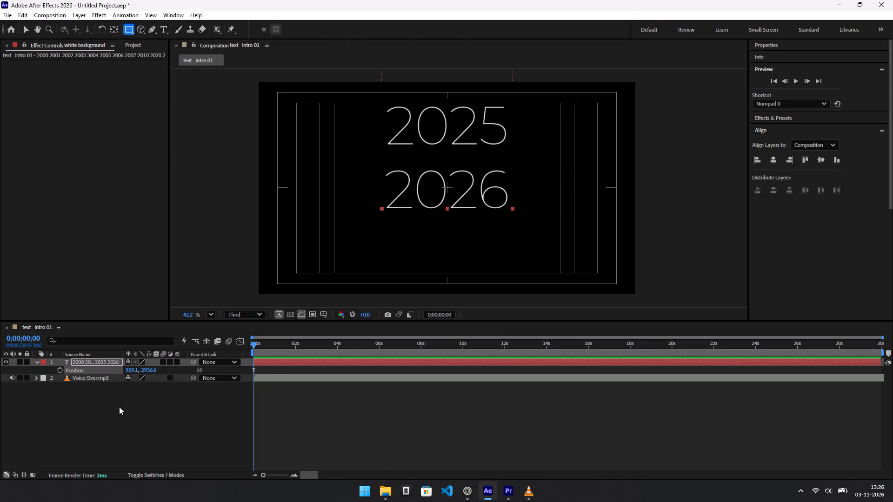
Set the shape fill colour to white (FFFFFF), checking the tutorial's fill and stroke settings up to about 0:55.
click(305, 29)
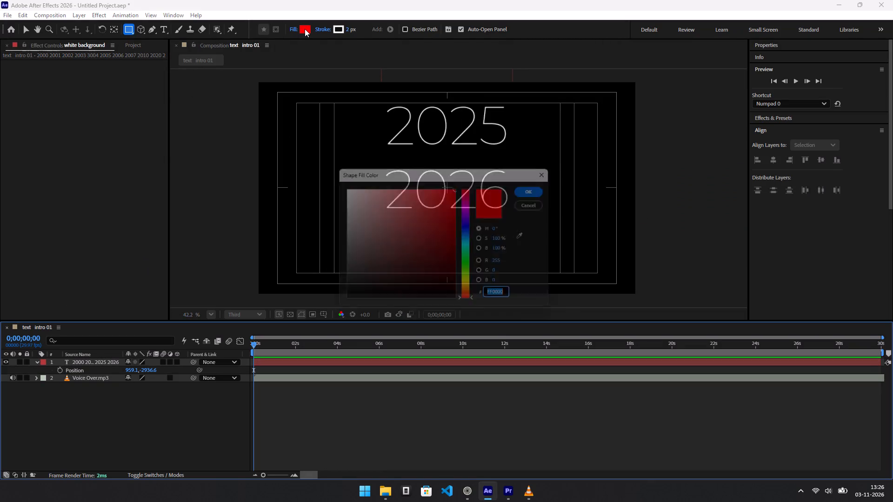
key(alt+Tab)
key(space)
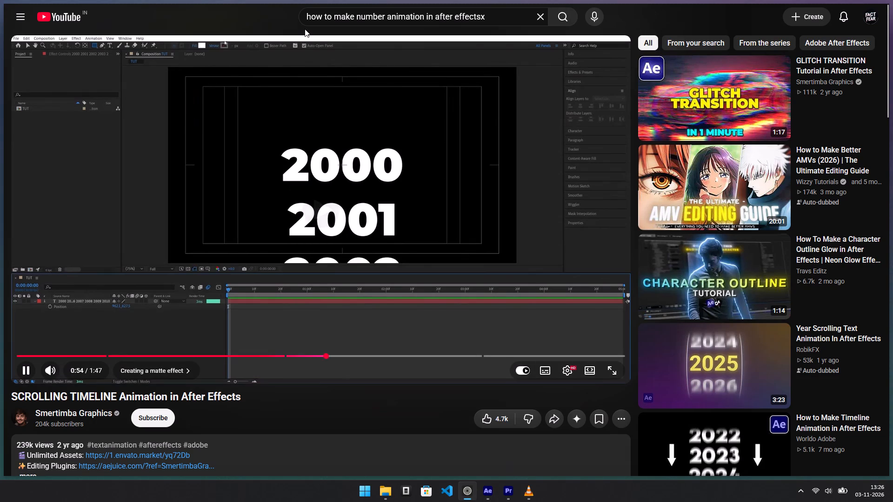
key(space)
key(space)
key(space)
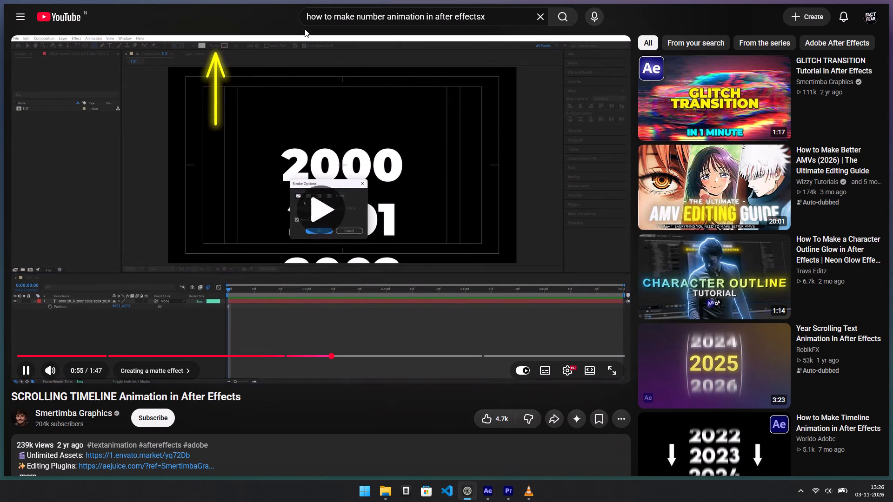
key(alt+Tab)
drag(365, 207, 280, 181)
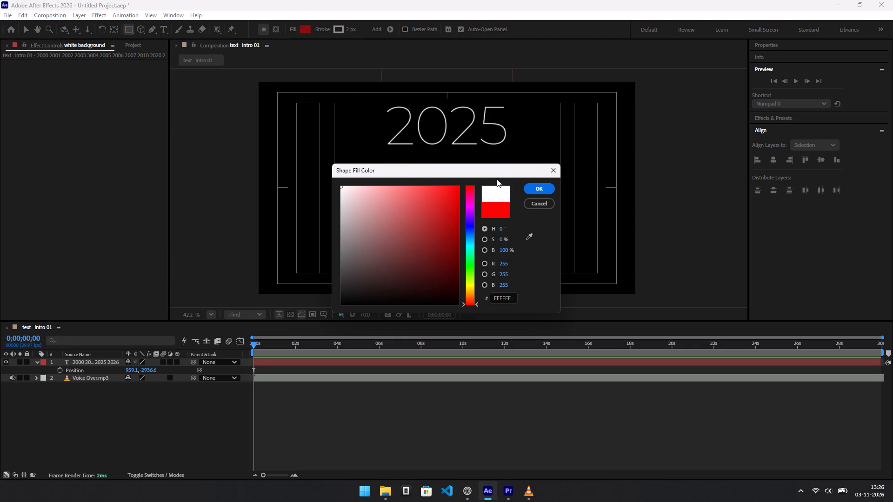
click(526, 187)
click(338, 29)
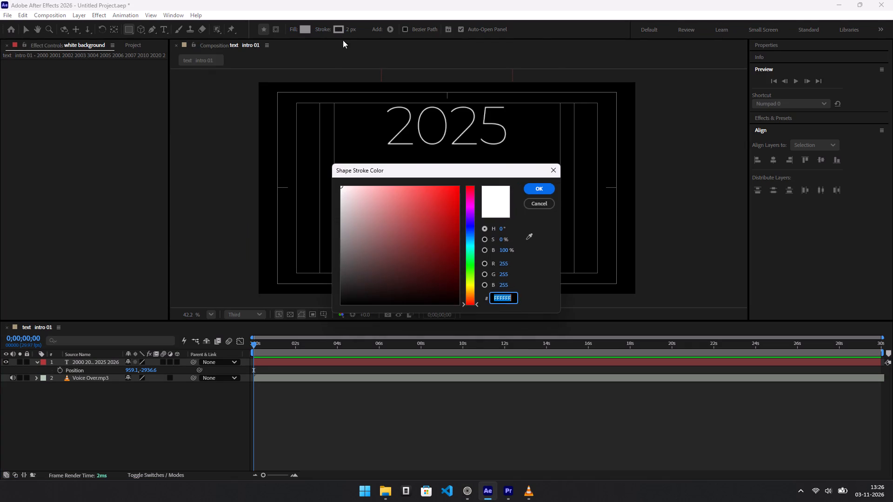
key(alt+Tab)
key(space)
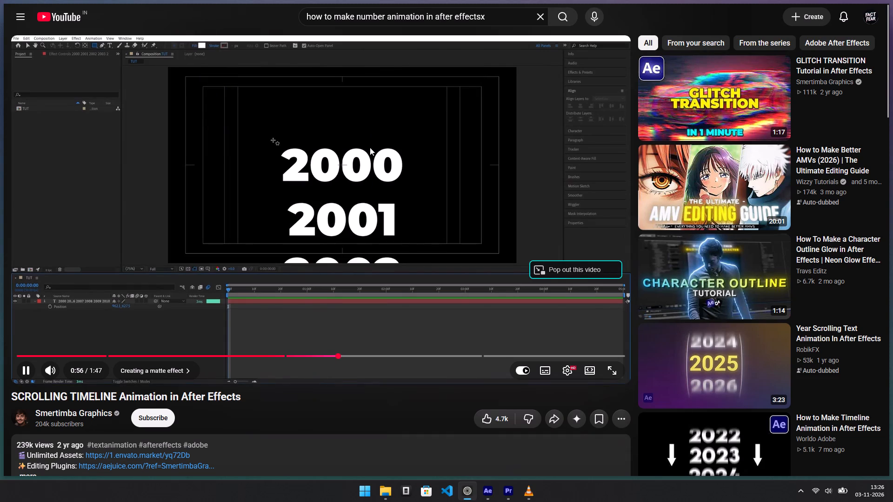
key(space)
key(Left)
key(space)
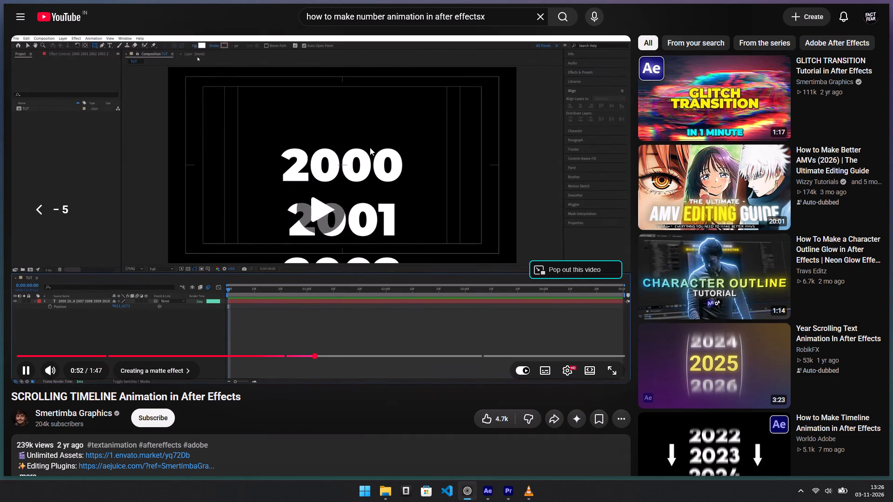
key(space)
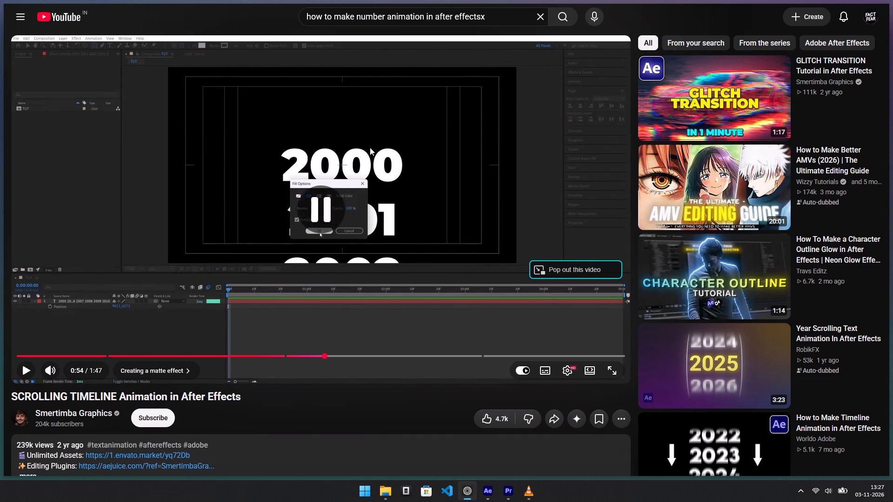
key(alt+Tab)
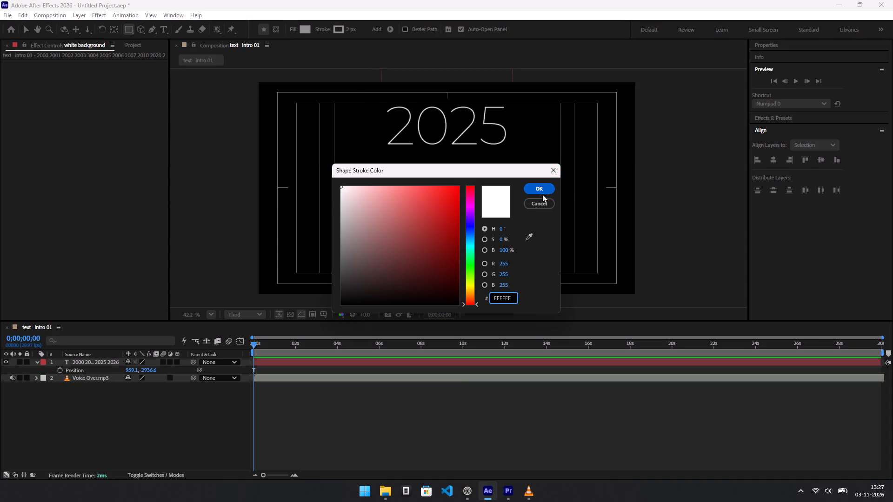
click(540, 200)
Set the shape fill type to Solid Color with Normal blending and 100% opacity.
click(296, 29)
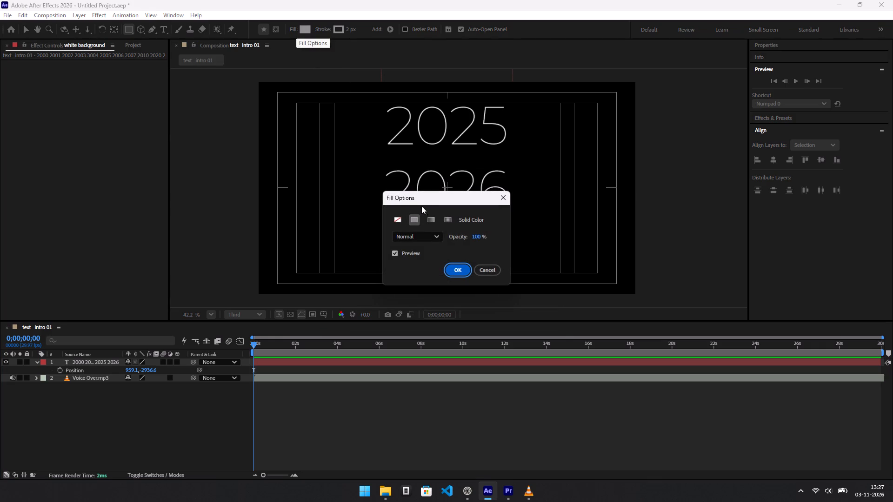
click(412, 217)
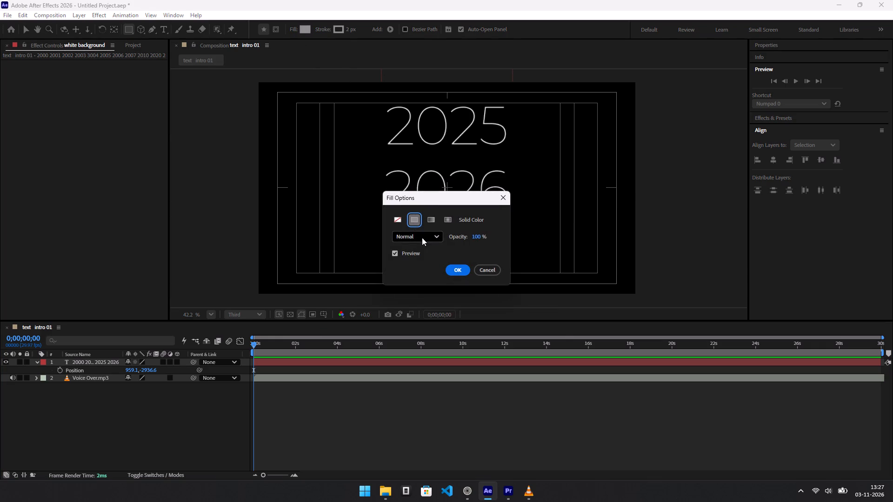
click(457, 269)
Check the browser tutorial's stroke options up to about 0:56 and set the shape stroke to None in After Effects.
key(alt+Tab)
key(space)
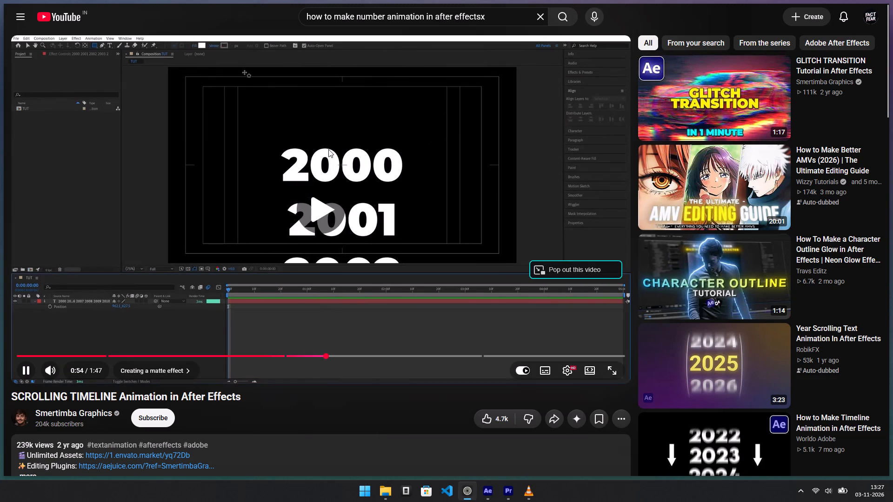
key(space)
key(space)
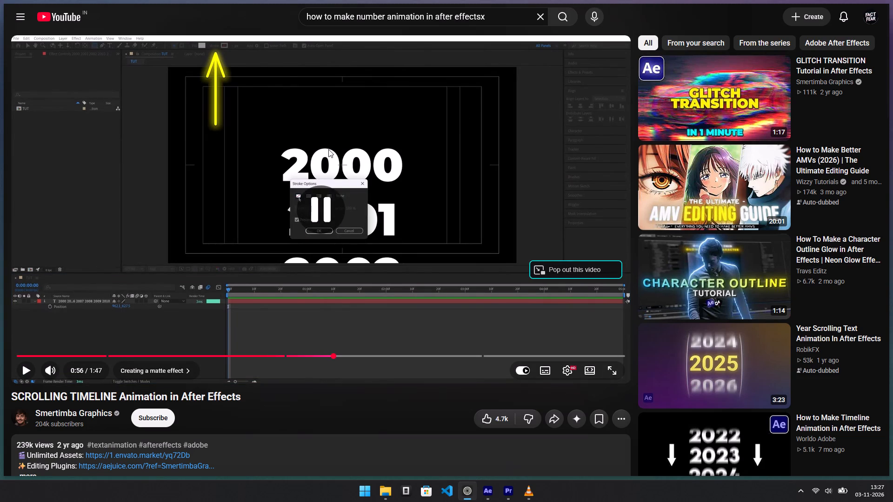
key(alt+Tab)
key(alt+Tab)
key(space)
key(alt+Tab)
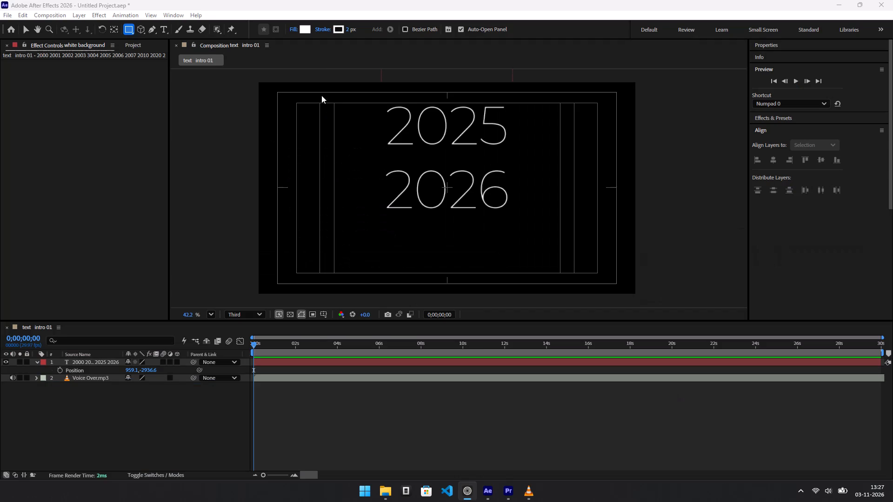
click(326, 30)
click(397, 216)
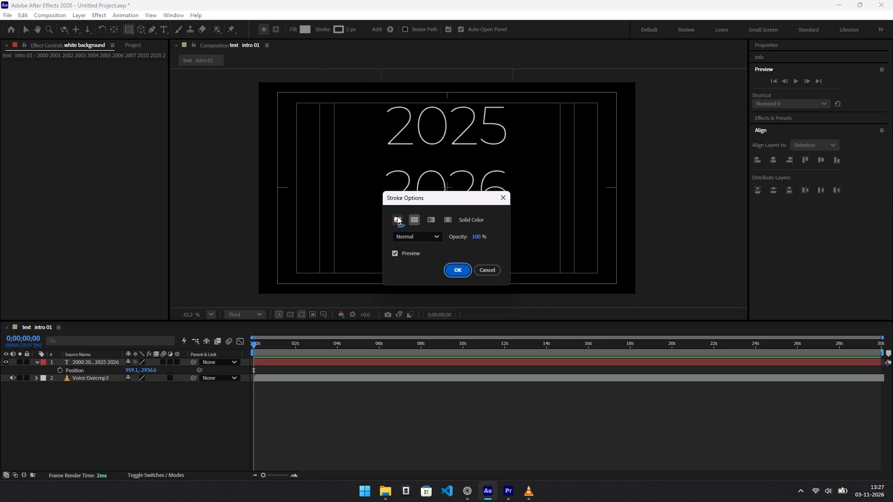
click(458, 276)
click(455, 274)
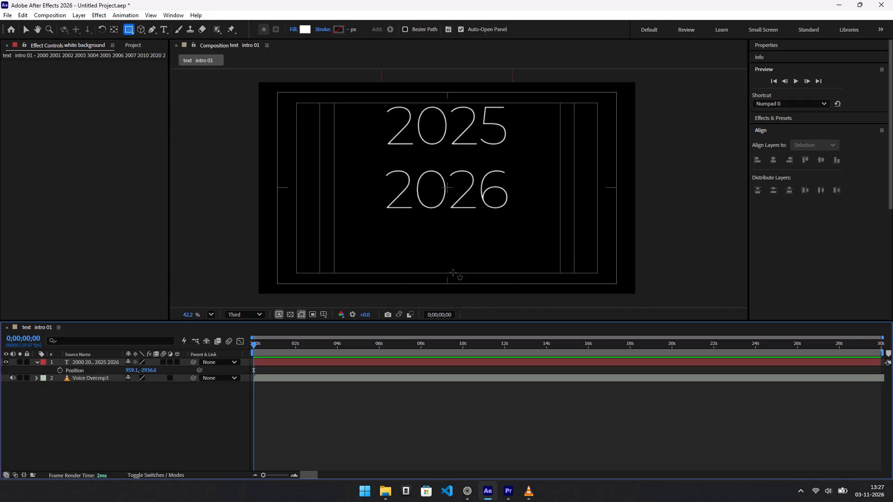
Watch the tutorial's rectangle section up to about 1:02 and draw a white rectangle about 796 by 275 px over 2026 in After Effects.
key(alt+Tab)
key(space)
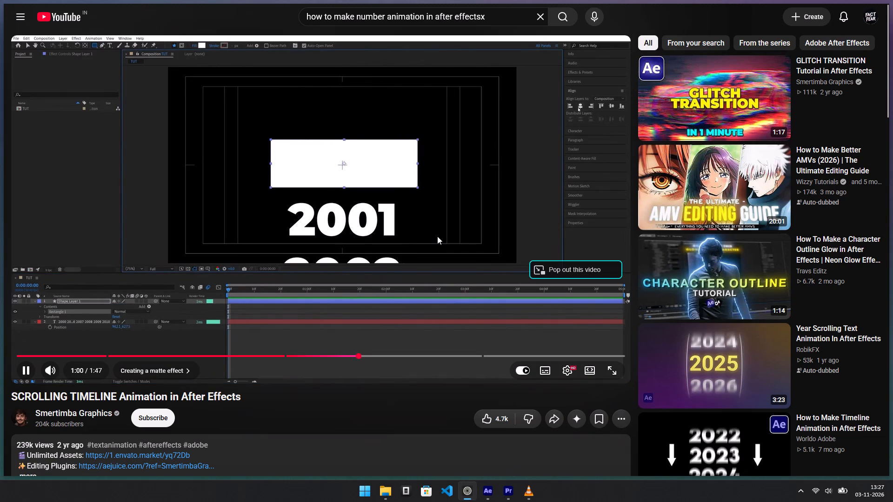
key(space)
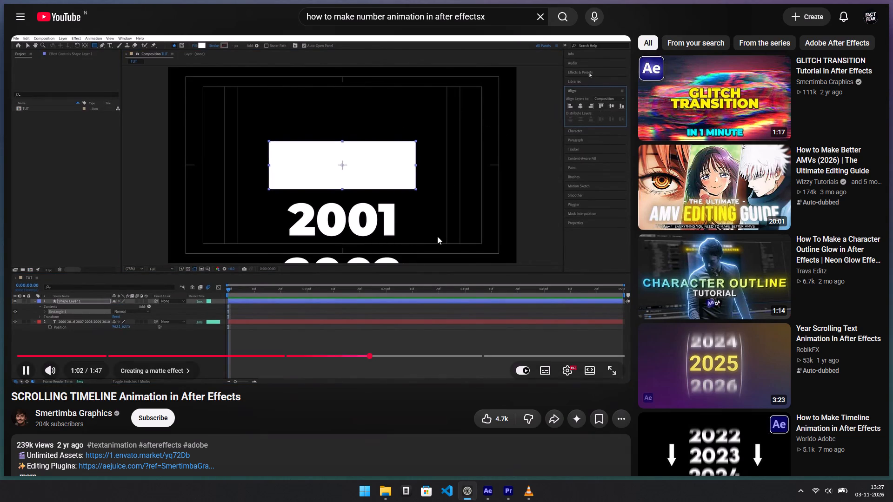
key(alt+Tab)
drag(368, 165, 460, 211)
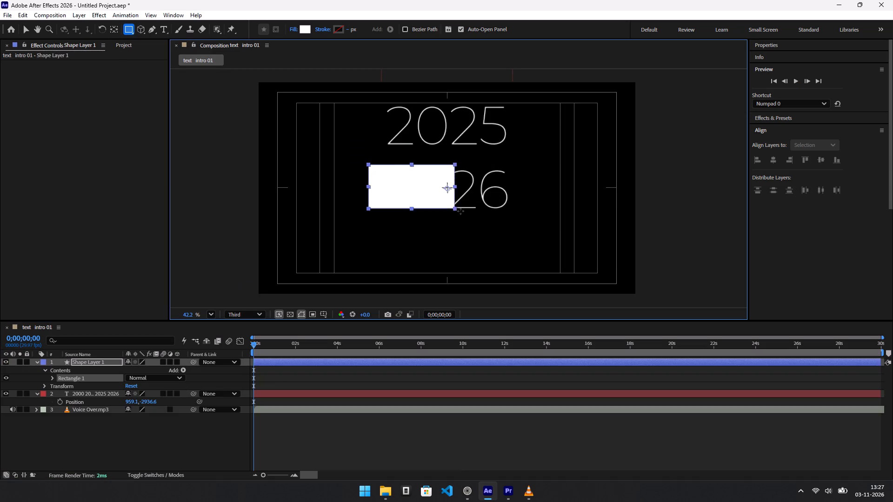
drag(460, 211, 525, 218)
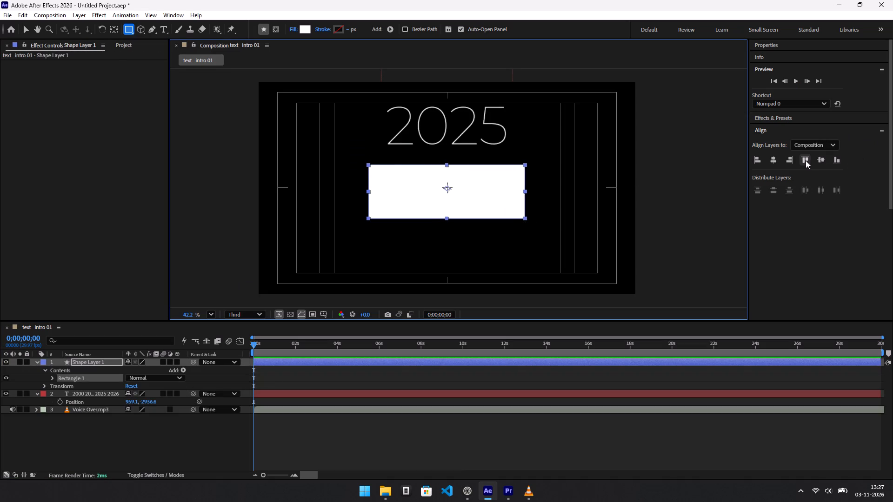
Align the rectangle layer to the composition's vertical and horizontal centre.
click(821, 159)
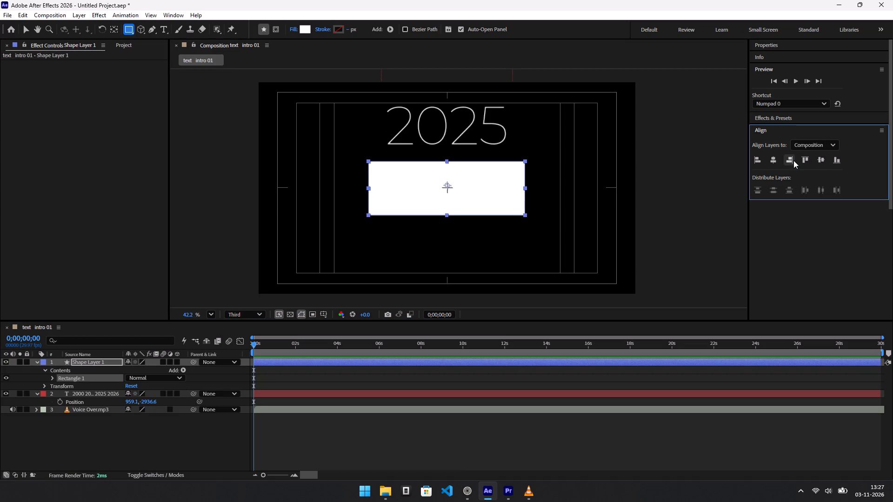
click(771, 160)
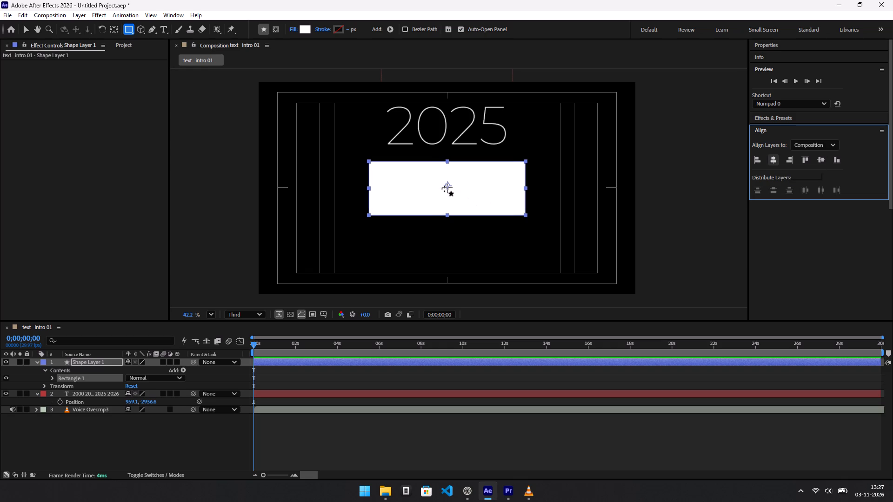
Check the tutorial up to about 1:05, find the Gaussian Blur effect in After Effects and apply it to the rectangle layer.
key(alt+Tab)
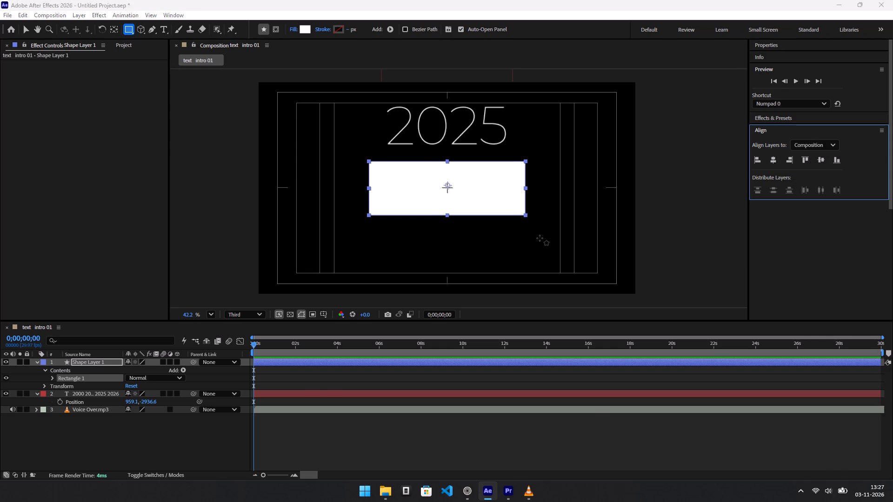
key(space)
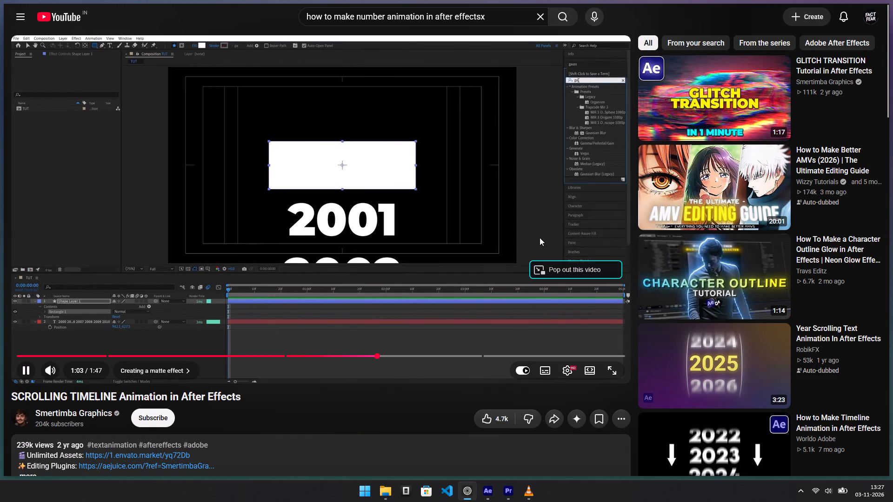
key(space)
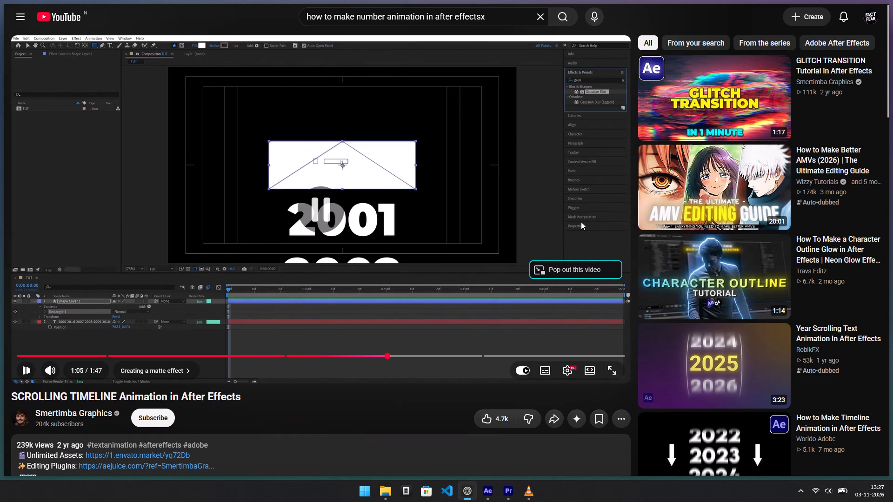
key(alt+Tab)
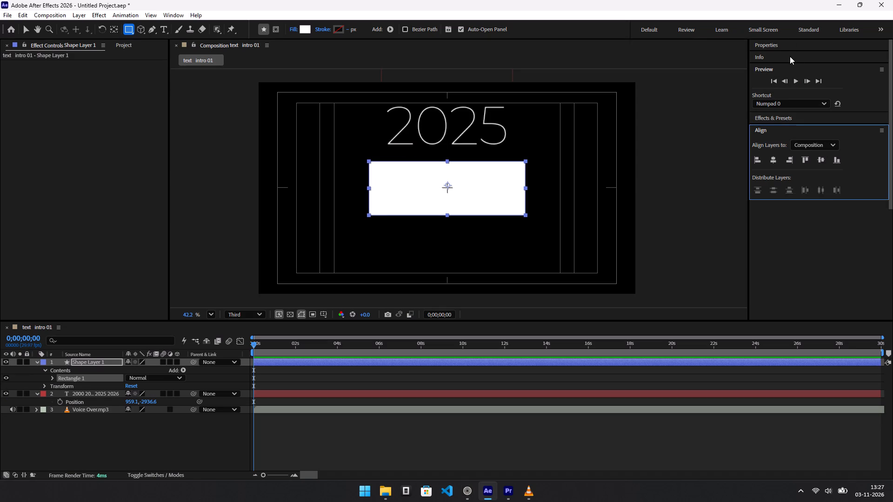
click(780, 118)
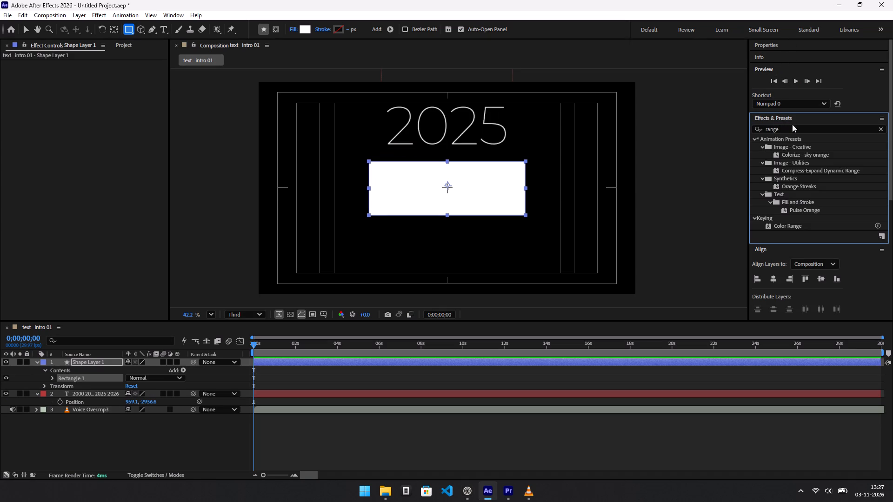
double_click(793, 128)
text(gau)
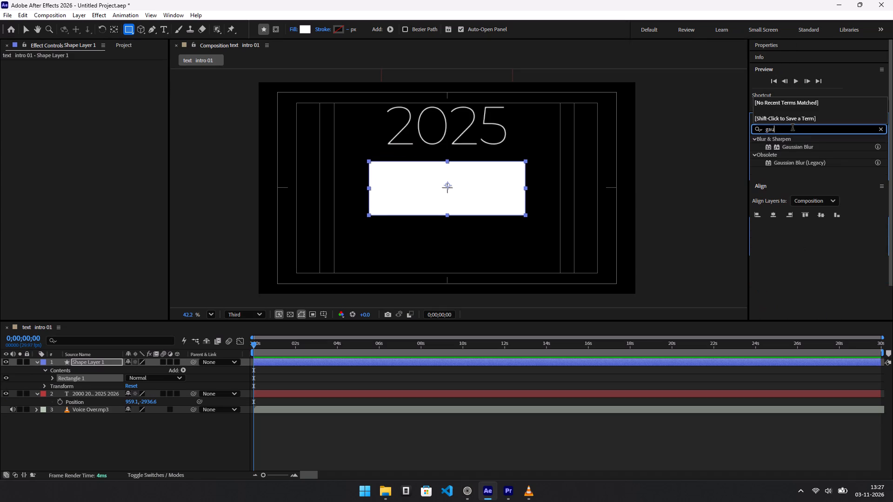
drag(793, 144, 500, 181)
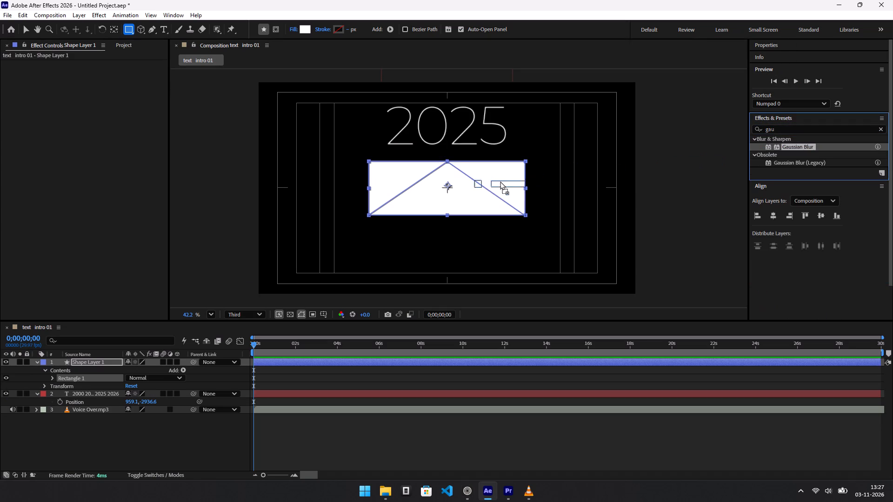
drag(500, 181, 372, 360)
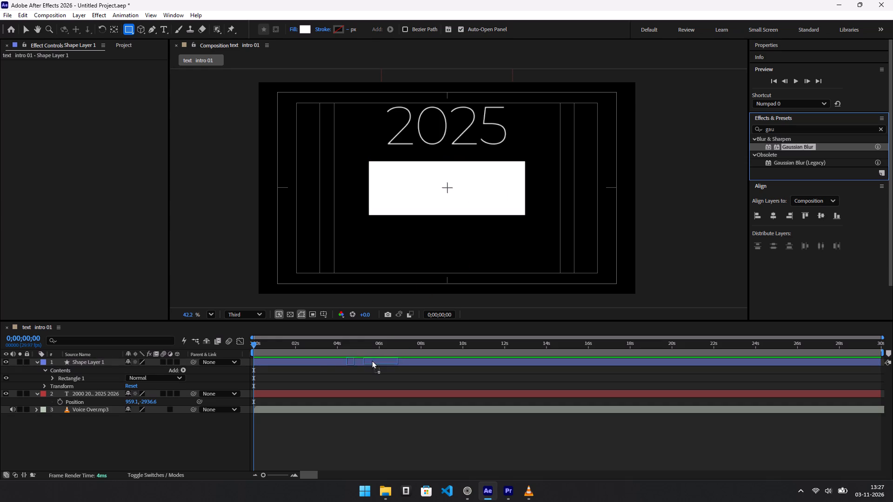
drag(372, 360, 486, 196)
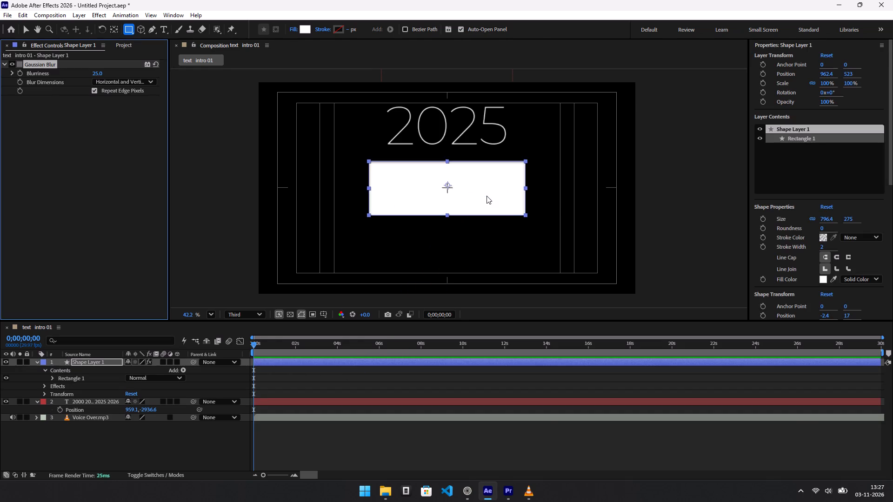
Turn off Repeat Edge Pixels in the rectangle's Gaussian Blur, after checking the tutorial's effect settings.
key(alt+Tab)
key(space)
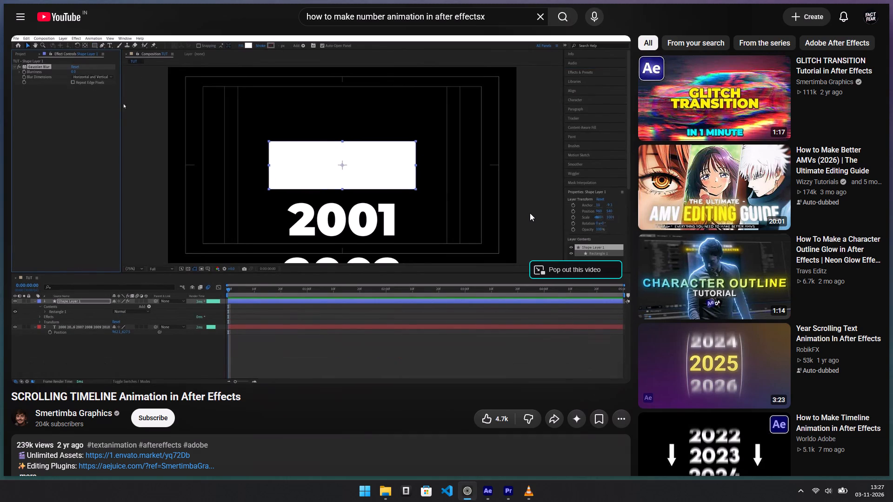
key(space)
key(alt+Tab)
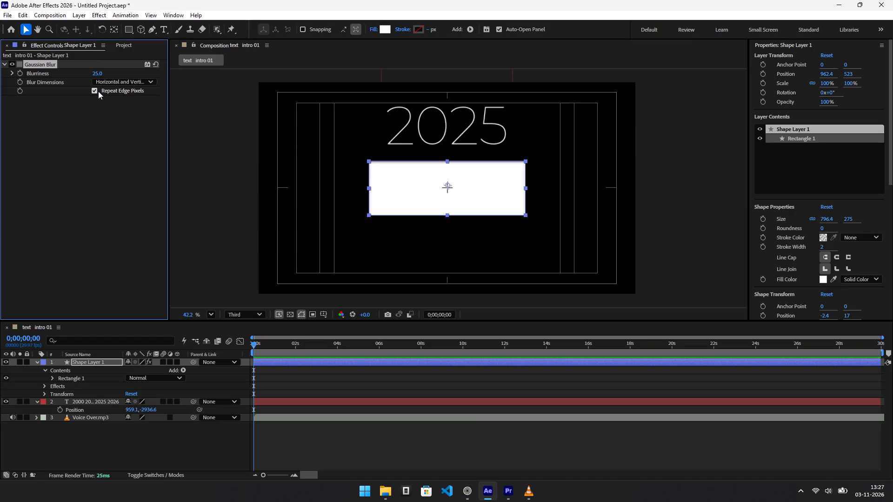
click(97, 91)
Set the rectangle's Gaussian Blur Blurriness to about 100.9, comparing with the tutorial up to about 1:11.
key(alt+Tab)
key(space)
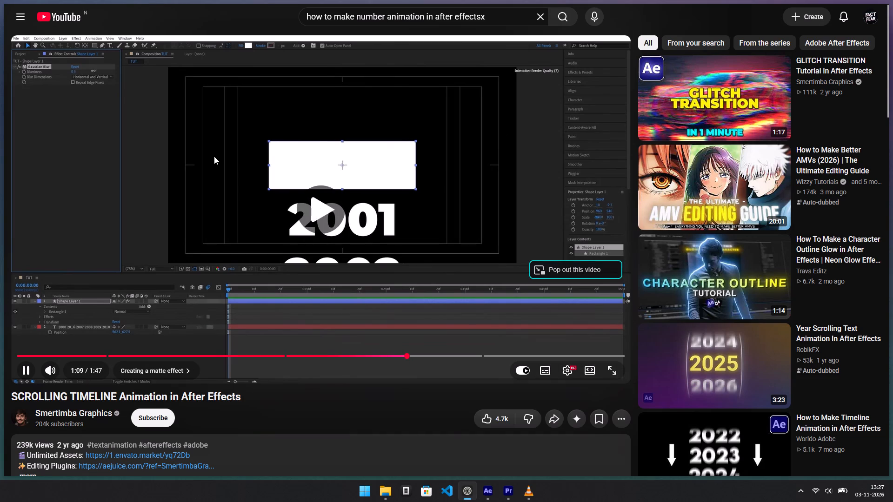
key(space)
key(space)
key(space)
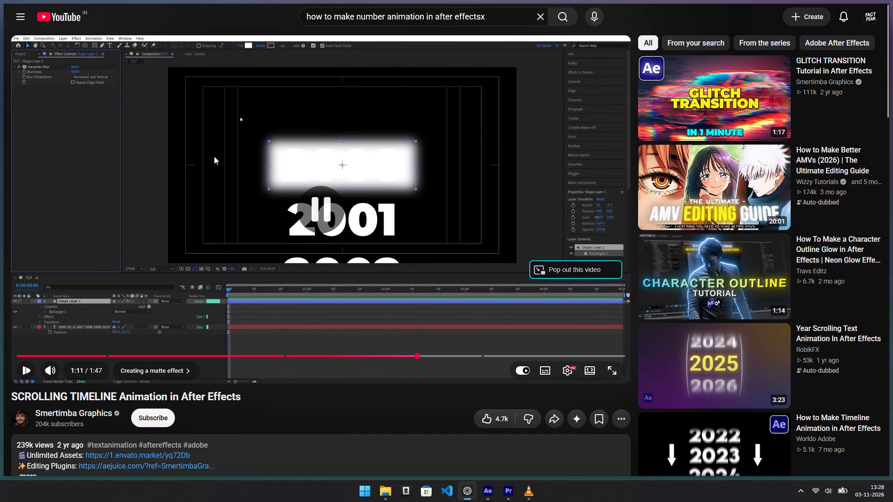
key(alt+Tab)
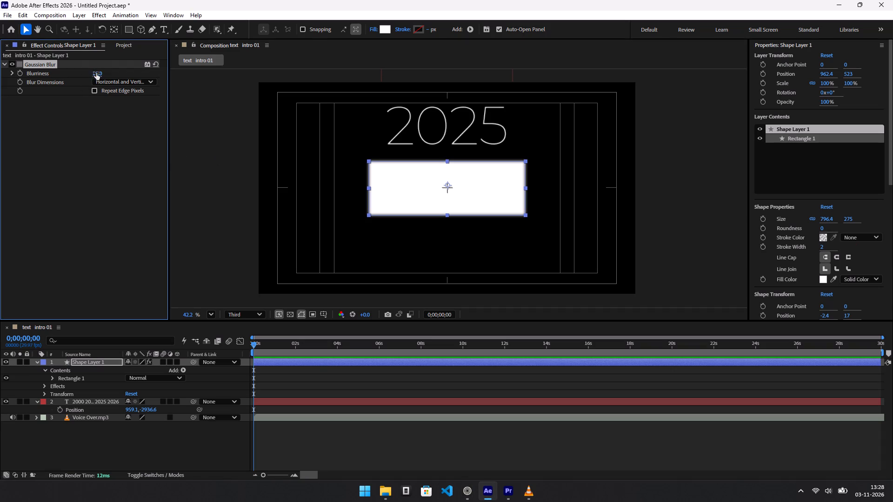
drag(97, 73, 548, 100)
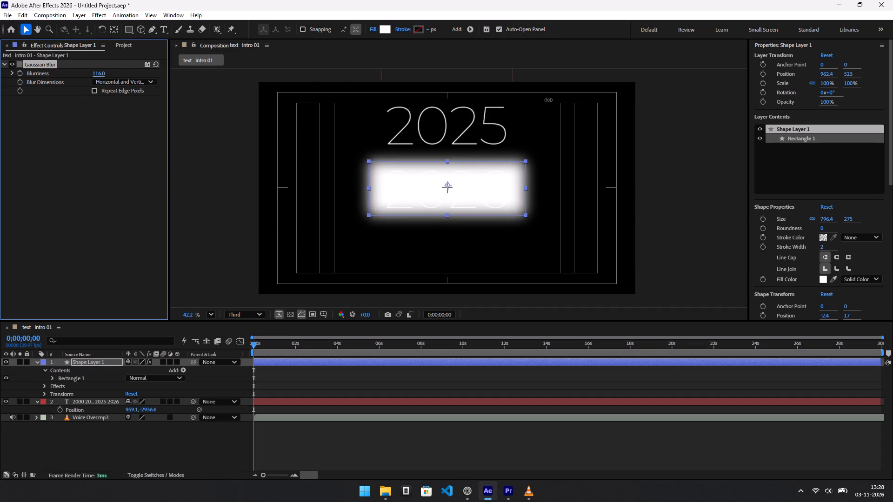
drag(548, 100, 476, 98)
key(alt+Tab)
key(space)
key(space)
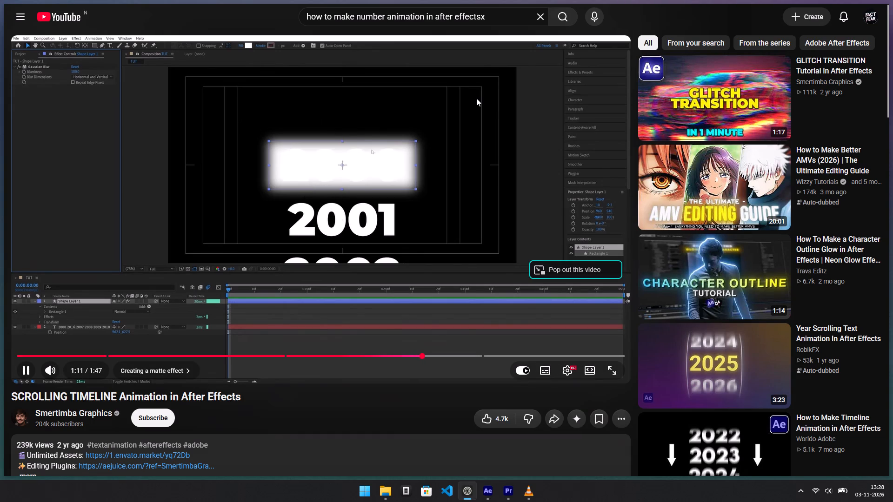
key(alt+Tab)
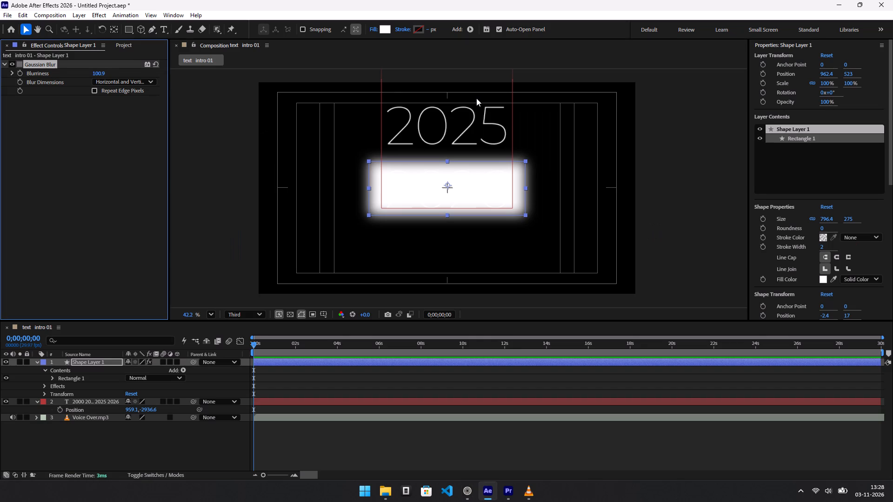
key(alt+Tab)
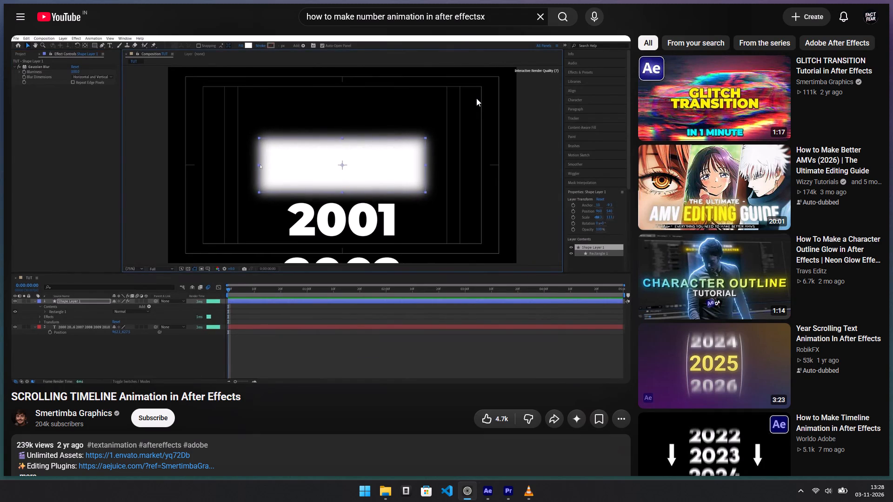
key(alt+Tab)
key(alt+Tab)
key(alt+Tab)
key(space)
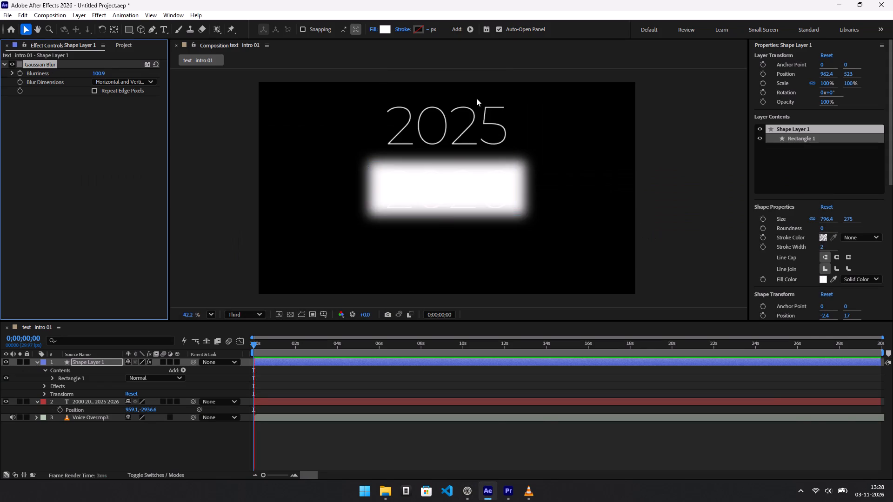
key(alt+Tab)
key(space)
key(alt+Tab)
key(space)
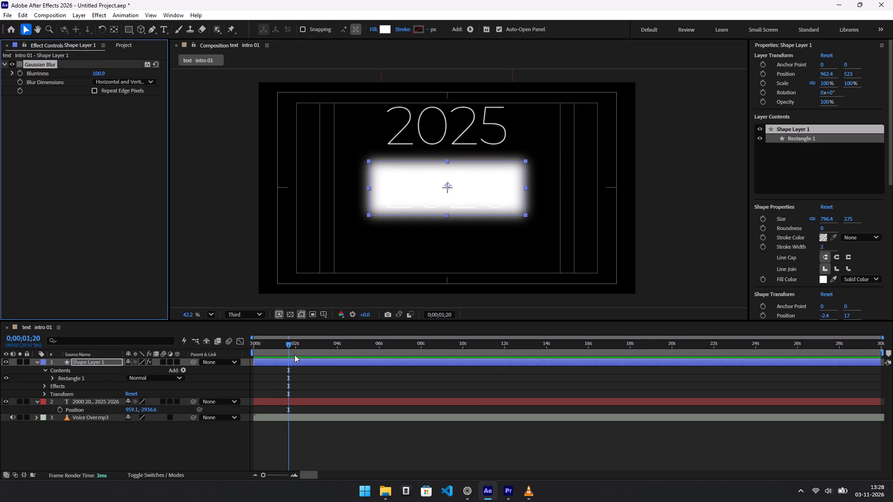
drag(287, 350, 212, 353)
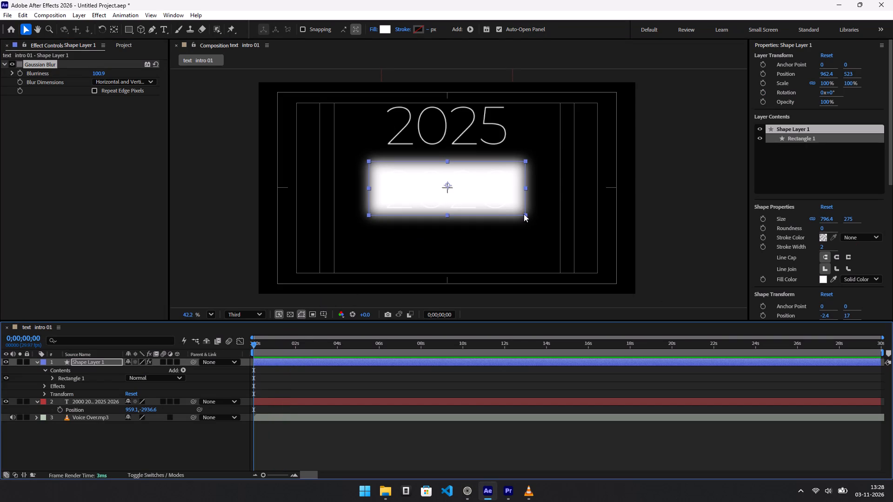
Enlarge the blurred rectangle layer to a scale of about 112% by 109.2%.
drag(526, 214, 535, 220)
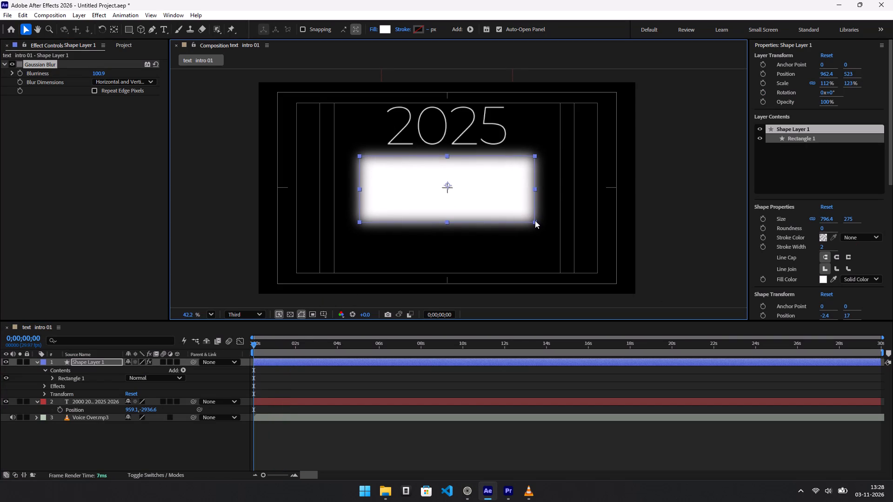
drag(535, 220, 535, 217)
Check the tutorial's matte section before about 1:20, and show the Mode and Track Matte columns in the After Effects timeline.
key(alt+Tab)
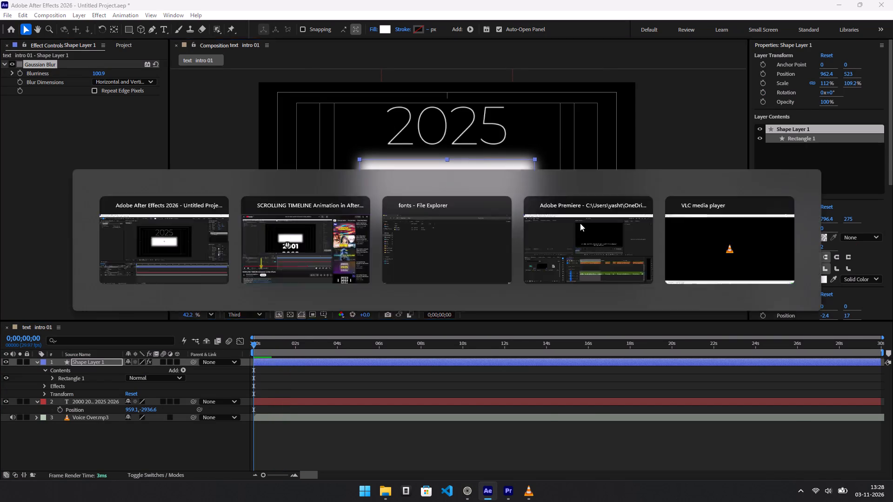
key(space)
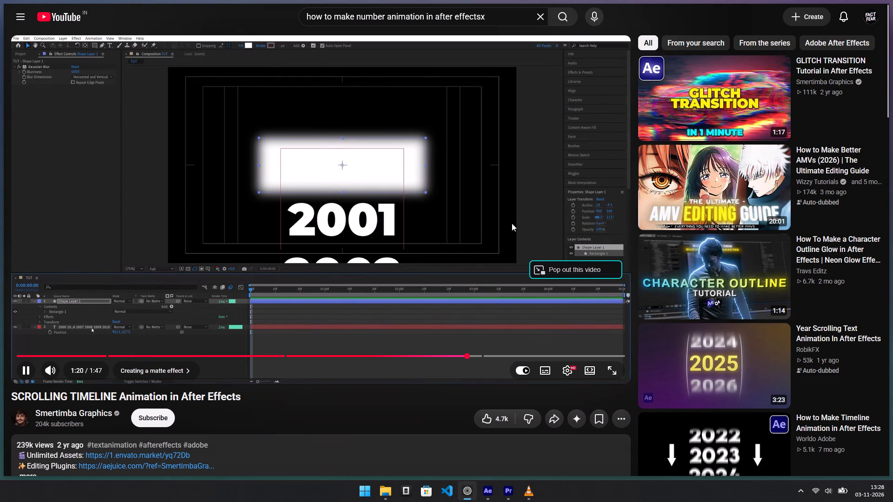
key(Left)
key(Left)
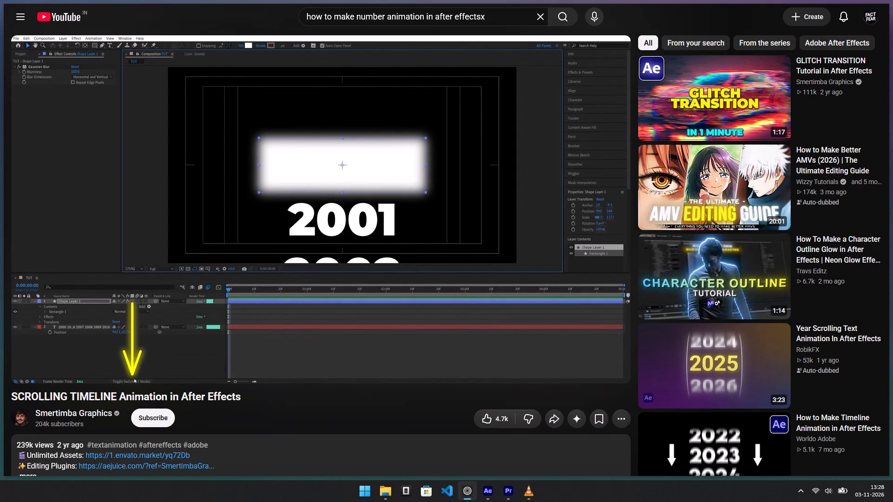
key(space)
key(alt+Tab)
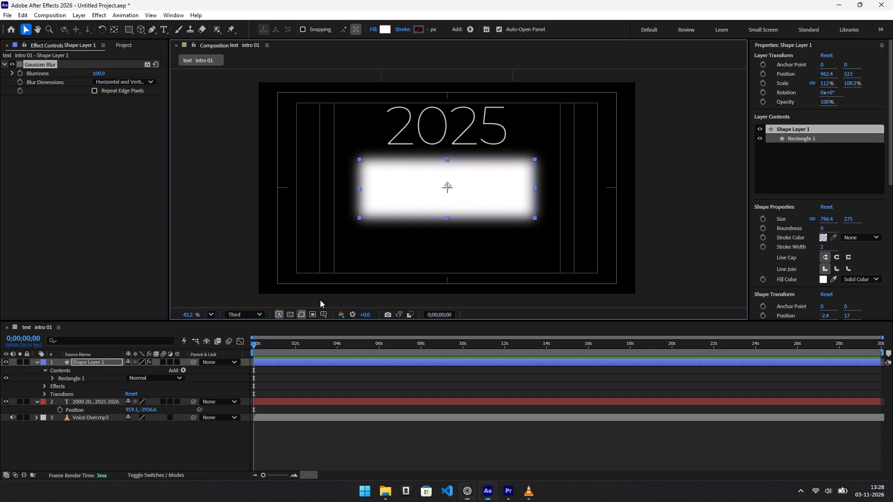
key(alt+Tab)
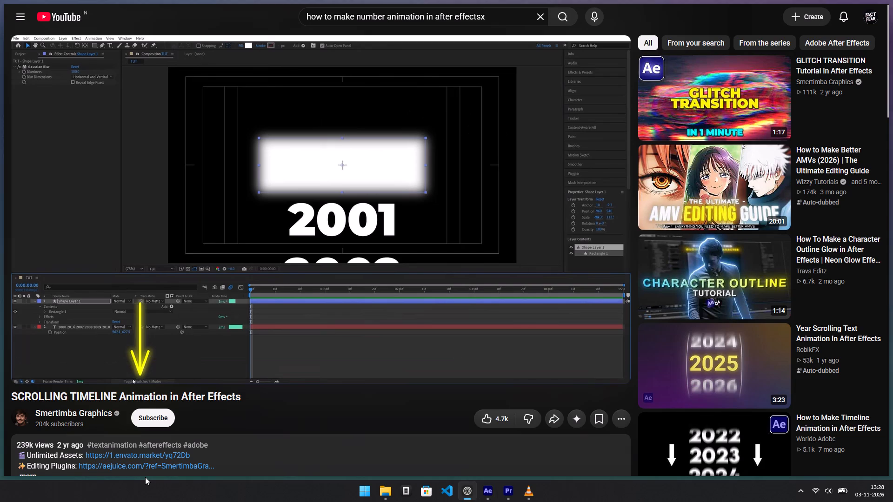
key(alt+Tab)
click(144, 477)
Review the tutorial up to about 1:21 and set the year text layer's track matte to Shape Layer 1 in After Effects.
key(alt+Tab)
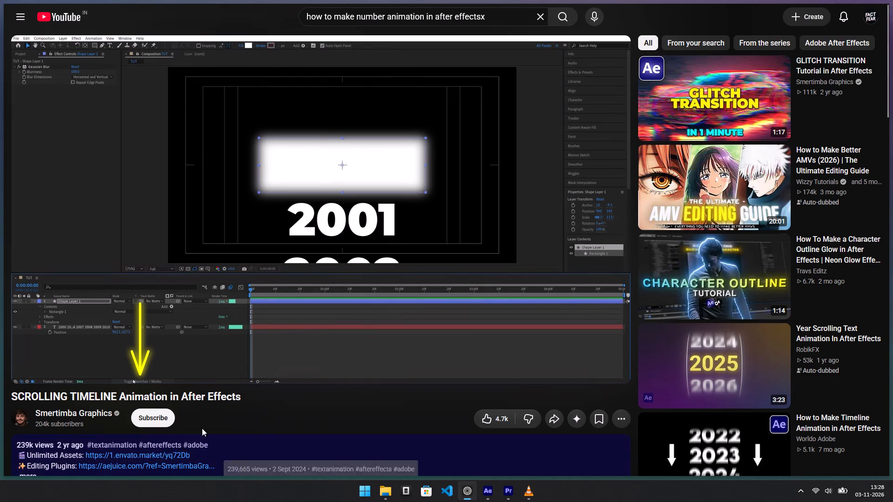
key(space)
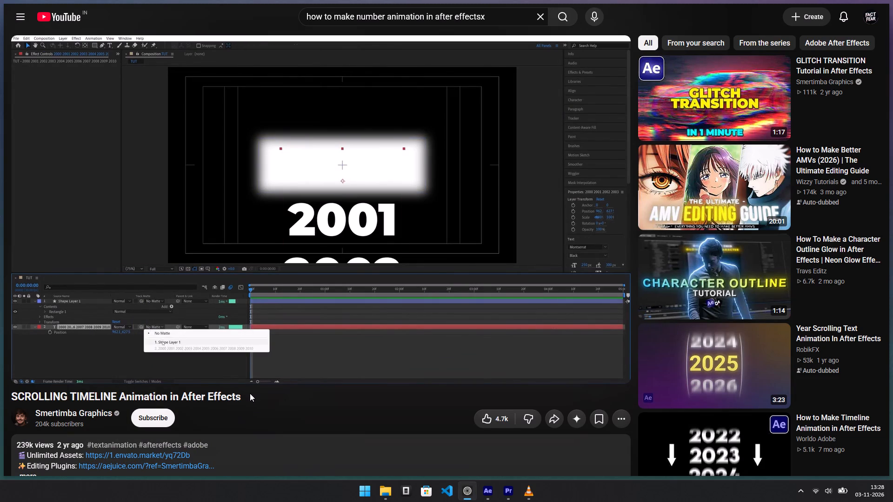
key(space)
key(Left)
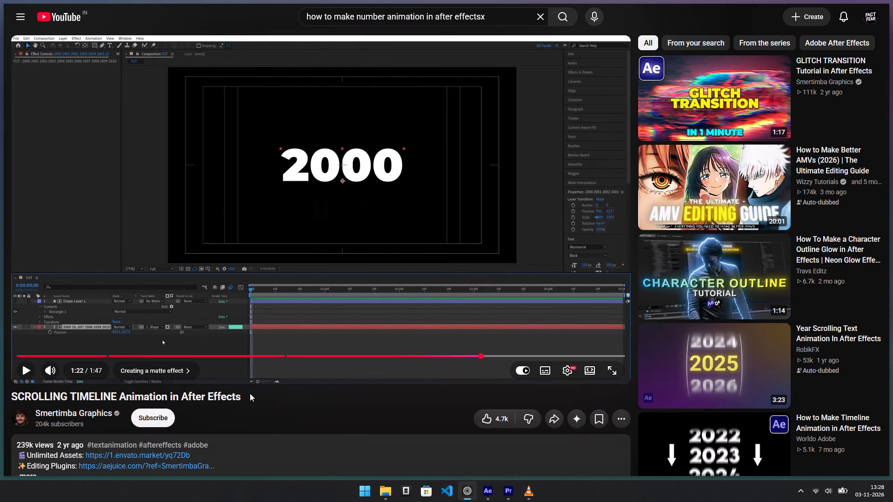
key(space)
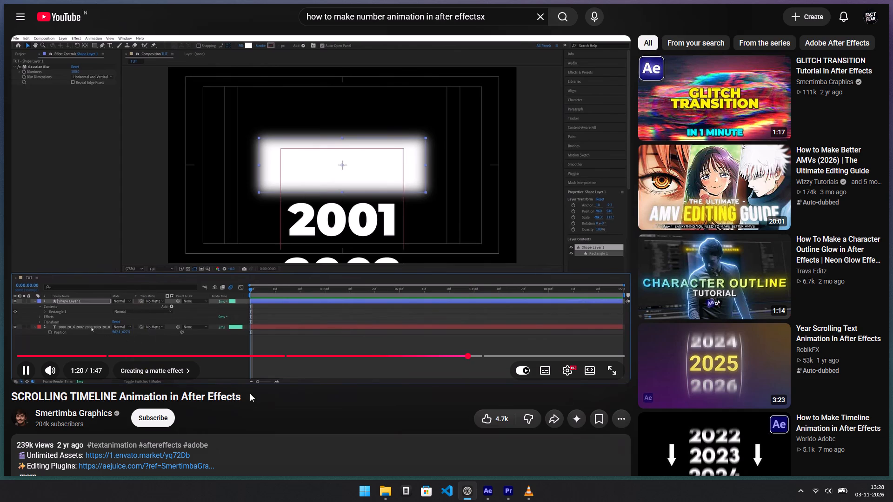
key(space)
key(alt+Tab)
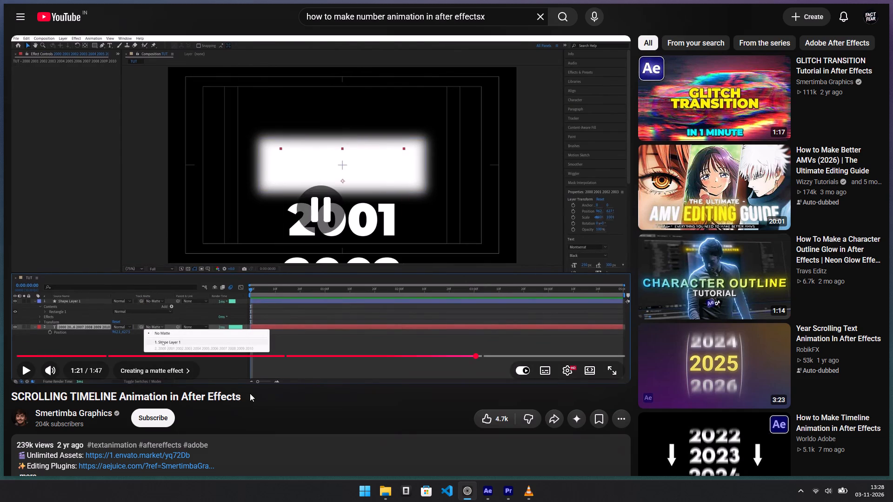
click(80, 403)
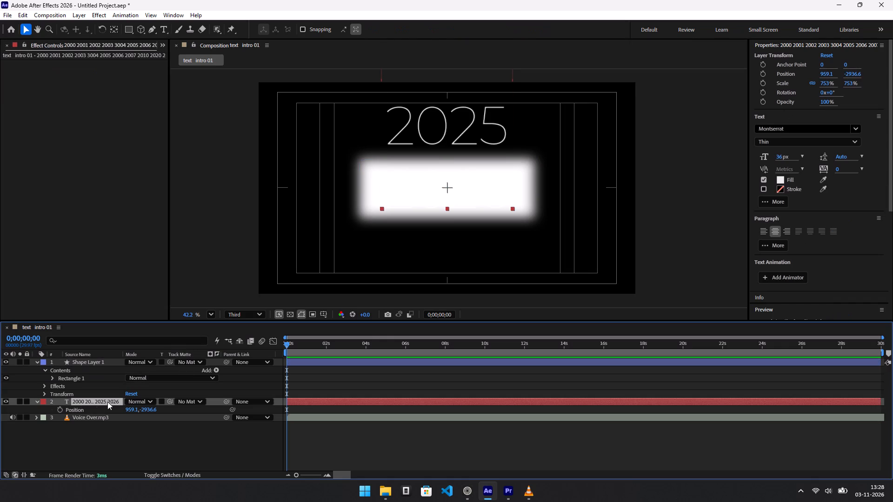
click(193, 402)
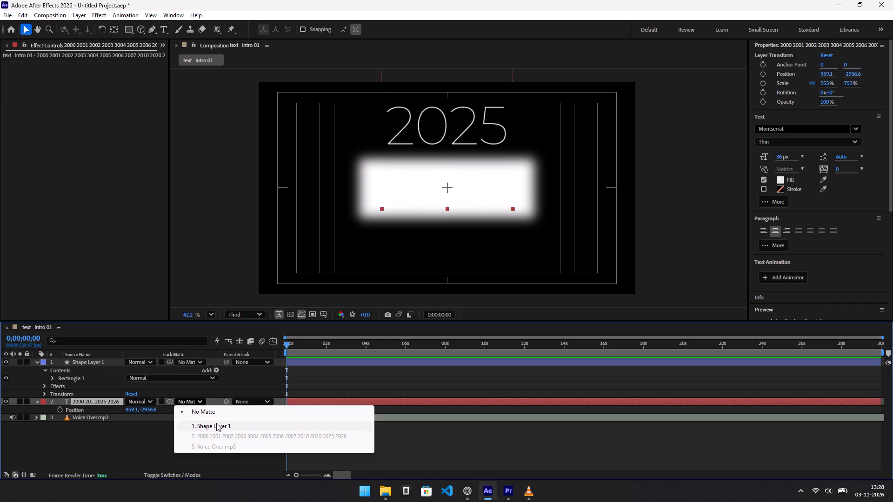
click(216, 423)
Preview the matted year text briefly and return to the start of the composition.
key(space)
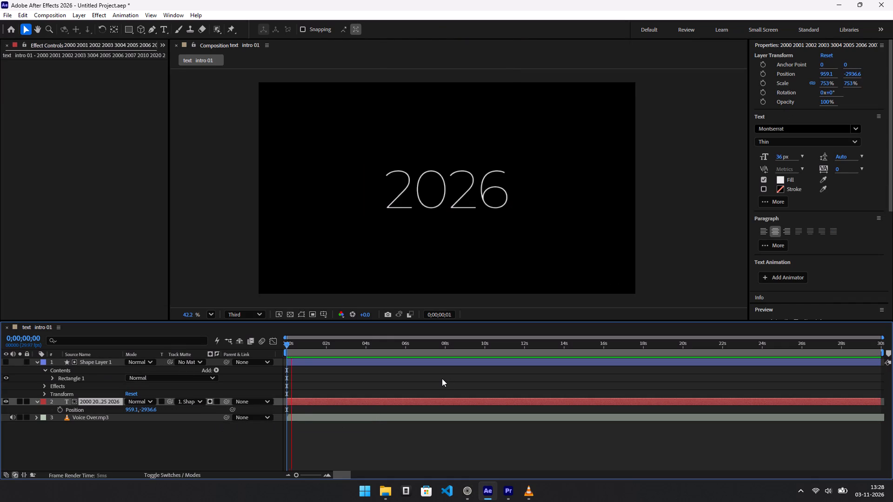
key(space)
drag(304, 350, 235, 350)
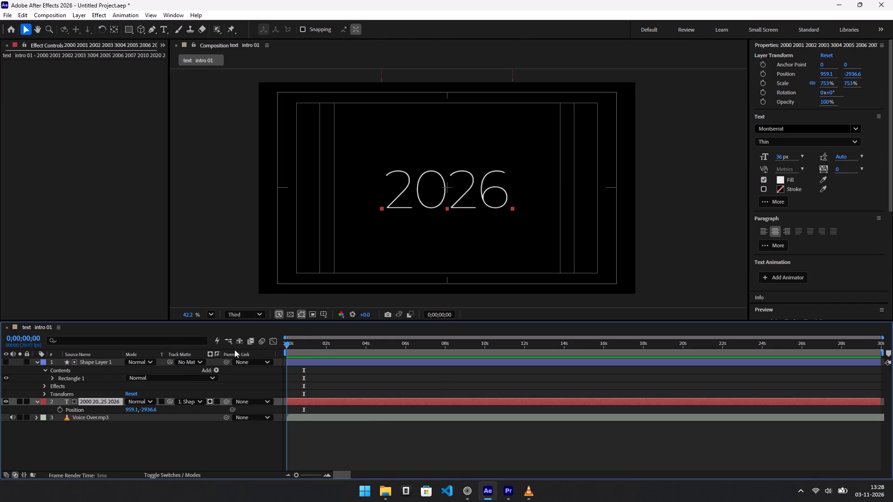
Follow the tutorial up to about 1:27 and add a Position keyframe to the year text layer at 0;00;00;00 in After Effects.
key(alt+Tab)
key(space)
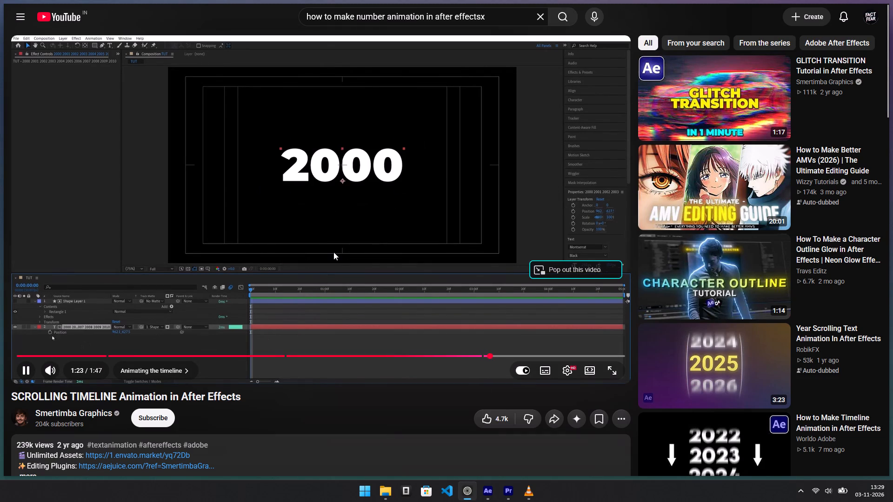
key(alt+Tab)
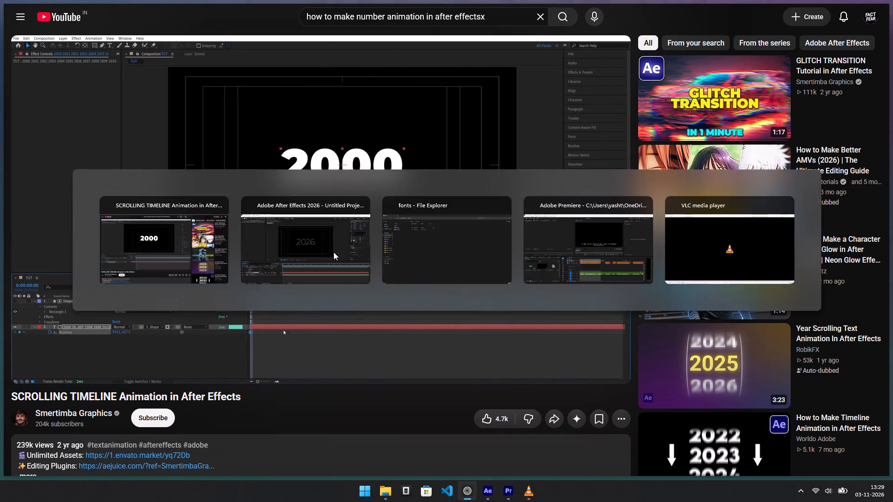
key(space)
key(space)
key(alt+Tab)
key(space)
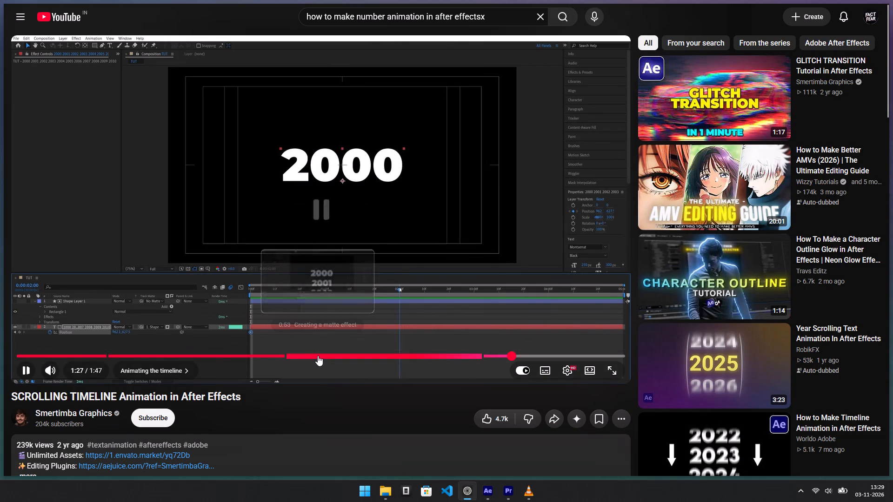
key(alt+Tab)
drag(292, 348, 229, 352)
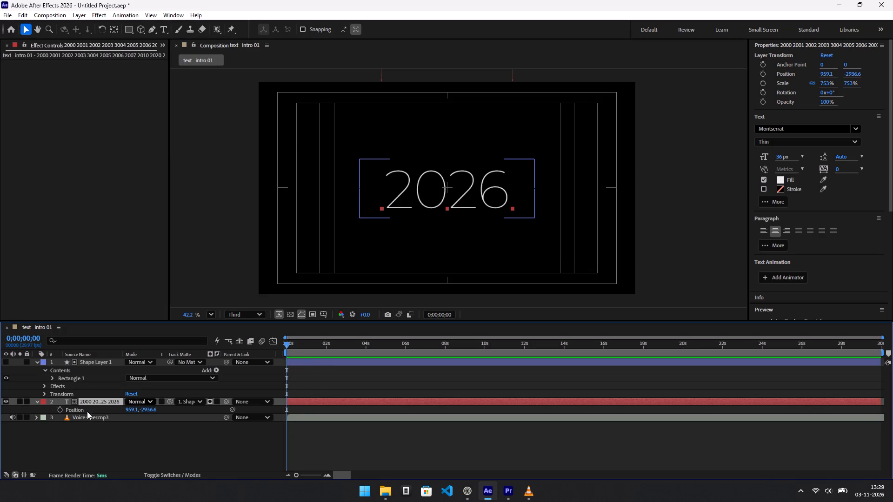
click(59, 412)
Check the tutorial's second keyframe and set the year text's Position to about 959.1, 630.4 at 0;00;01;00, centring 2000.
key(alt+Tab)
key(space)
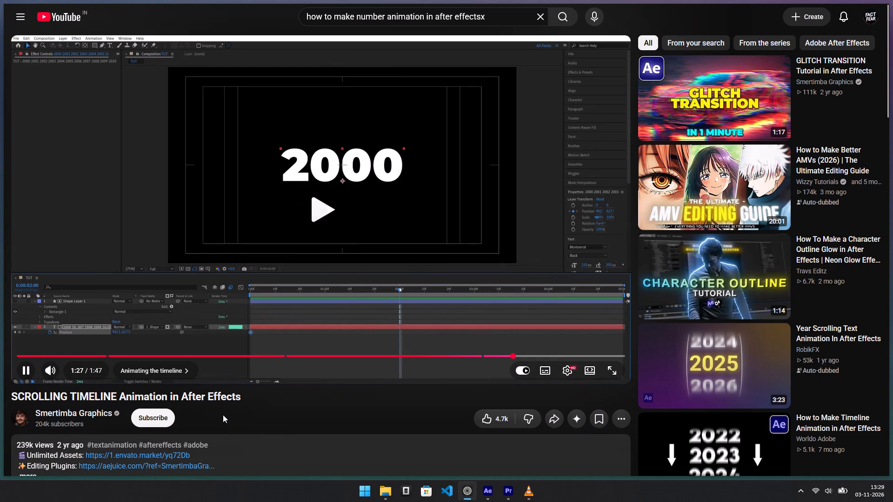
key(Left)
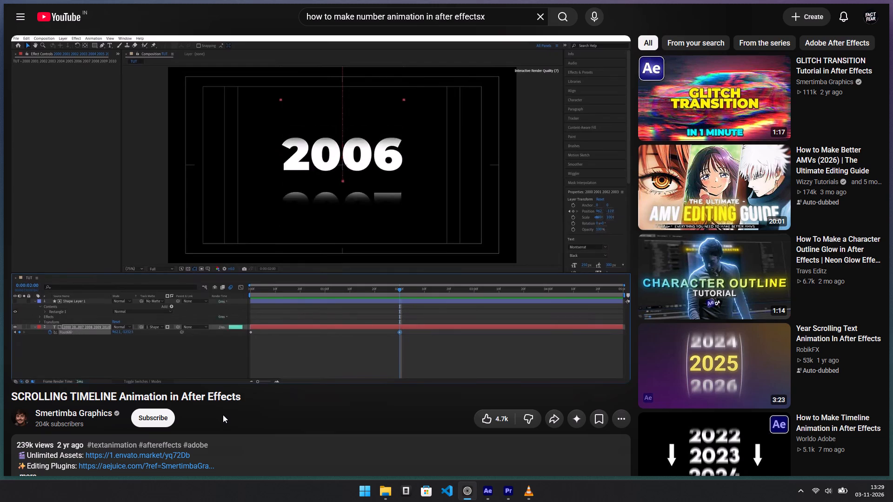
key(space)
key(alt+Tab)
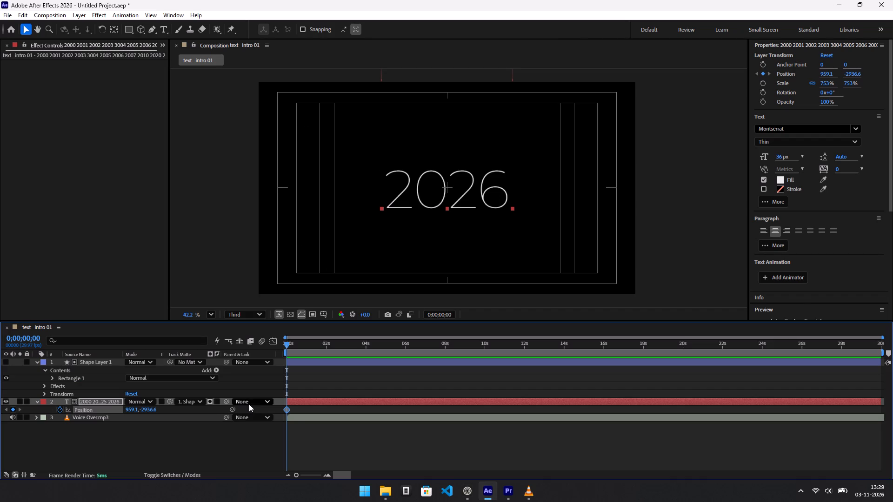
key(space)
key(space)
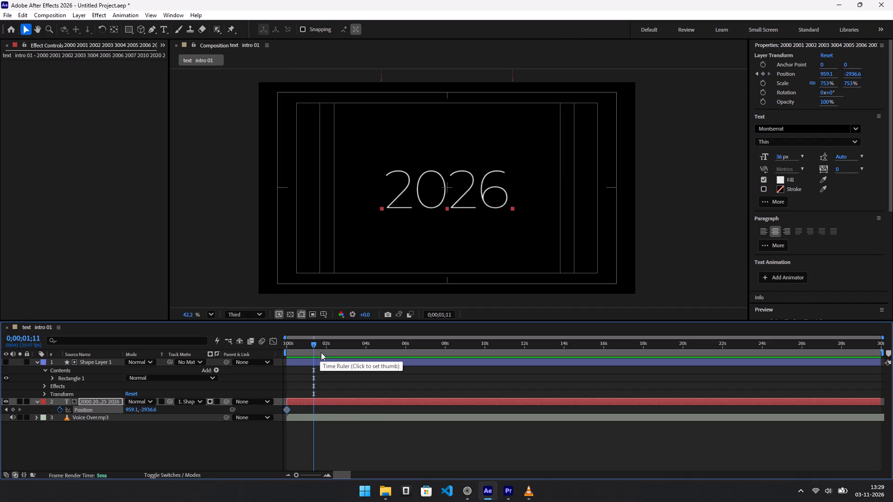
click(292, 350)
key(space)
key(space)
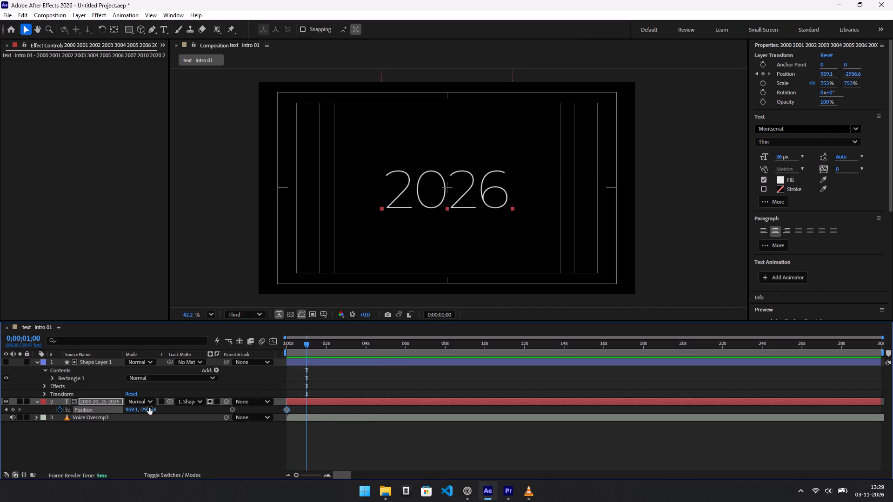
drag(151, 410, 679, 411)
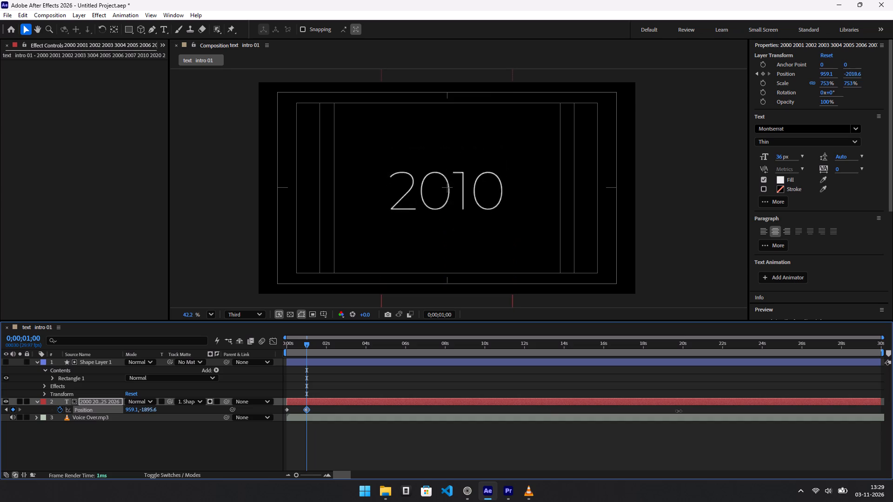
drag(679, 411, 892, 410)
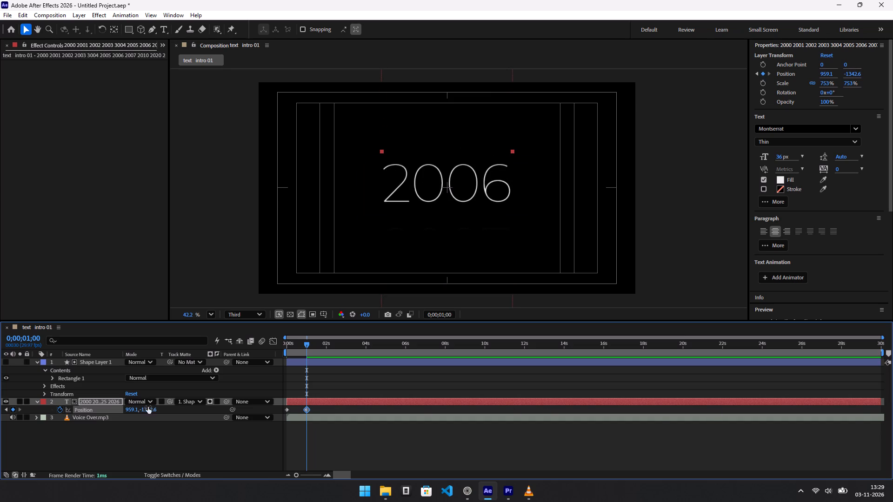
drag(145, 410, 664, 427)
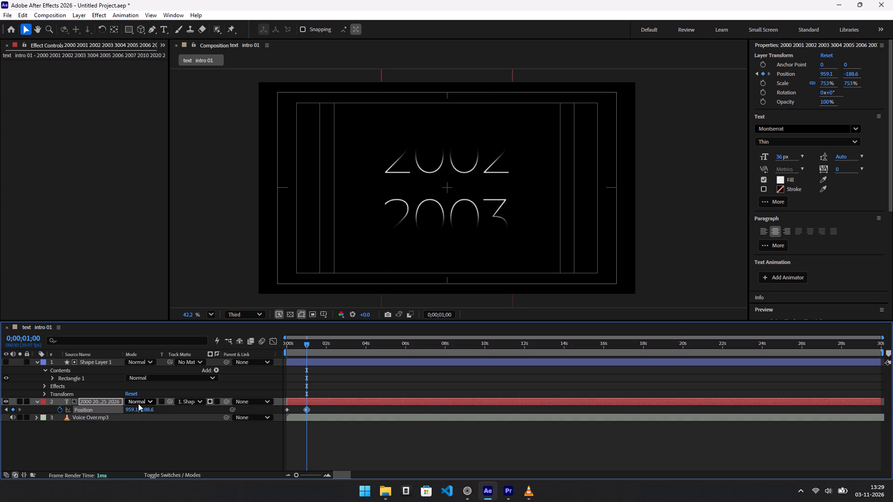
drag(147, 409, 513, 418)
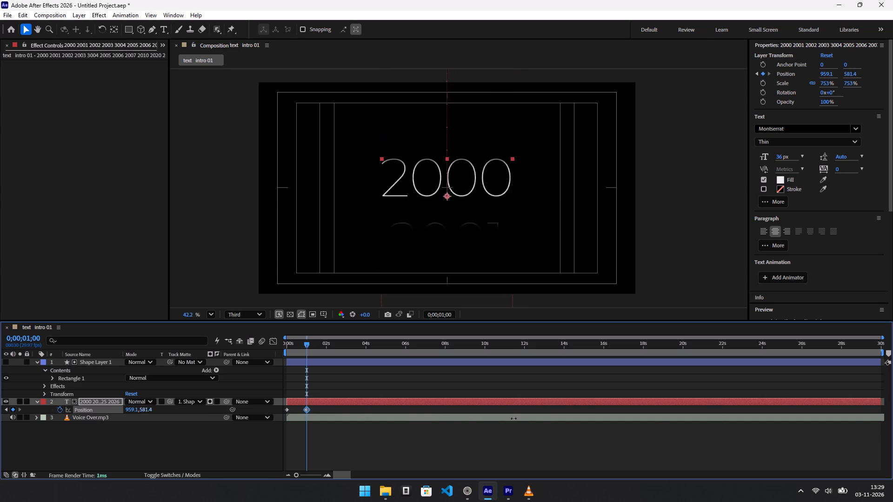
drag(513, 418, 512, 424)
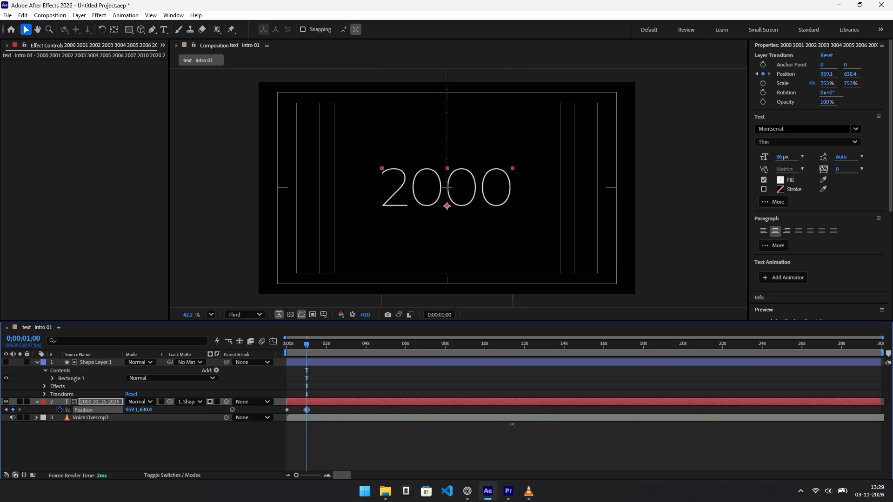
drag(512, 424, 512, 424)
Preview the scrolling year animation from the start of the composition.
drag(303, 343, 226, 343)
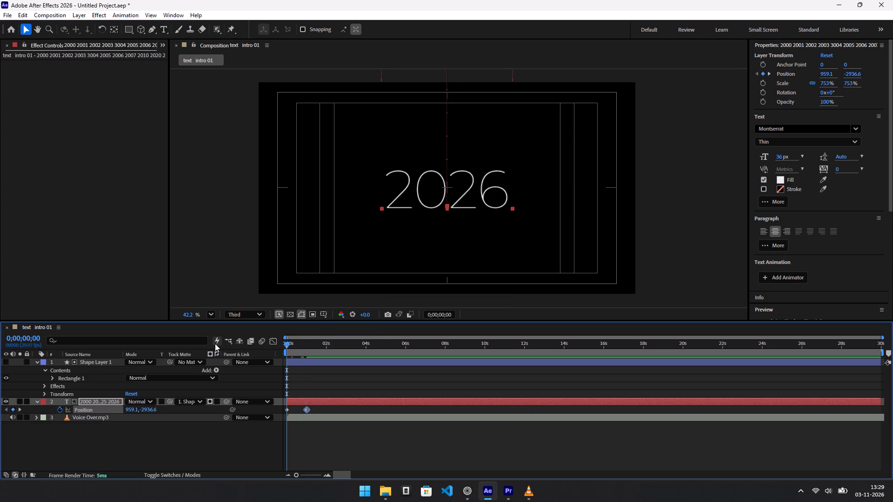
key(space)
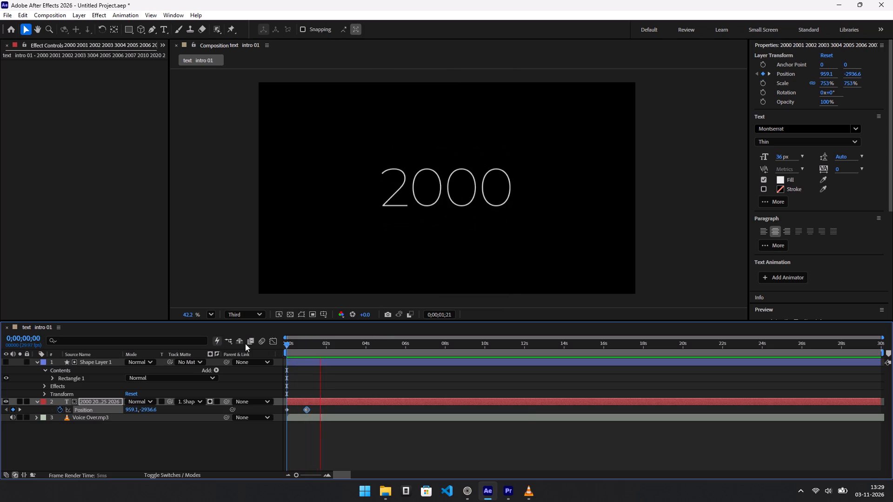
Move the year text's second Position keyframe earlier, to about 0;00;00;20, to speed up the scroll.
key(space)
drag(305, 408, 303, 408)
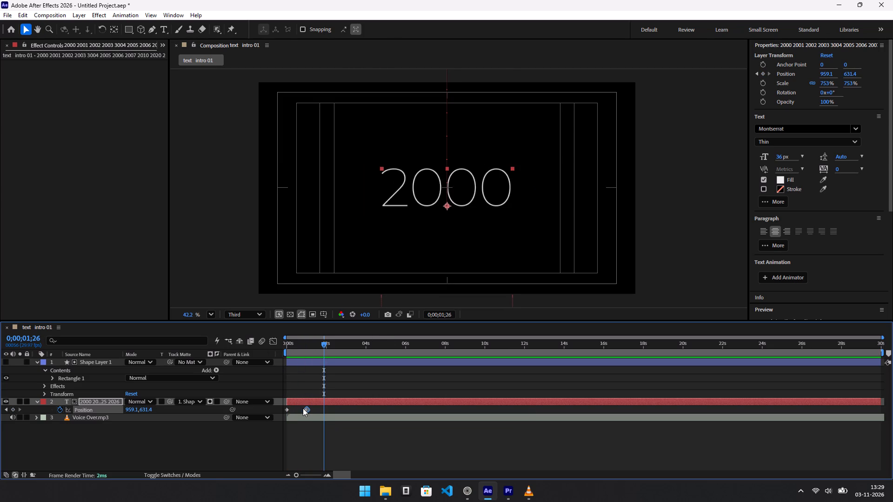
drag(303, 408, 299, 408)
Preview the faster year scroll repeatedly from the start of the composition.
drag(299, 344, 240, 343)
key(space)
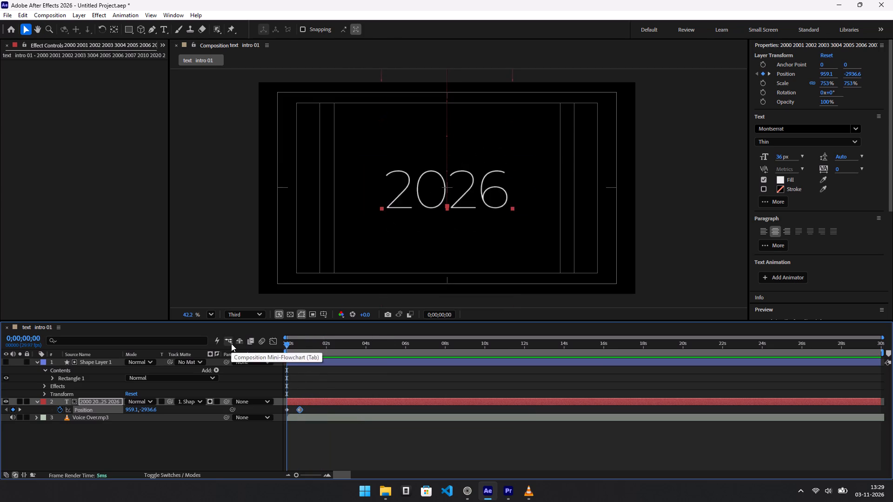
key(space)
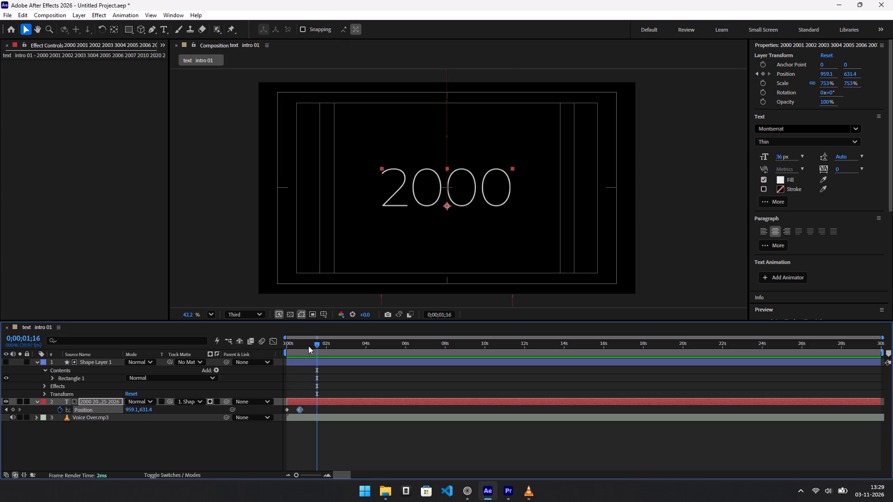
drag(308, 347, 259, 348)
key(space)
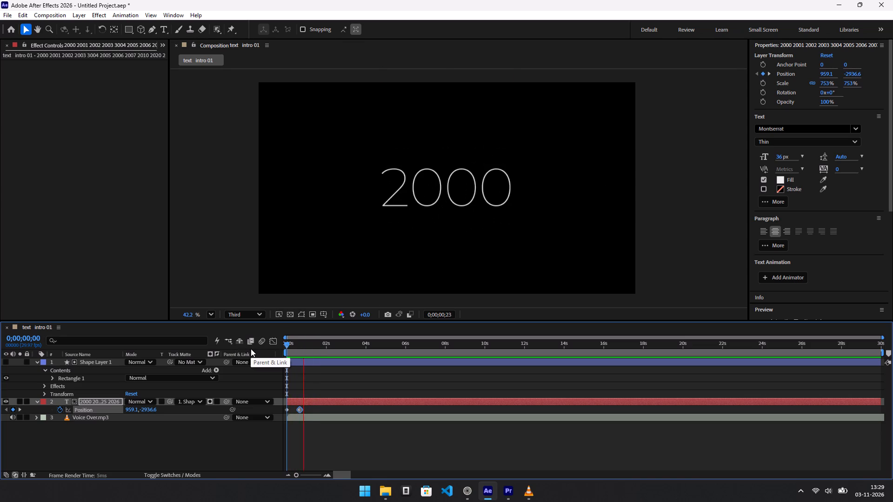
key(space)
drag(303, 346, 243, 345)
key(space)
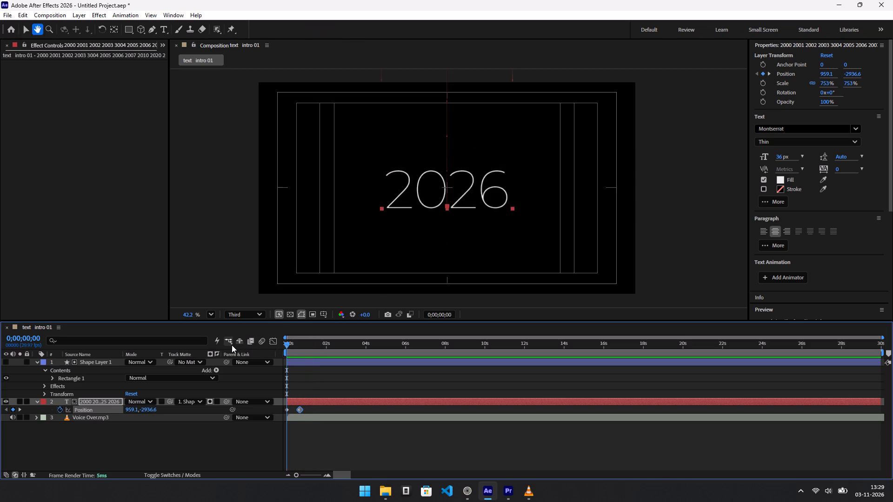
key(space)
drag(307, 343, 267, 343)
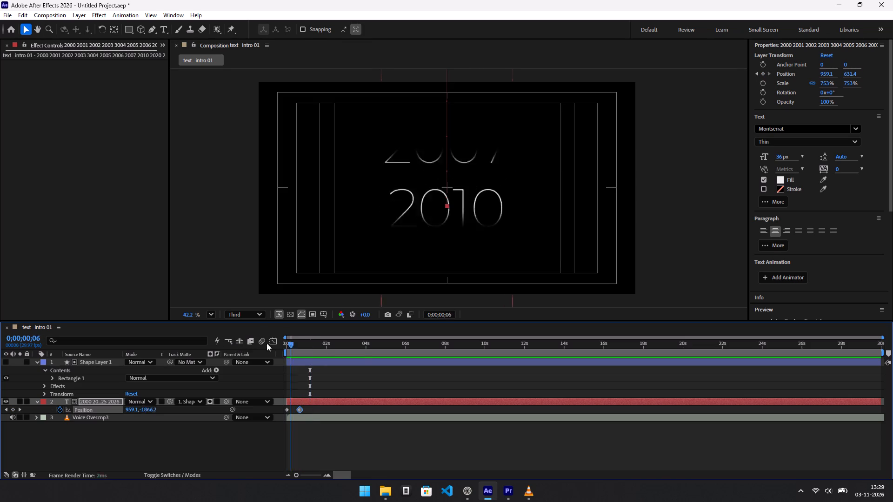
drag(267, 343, 253, 343)
key(space)
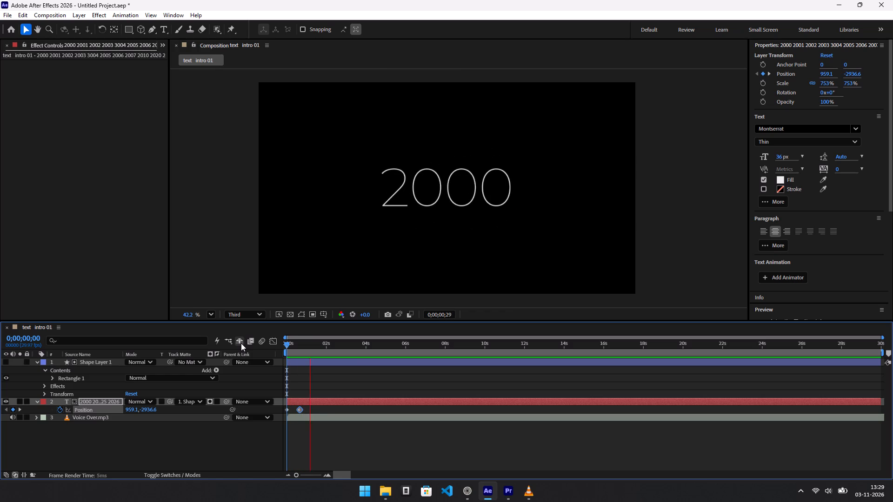
key(space)
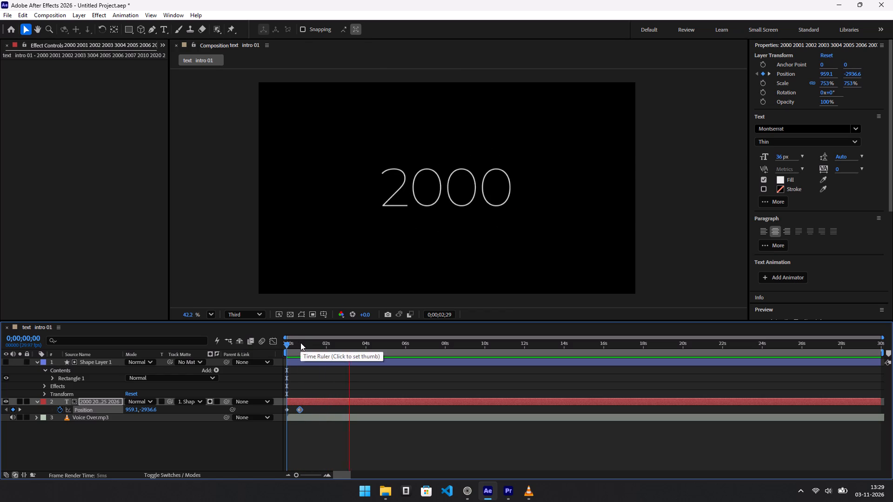
drag(300, 343, 240, 346)
key(space)
key(space)
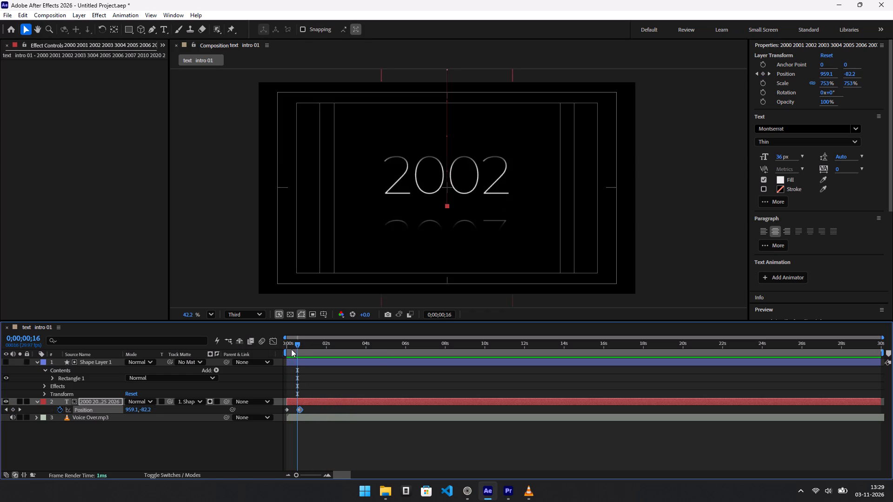
drag(291, 349, 258, 349)
key(space)
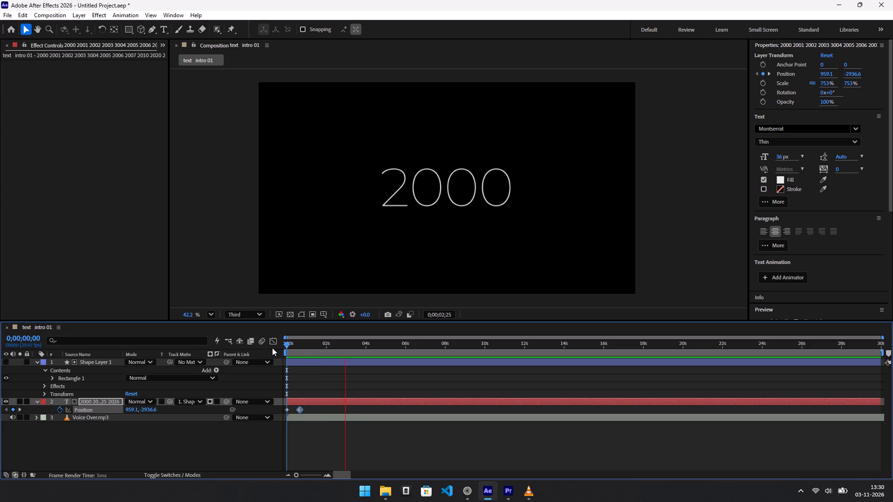
key(space)
drag(307, 342, 247, 343)
key(space)
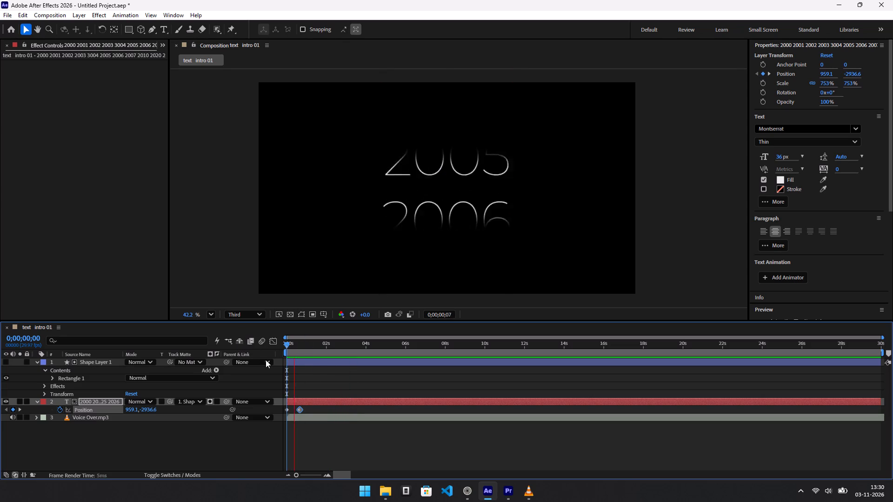
key(space)
Examine the timing of the year text's two Position keyframes closely in the timeline.
ctrl+scroll(321, 432, up, 4)
alt+scroll(308, 423, up, 3)
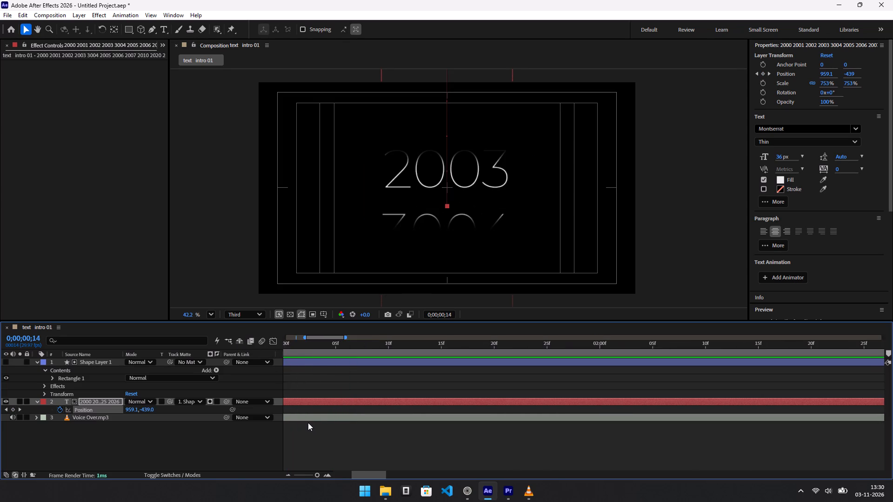
alt+scroll(308, 423, up, 5)
alt+scroll(308, 423, down, 4)
alt+scroll(308, 423, up, 1)
drag(363, 472, 267, 468)
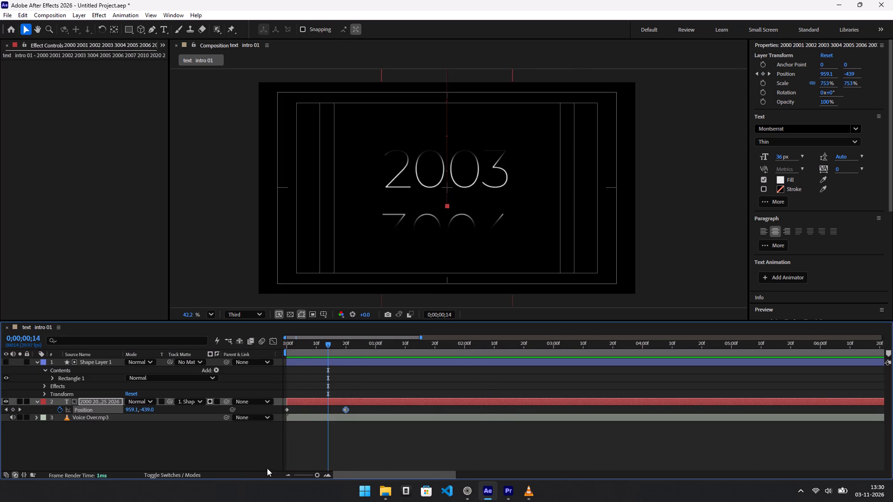
drag(267, 468, 266, 468)
shift+scroll(340, 436, up, 6)
shift+scroll(340, 435, down, 2)
shift+scroll(340, 435, up, 5)
ctrl+shift+scroll(340, 435, up, 2)
ctrl+shift+scroll(340, 435, down, 3)
ctrl+shift+scroll(340, 434, up, 3)
ctrl+alt+scroll(340, 434, down, 2)
ctrl+alt+scroll(340, 434, up, 3)
ctrl+alt+scroll(340, 434, down, 1)
ctrl+alt+scroll(340, 434, up, 2)
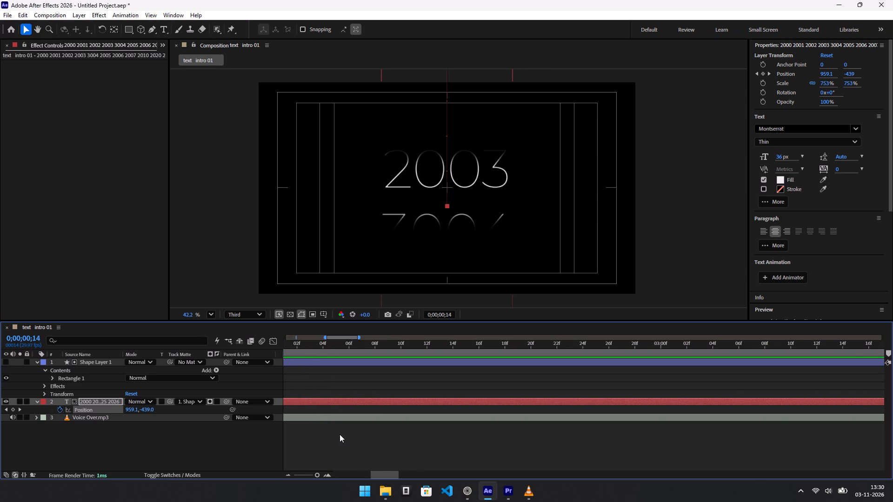
drag(376, 472, 277, 471)
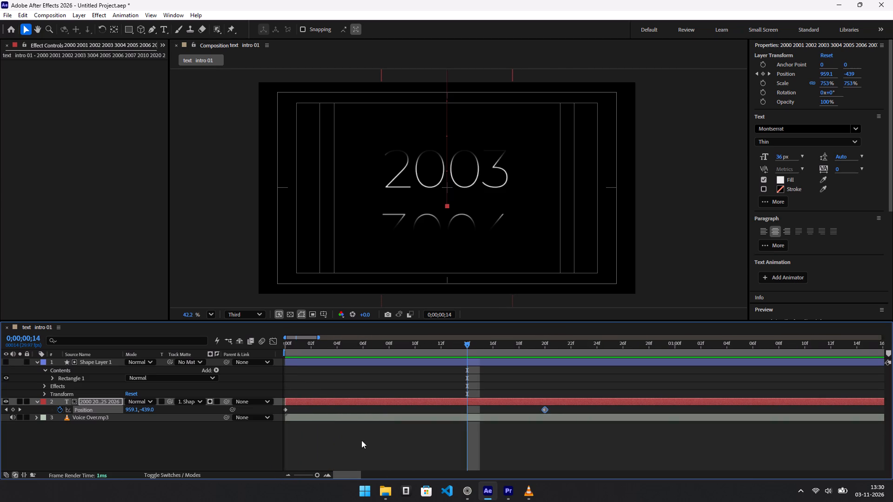
ctrl+scroll(364, 433, down, 2)
ctrl+alt+scroll(364, 433, down, 2)
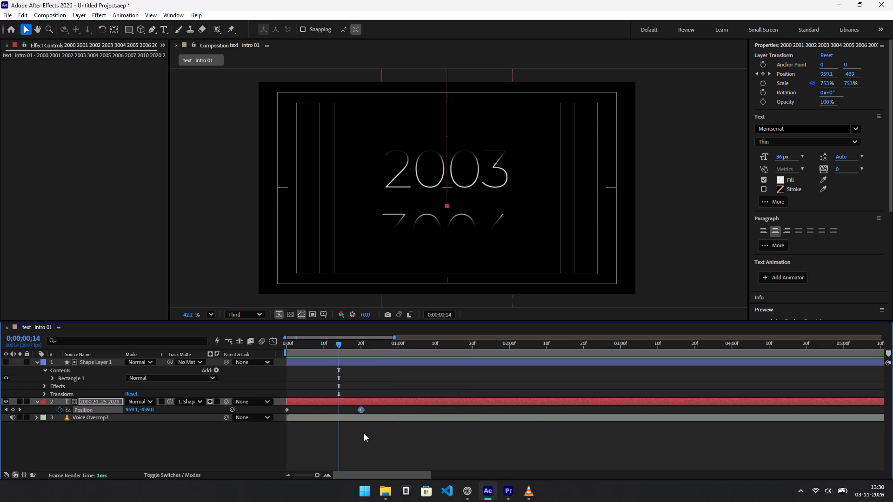
ctrl+alt+scroll(364, 433, down, 1)
drag(366, 472, 316, 472)
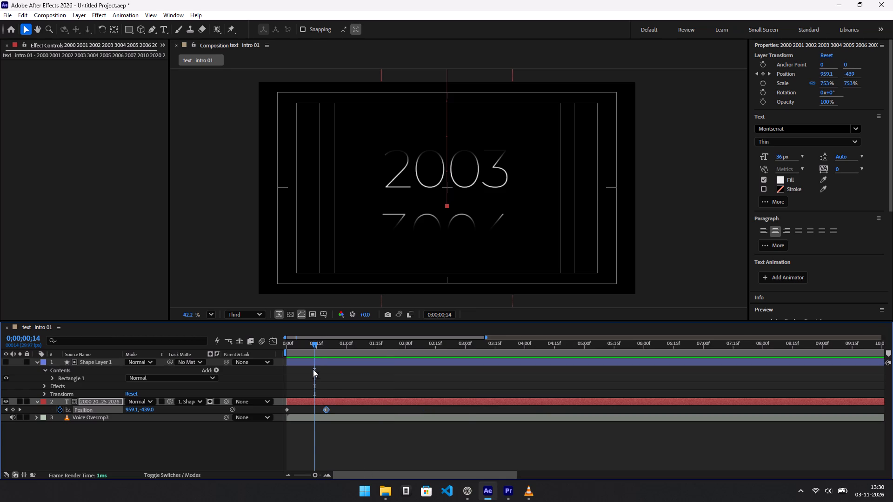
drag(313, 348, 294, 348)
Switch to the YouTube tutorial in the browser and watch its keyframe easing part up to about 1:37.
key(alt+Tab)
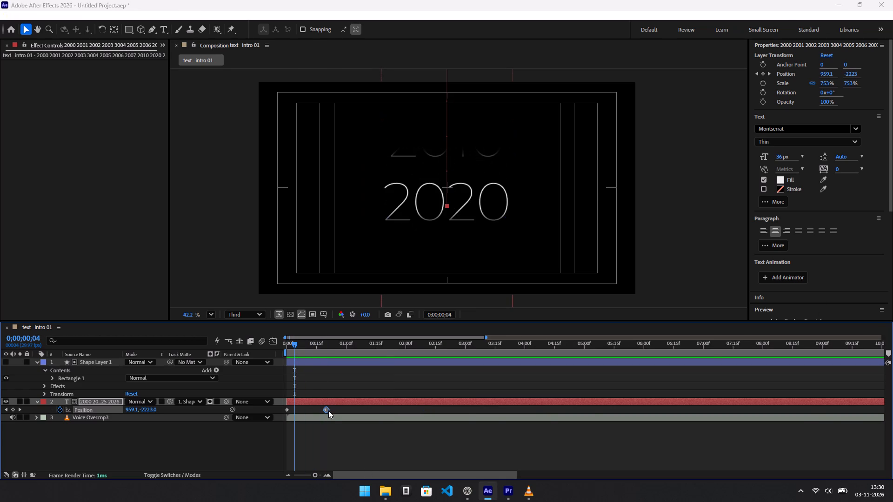
key(space)
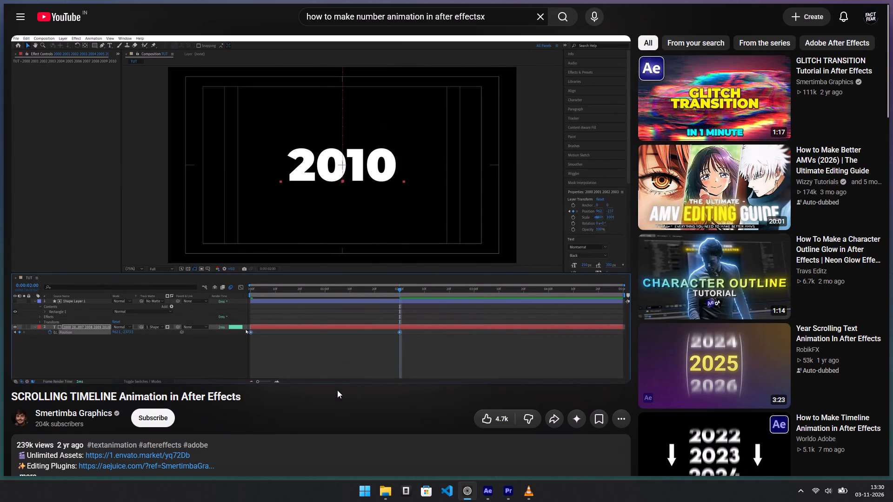
key(space)
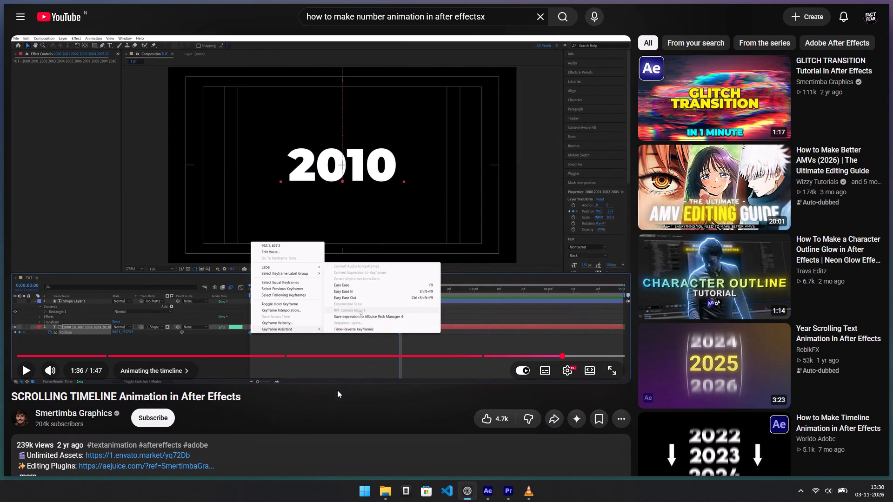
key(space)
key(space)
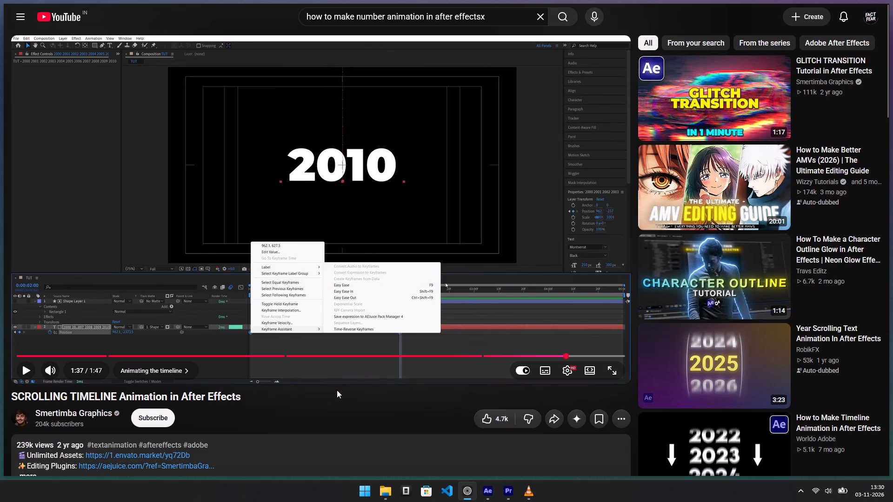
key(space)
key(space)
Apply Easy Ease to both Position keyframes of the year text in After Effects, rechecking the tutorial around 1:34.
key(alt+Tab)
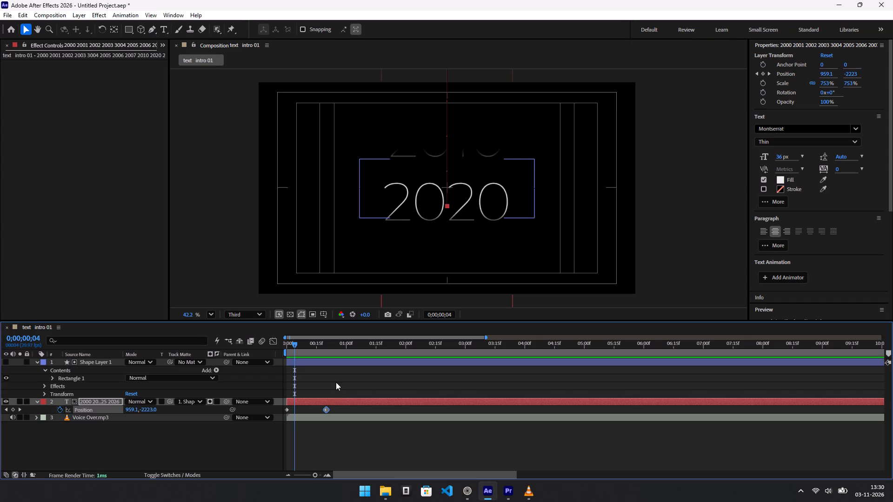
drag(333, 409, 279, 410)
right_click(328, 409)
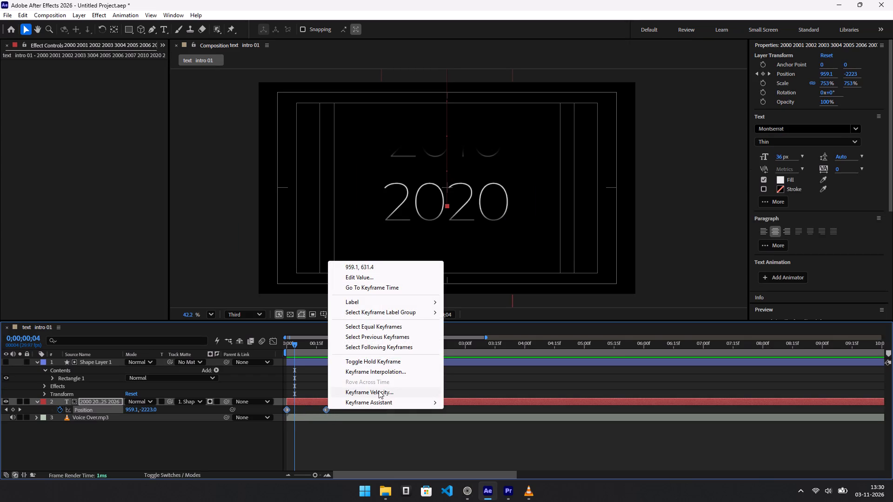
click(385, 400)
key(alt+Tab)
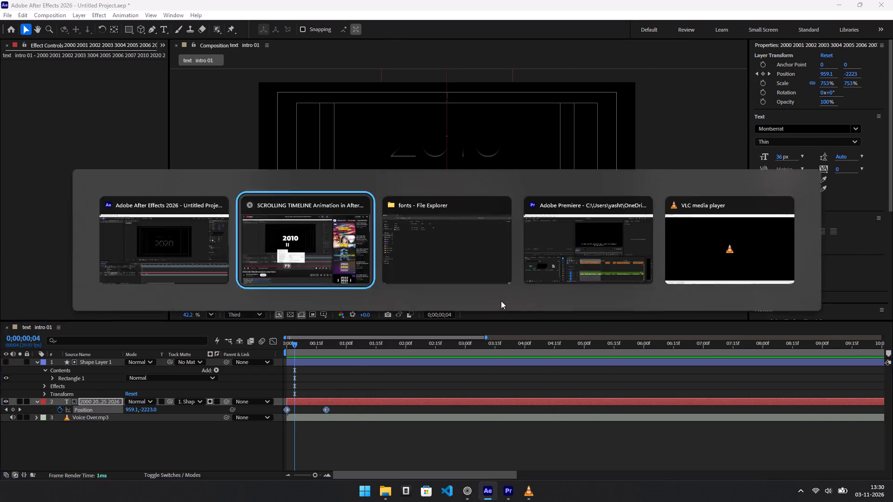
key(space)
key(Left)
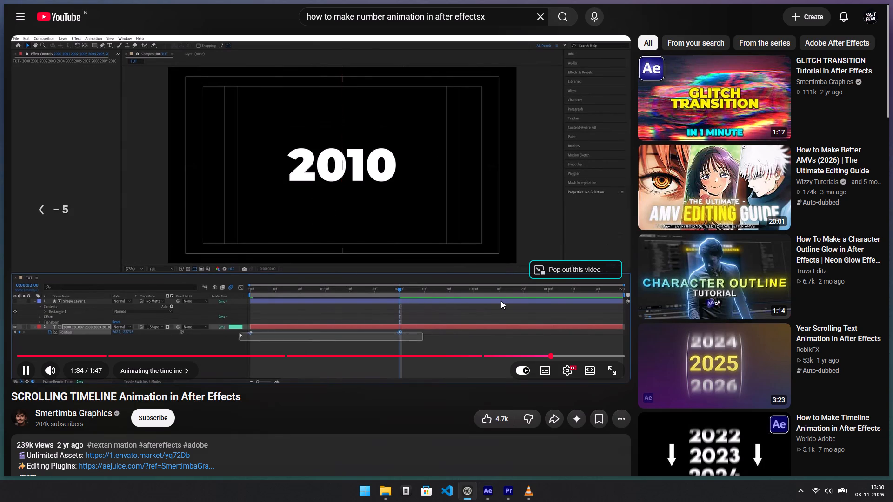
key(space)
key(alt+Tab)
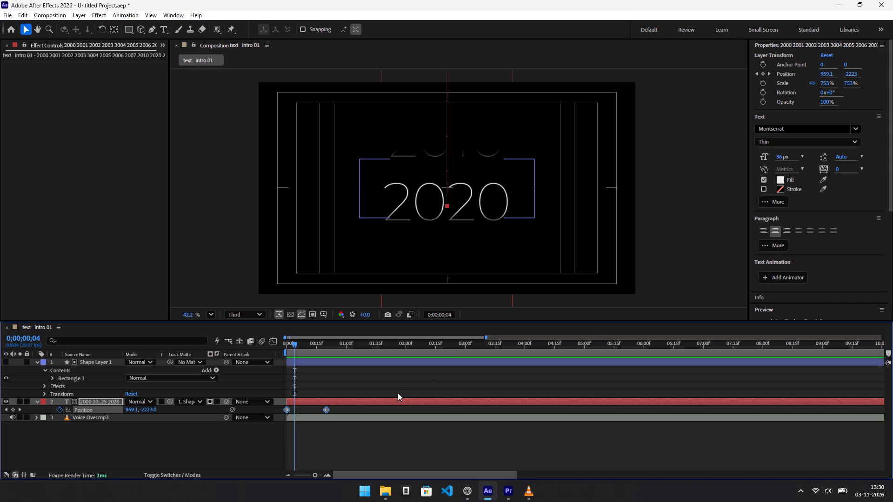
drag(338, 407, 275, 411)
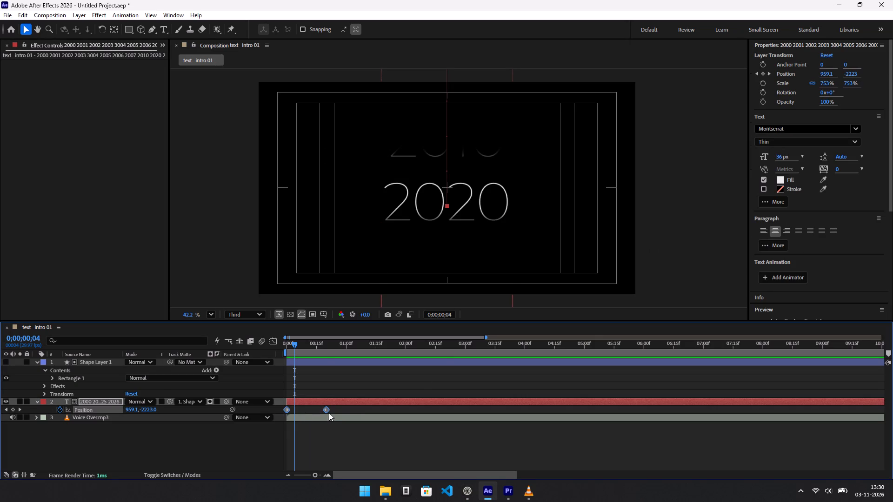
right_click(327, 412)
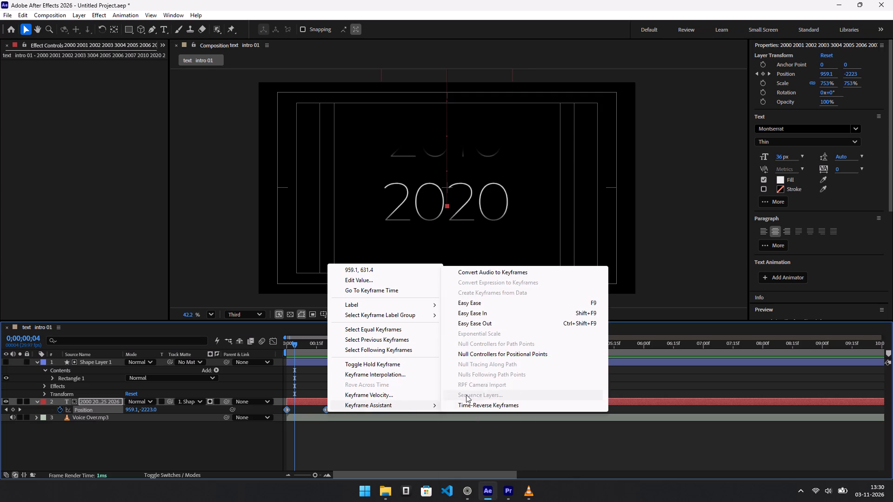
click(499, 305)
Preview the eased year scroll, replaying it from the start of the composition.
key(space)
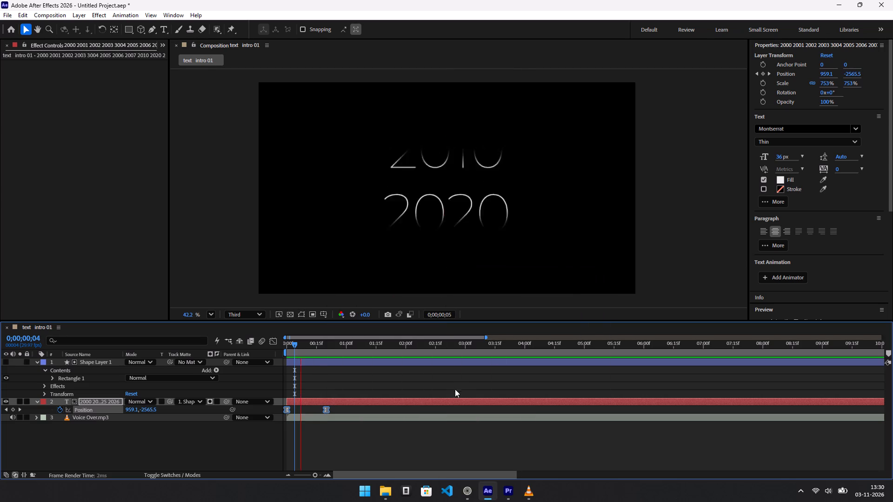
key(space)
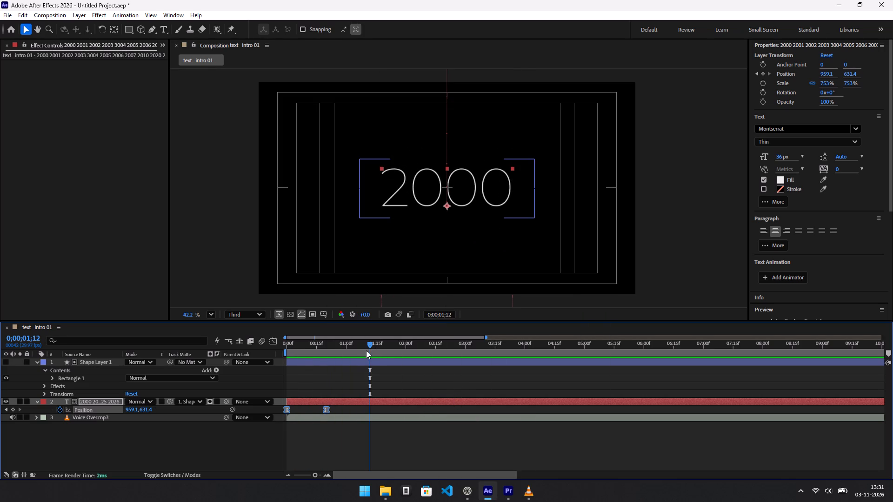
drag(366, 350, 236, 352)
key(space)
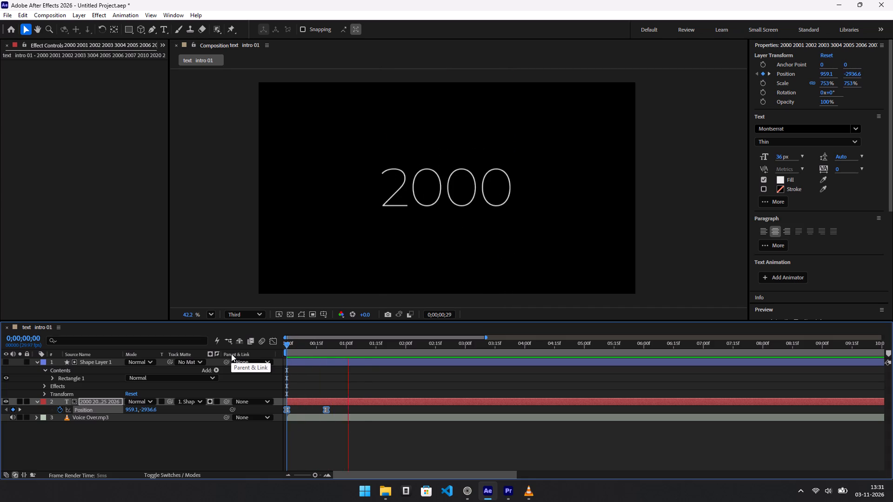
key(space)
drag(327, 350, 280, 350)
key(space)
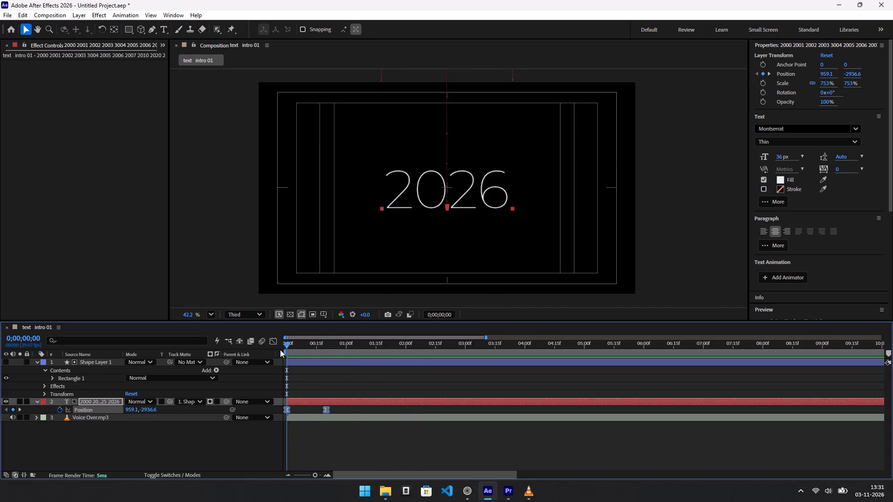
key(space)
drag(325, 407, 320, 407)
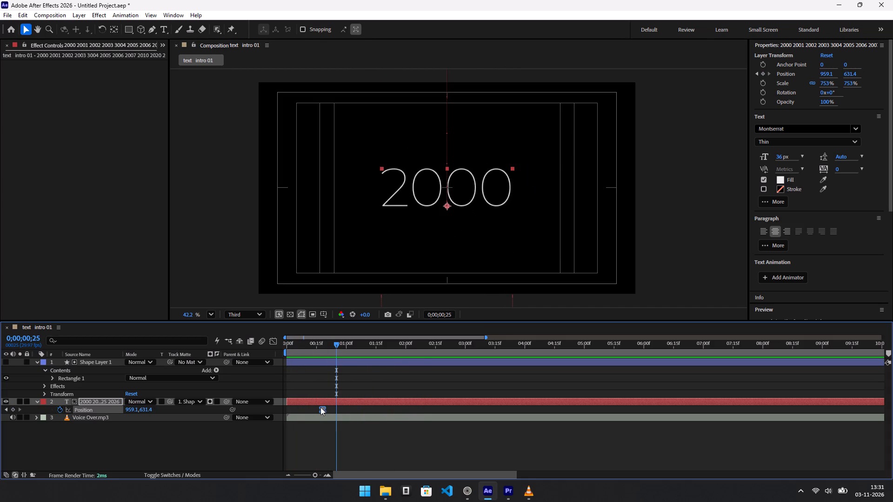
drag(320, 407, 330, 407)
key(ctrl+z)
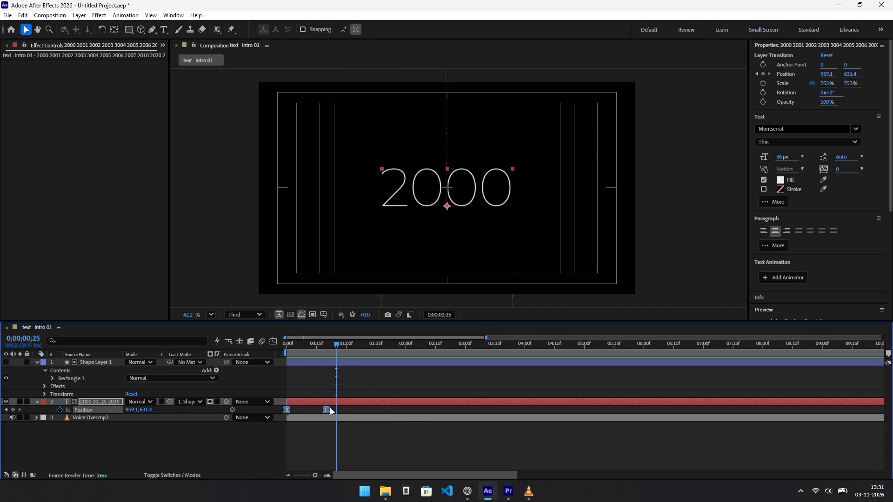
Move only the year text's last Position keyframe earlier, to about frame 16, and preview the scroll from the start.
click(340, 407)
drag(327, 409, 318, 409)
drag(307, 344, 243, 345)
key(space)
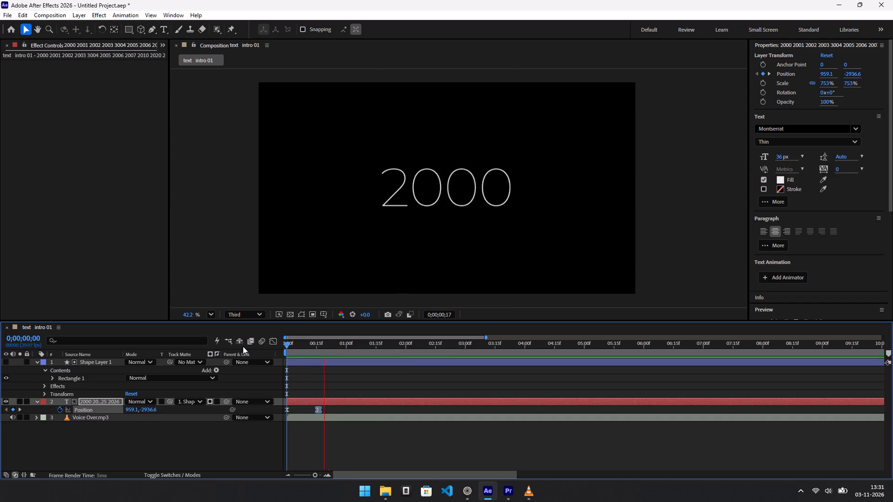
key(space)
drag(306, 347, 249, 347)
key(space)
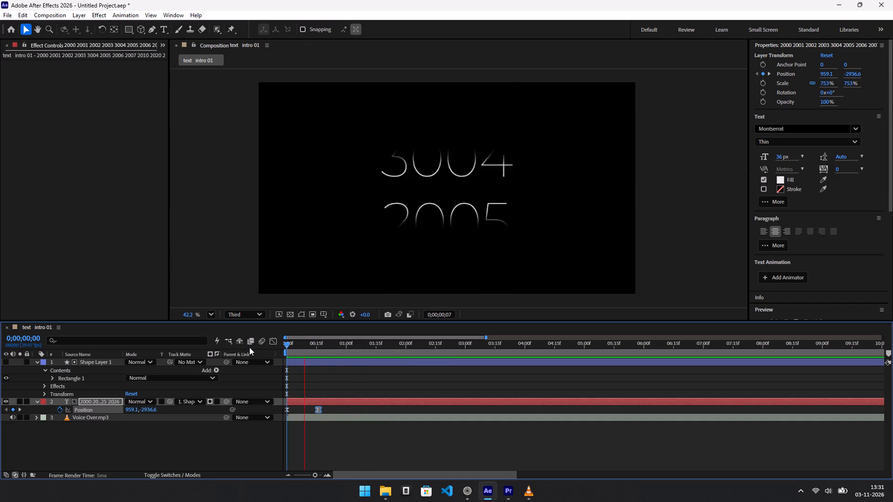
key(space)
Switch to the YouTube tutorial in the browser and rewatch its closing part from about 1:40.
key(alt+Tab)
key(space)
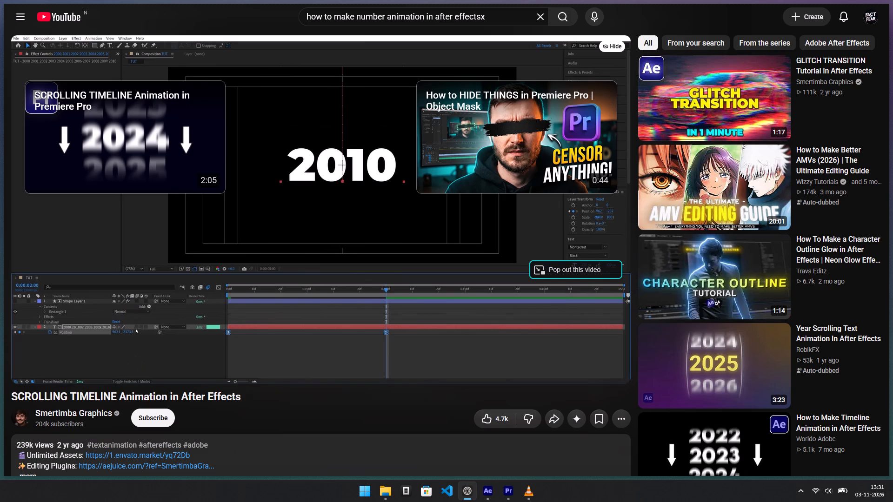
key(space)
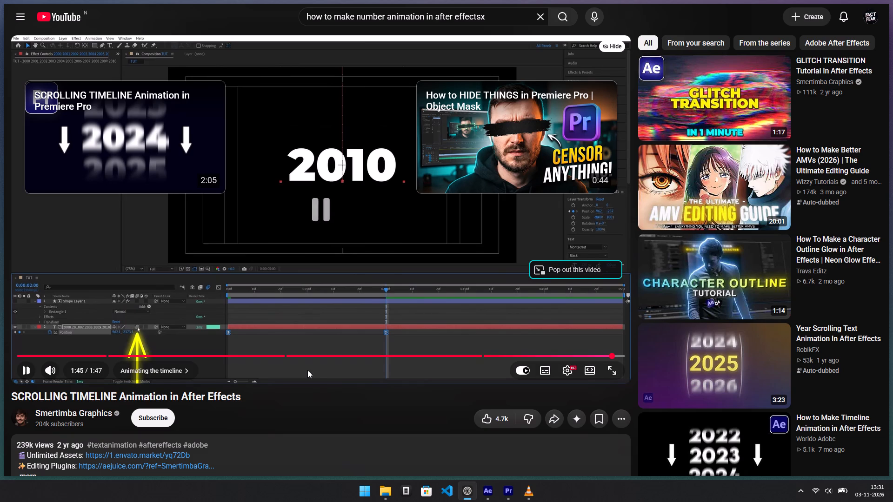
key(Left)
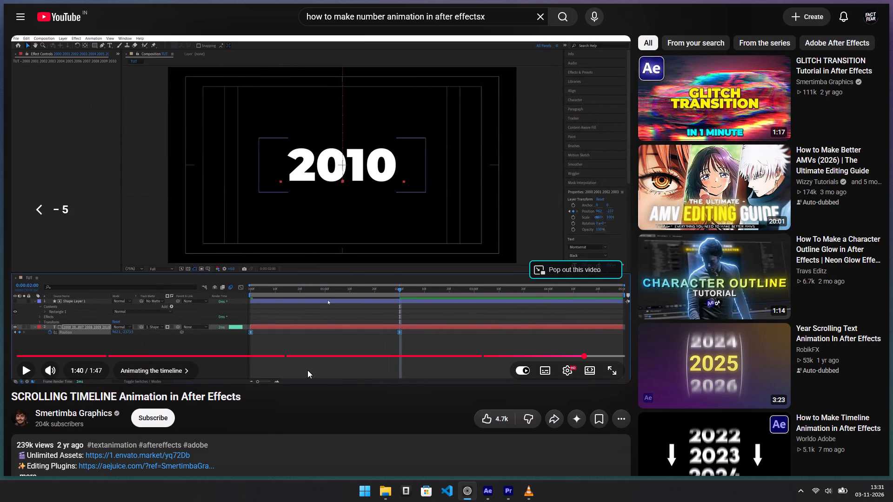
key(space)
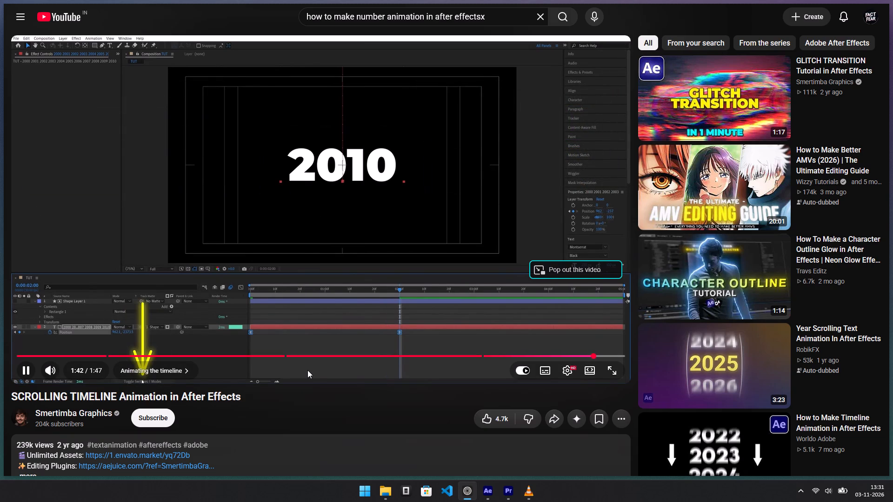
key(space)
Show the layer switches in After Effects and enable motion blur for the year text layer, rechecking the tutorial around 1:43.
key(alt+Tab)
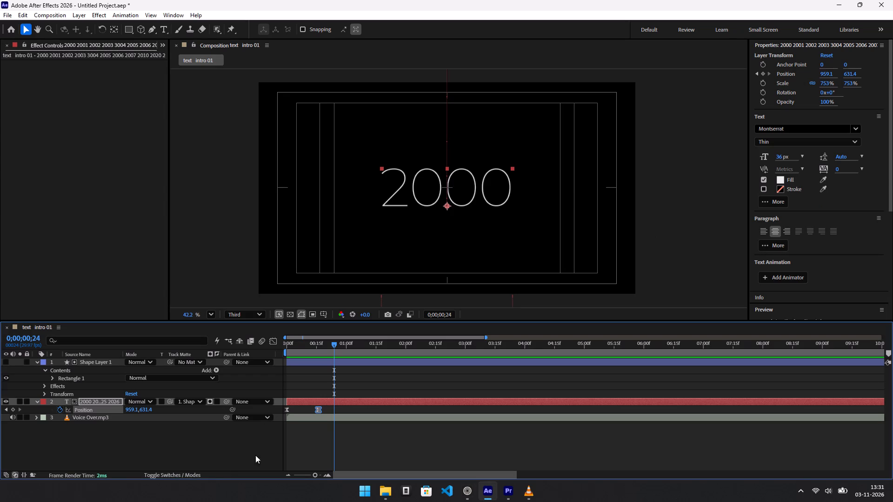
click(176, 472)
key(alt+Tab)
key(space)
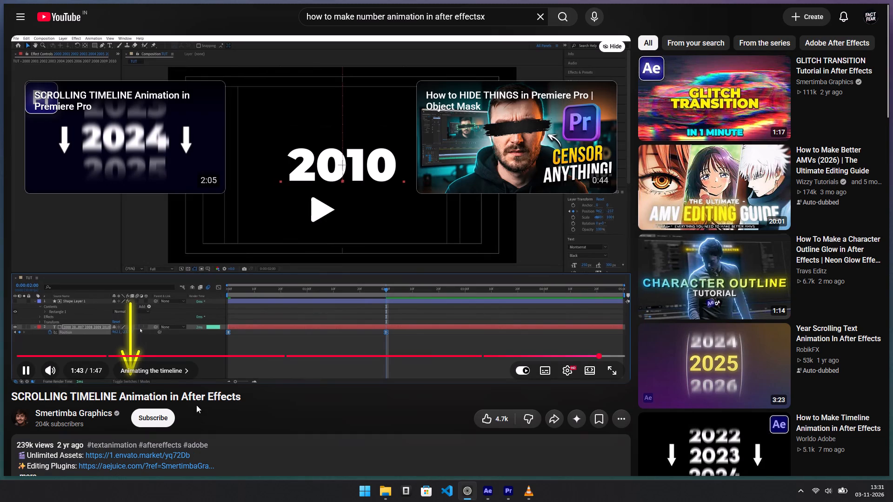
key(space)
key(space)
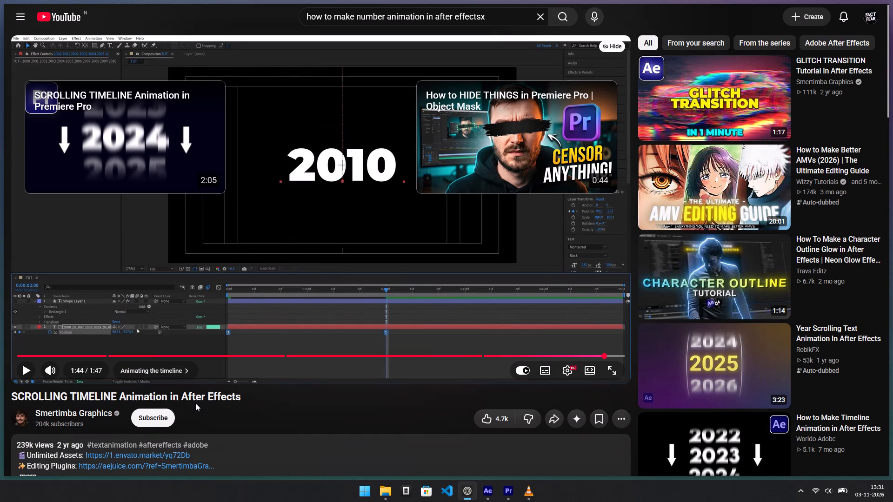
key(space)
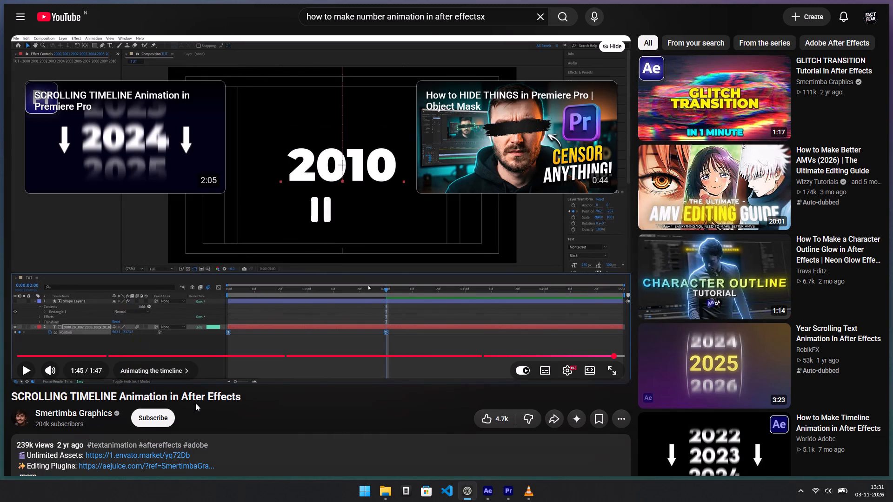
key(alt+Tab)
click(164, 403)
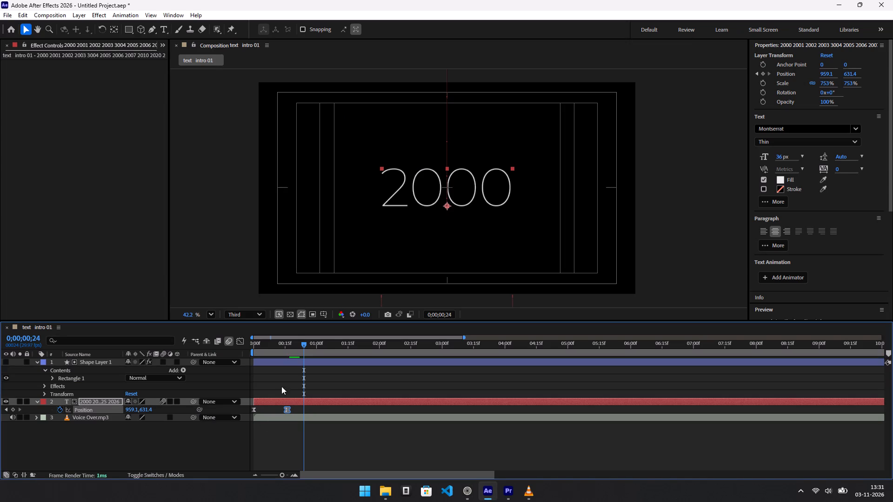
Preview the year scroll with motion blur, replaying it from the start of the composition.
drag(295, 343, 188, 345)
key(space)
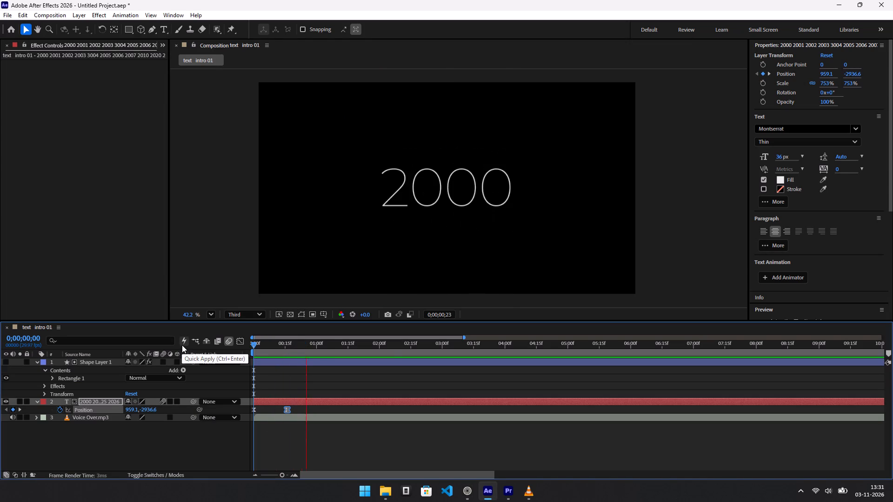
key(space)
drag(287, 348, 197, 348)
key(space)
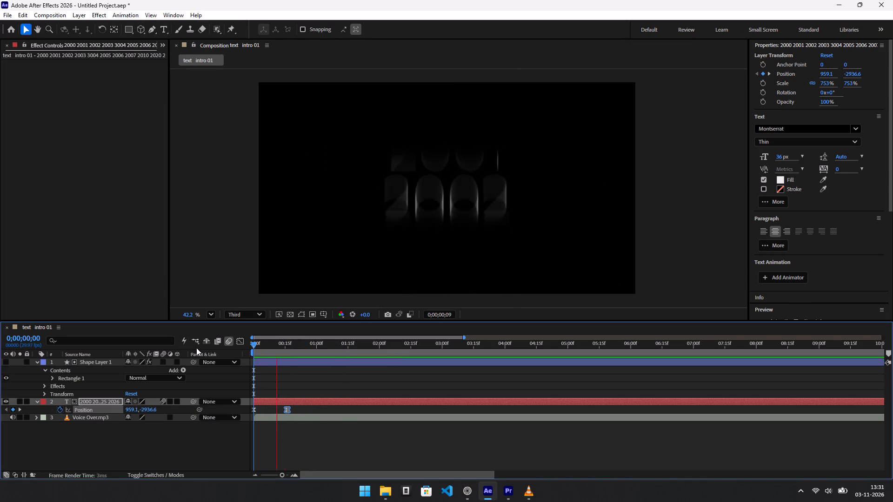
key(space)
key(space)
drag(297, 341, 239, 342)
key(space)
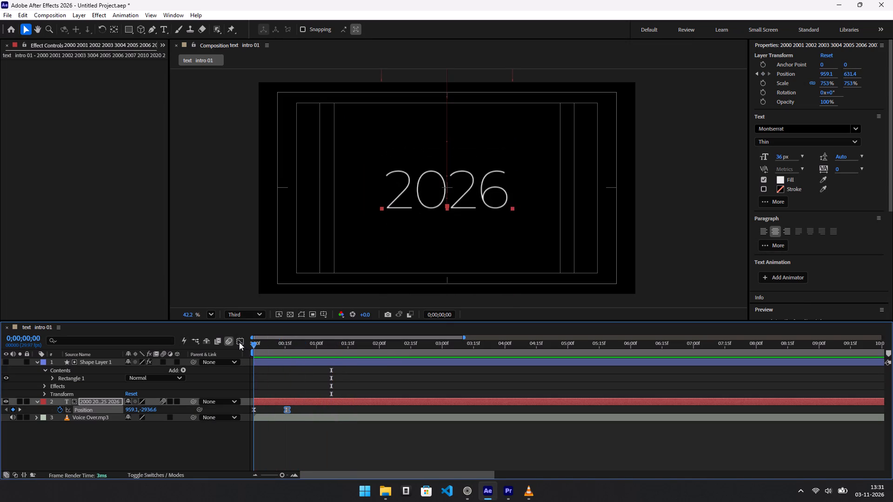
Change the year text layer's font style to Montserrat SemiBold.
click(343, 399)
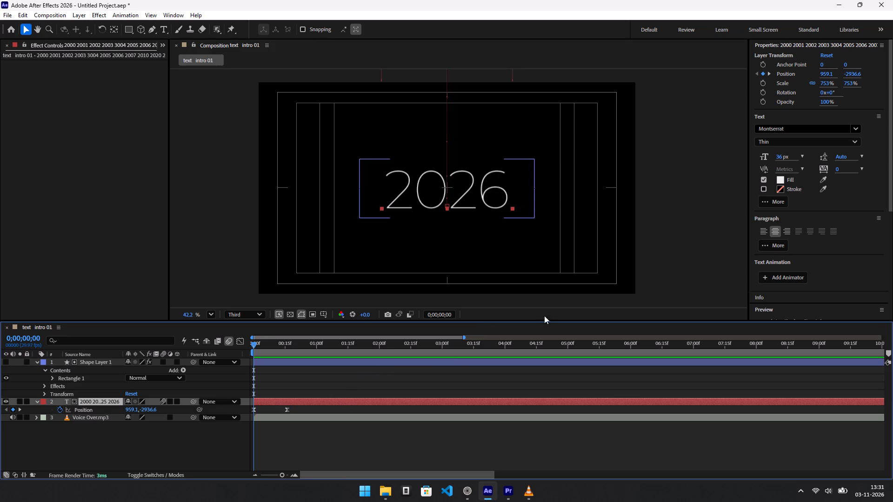
click(801, 130)
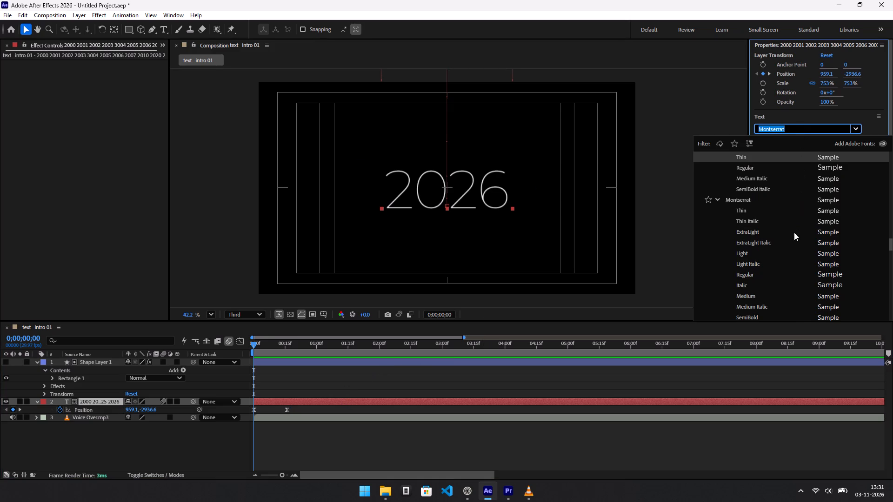
scroll(794, 232, down, 20)
scroll(794, 232, down, 6)
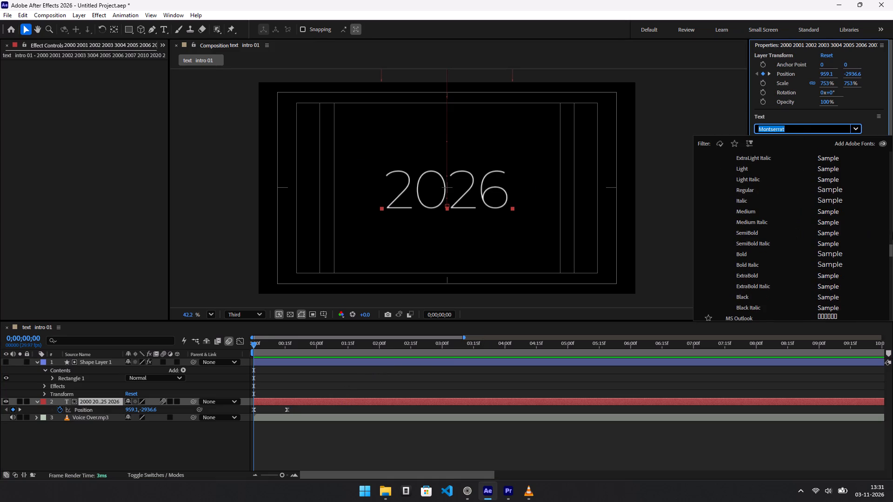
click(892, 253)
click(811, 233)
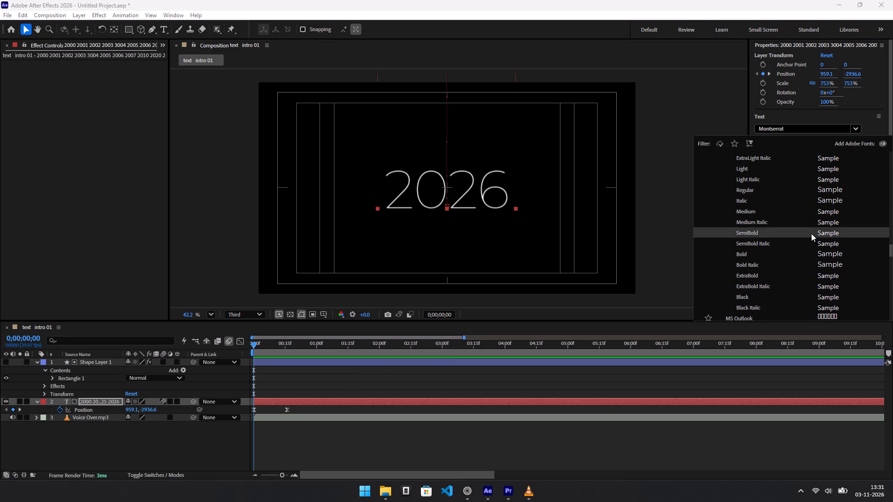
Preview the year scroll in its new font weight, replaying it repeatedly from the start of the composition.
key(space)
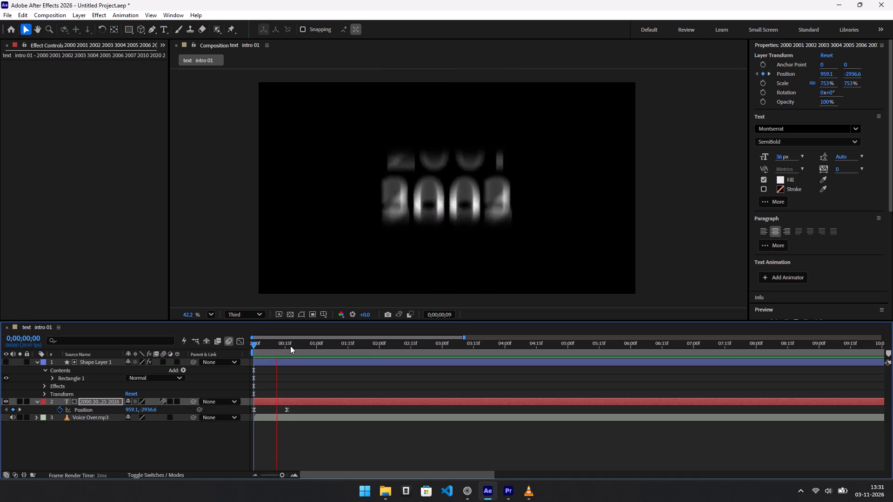
key(space)
drag(295, 351, 204, 351)
key(space)
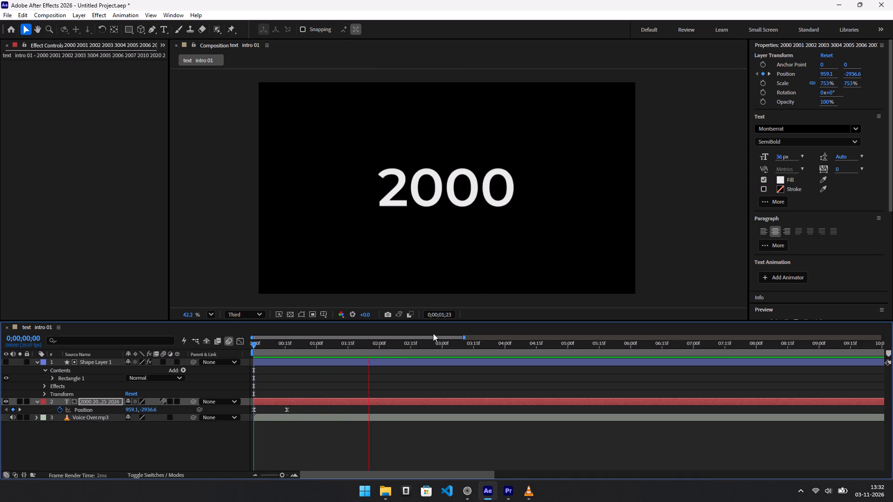
key(space)
drag(364, 342, 167, 345)
key(space)
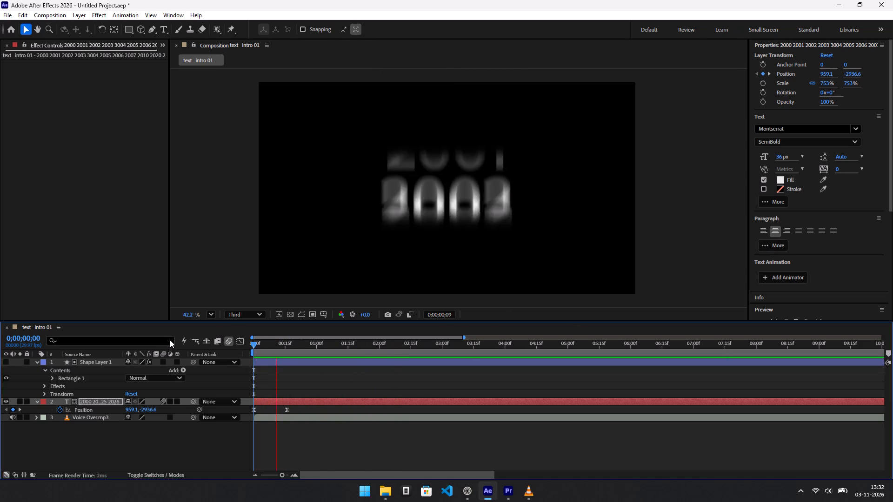
key(space)
drag(285, 344, 212, 344)
key(space)
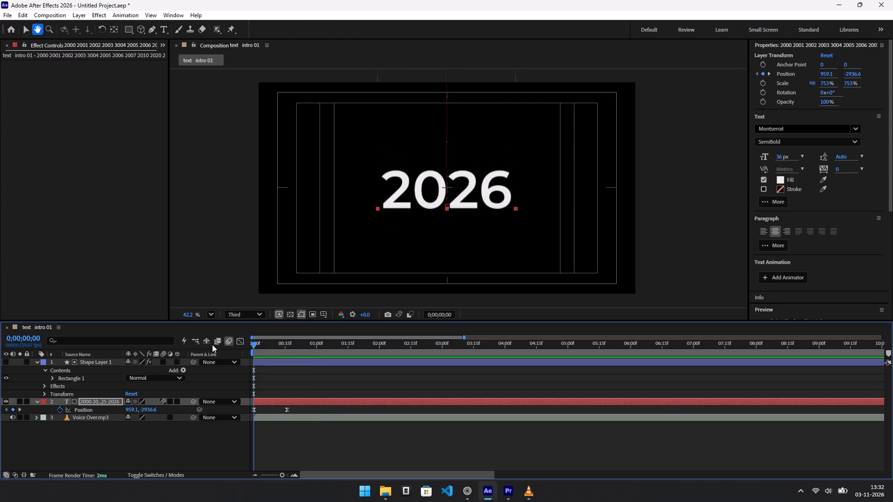
key(space)
drag(262, 341, 220, 342)
key(space)
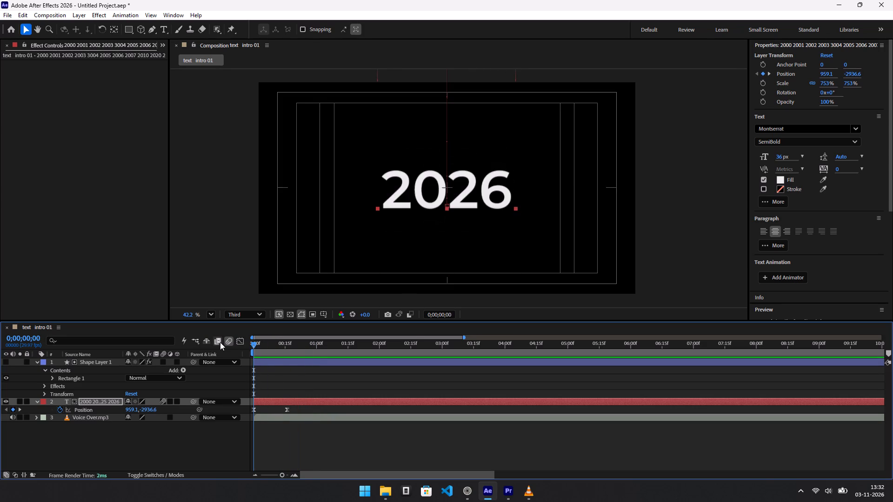
key(space)
drag(265, 342, 215, 342)
Select both Position keyframes of the year text layer in the timeline.
drag(297, 406, 264, 406)
drag(300, 410, 269, 410)
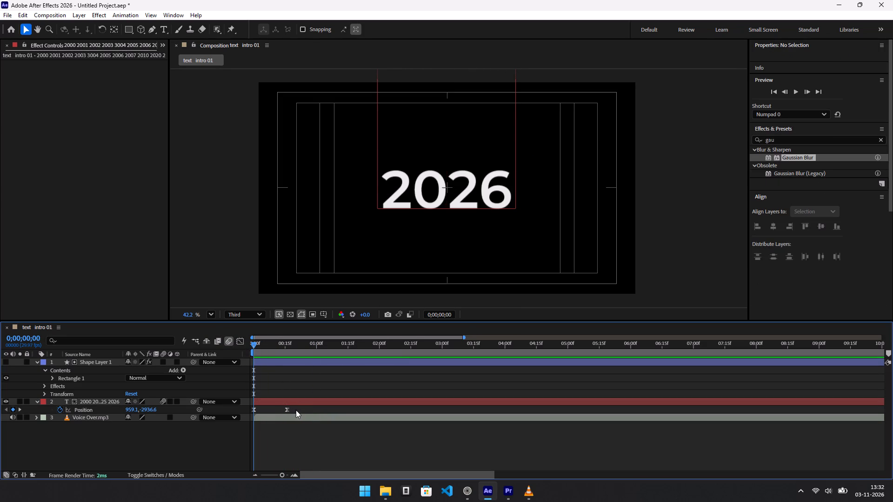
click(296, 410)
drag(305, 410, 247, 414)
click(303, 409)
drag(303, 410, 263, 412)
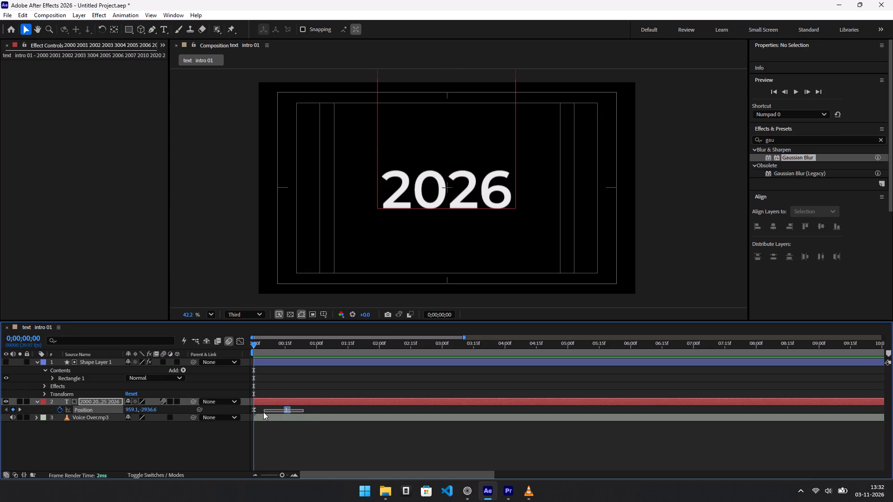
drag(263, 412, 251, 412)
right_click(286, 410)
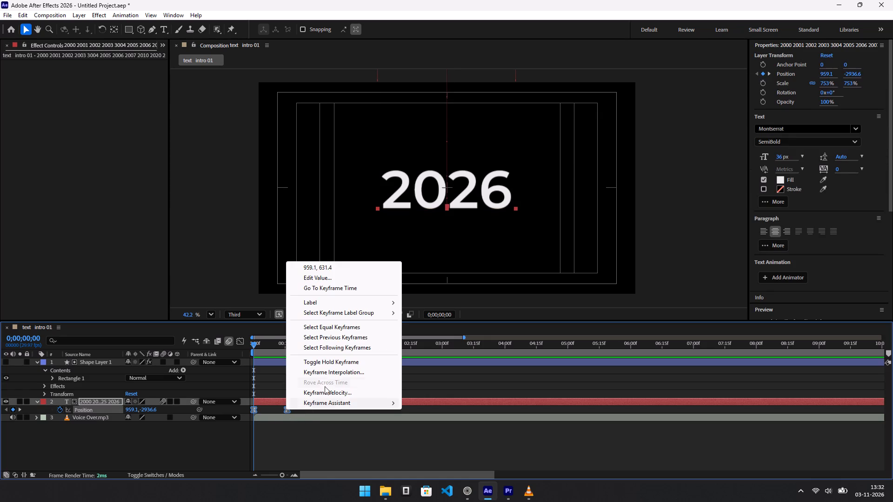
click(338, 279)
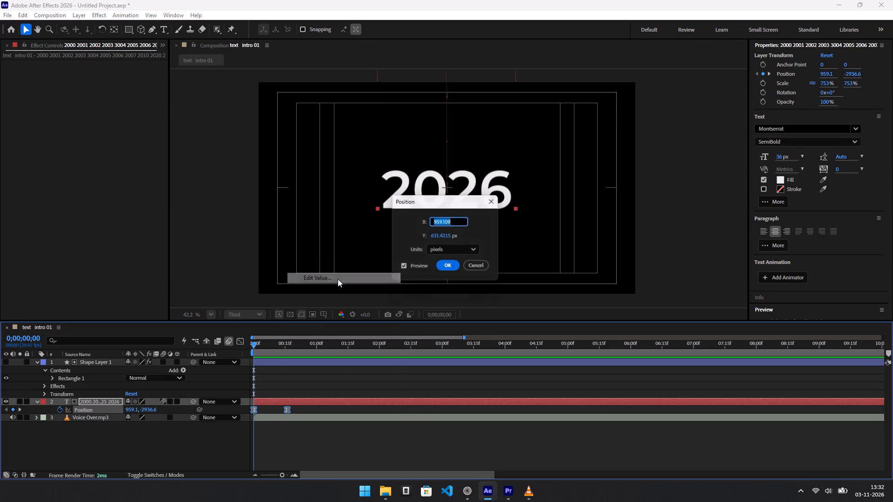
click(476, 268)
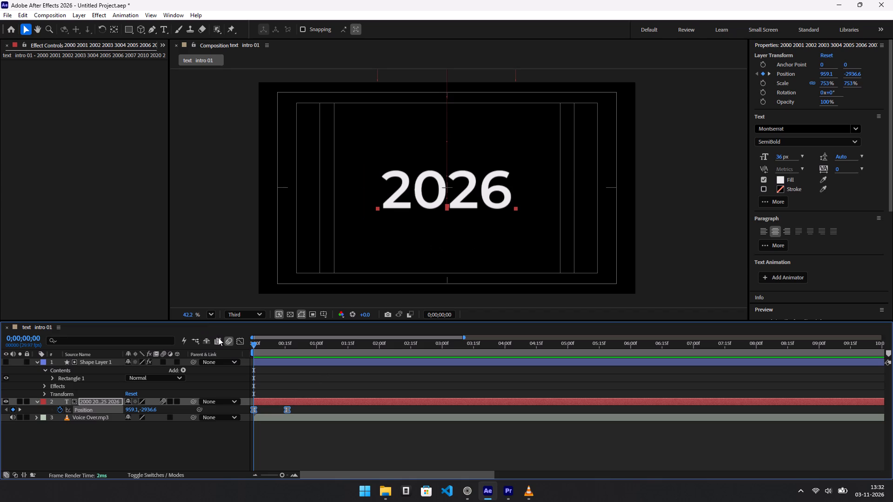
Show the year text layer's Position curve in the Graph Editor.
click(238, 341)
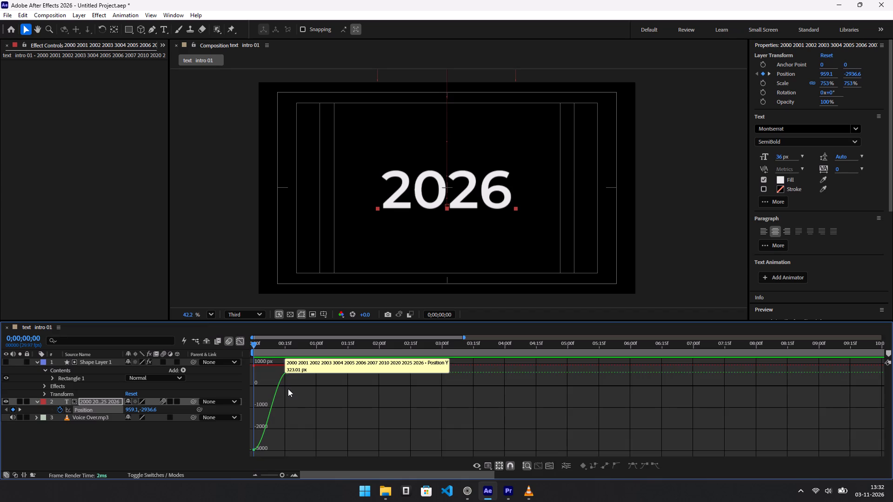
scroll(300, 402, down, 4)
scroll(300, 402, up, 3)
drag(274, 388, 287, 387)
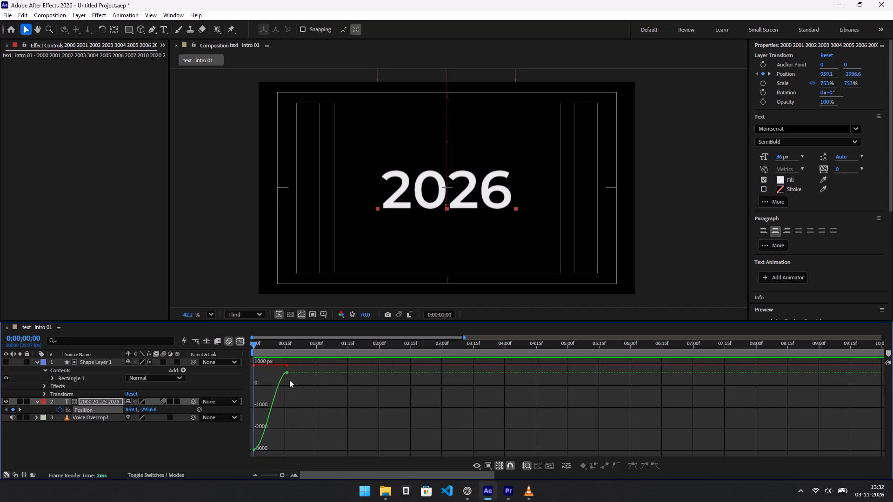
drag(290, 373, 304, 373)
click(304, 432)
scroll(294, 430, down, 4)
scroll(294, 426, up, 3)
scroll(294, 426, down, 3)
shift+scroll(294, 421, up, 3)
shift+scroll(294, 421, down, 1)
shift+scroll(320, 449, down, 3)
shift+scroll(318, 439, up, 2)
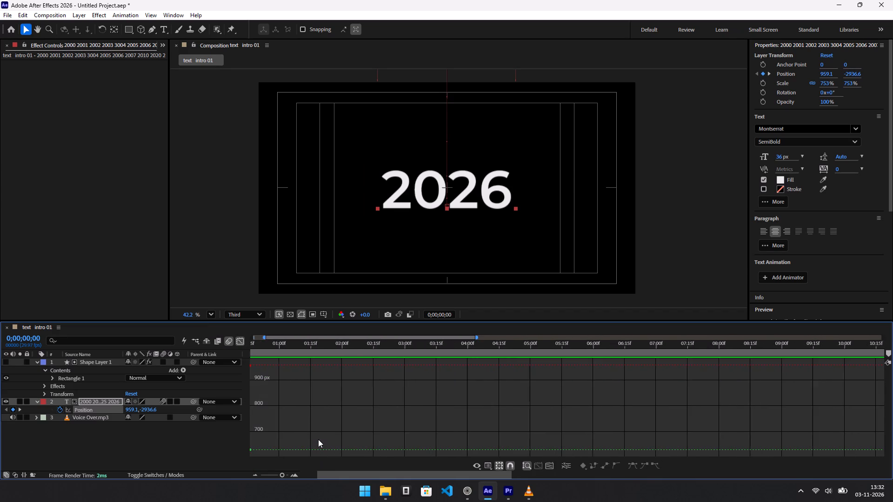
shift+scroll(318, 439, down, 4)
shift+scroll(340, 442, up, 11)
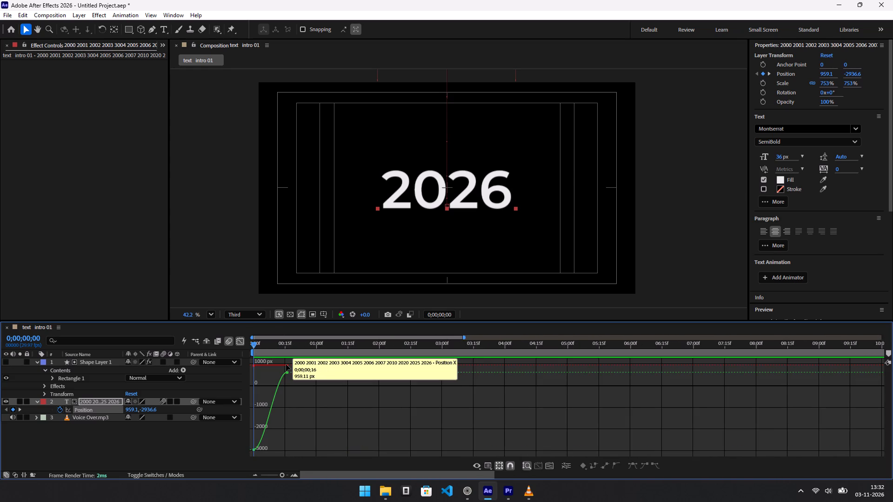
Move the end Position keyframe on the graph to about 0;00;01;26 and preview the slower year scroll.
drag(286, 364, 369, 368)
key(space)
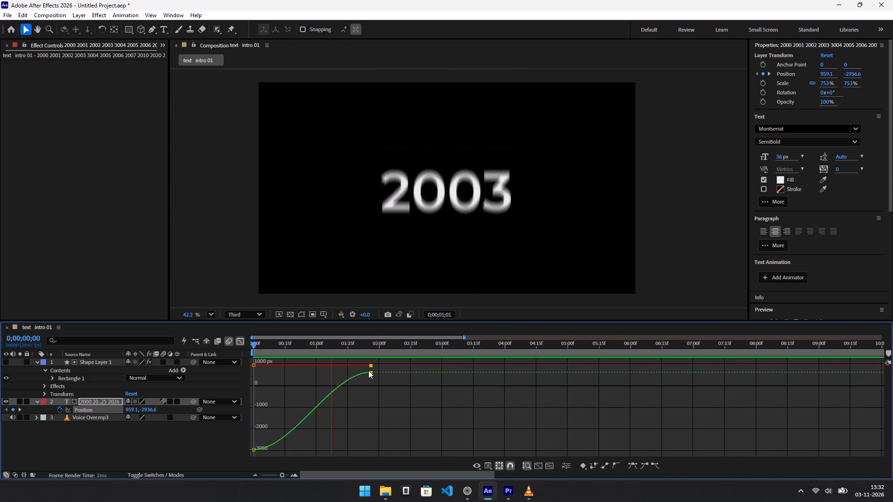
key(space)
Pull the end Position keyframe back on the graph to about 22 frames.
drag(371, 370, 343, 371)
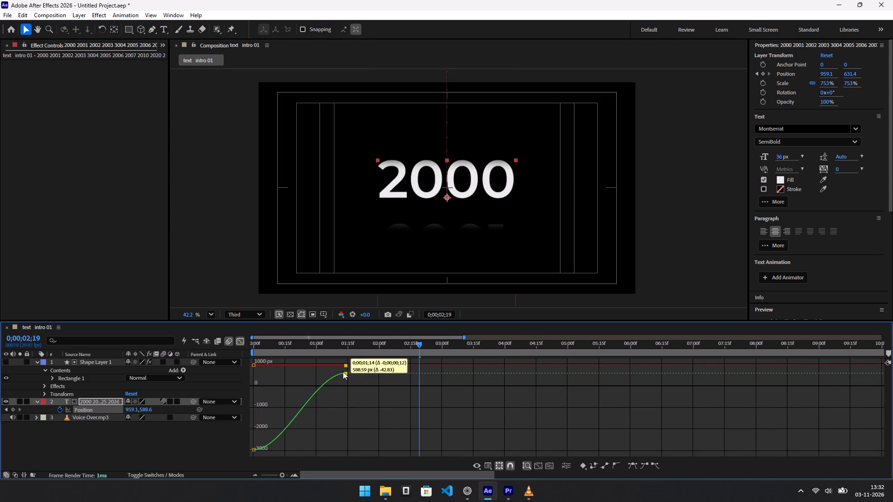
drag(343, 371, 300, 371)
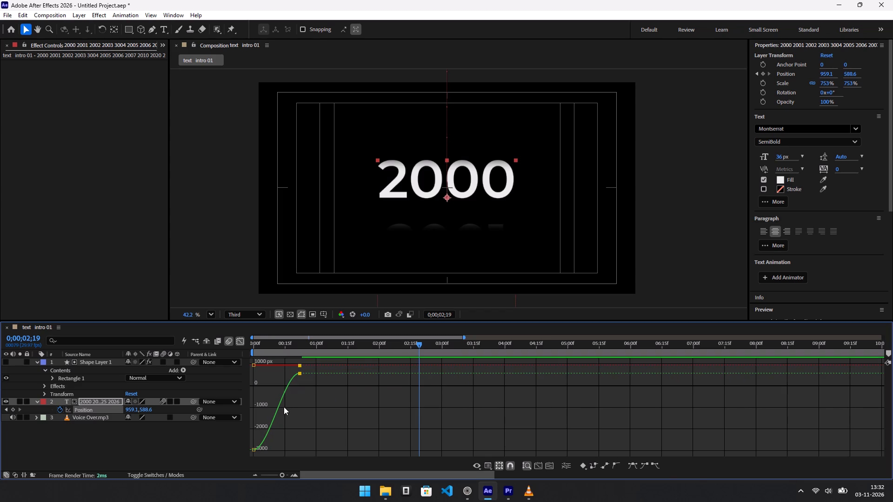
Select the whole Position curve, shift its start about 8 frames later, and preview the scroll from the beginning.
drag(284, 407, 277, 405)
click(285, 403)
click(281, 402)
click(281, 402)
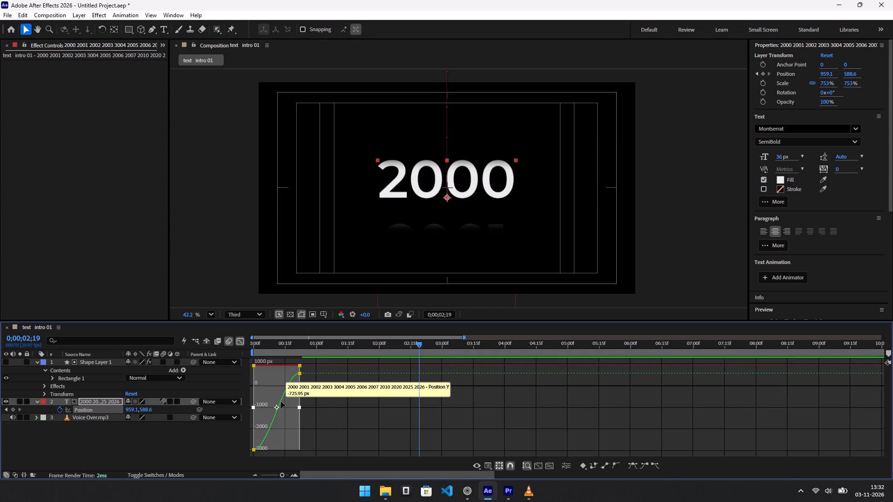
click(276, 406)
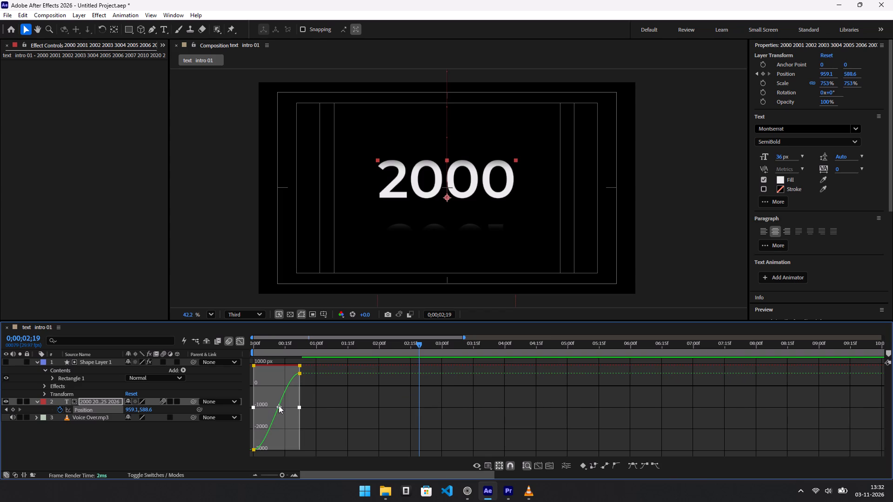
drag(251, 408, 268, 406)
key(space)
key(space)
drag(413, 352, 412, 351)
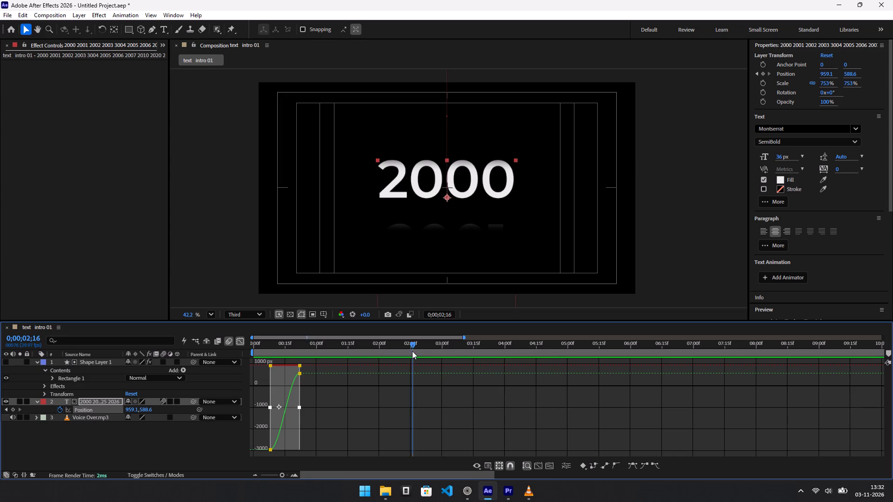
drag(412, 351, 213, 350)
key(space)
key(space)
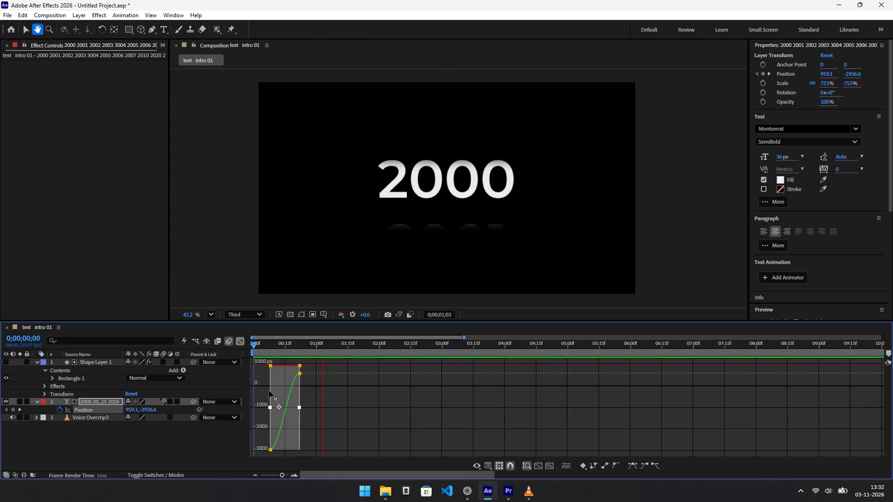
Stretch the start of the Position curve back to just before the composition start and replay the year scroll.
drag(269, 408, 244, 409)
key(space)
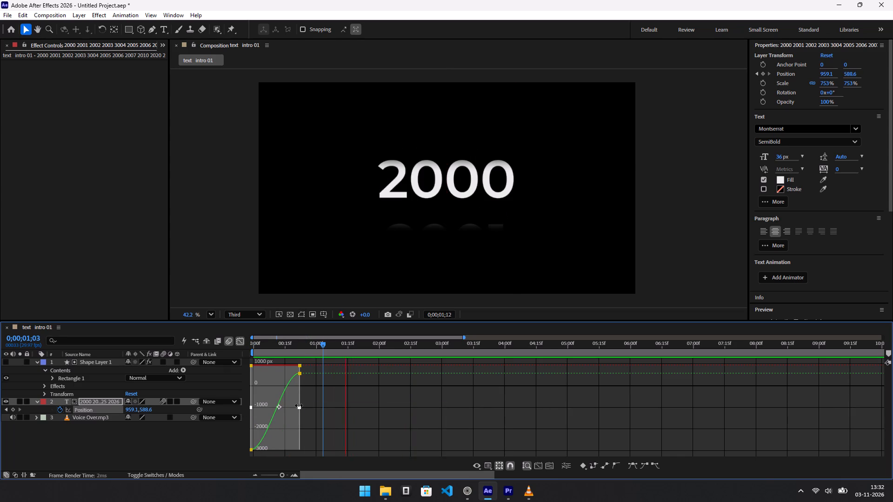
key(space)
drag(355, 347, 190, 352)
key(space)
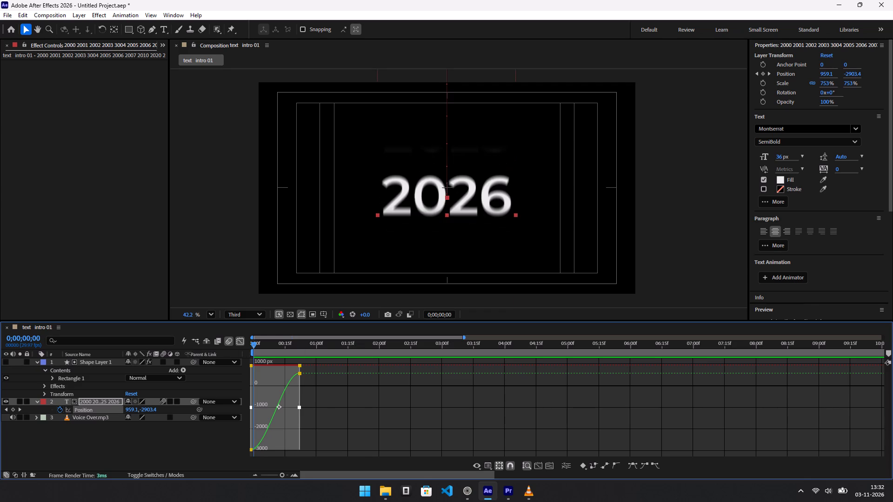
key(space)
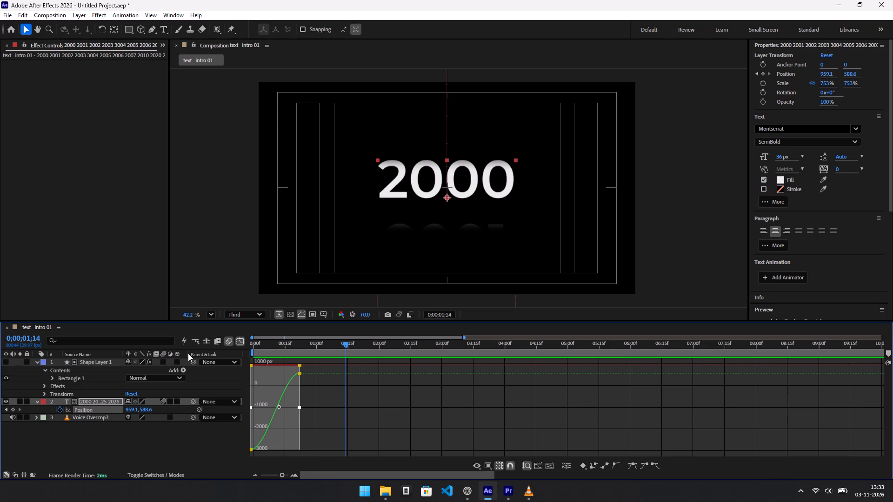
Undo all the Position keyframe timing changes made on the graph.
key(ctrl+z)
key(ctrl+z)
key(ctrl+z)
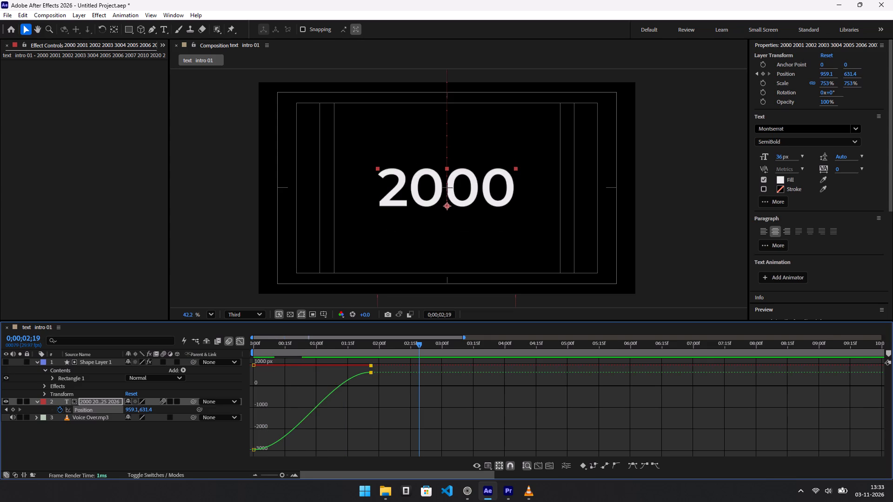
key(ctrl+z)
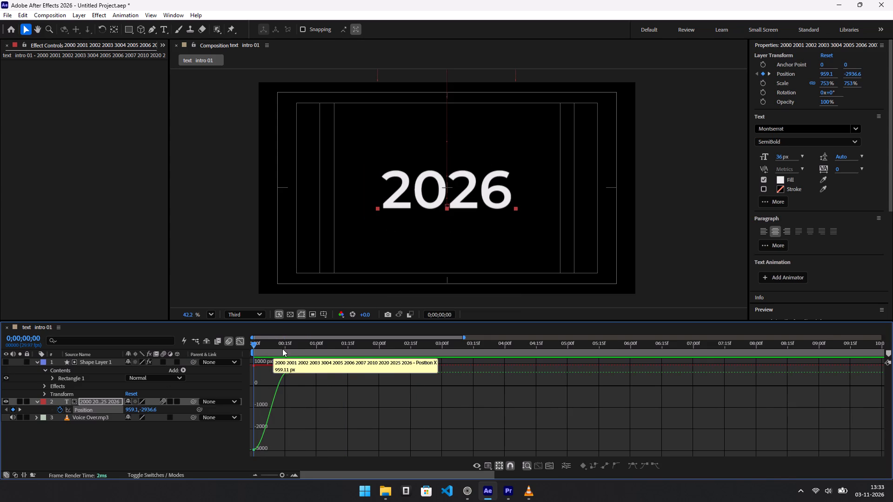
Scrub through the year scroll and replay it from the composition start to examine its motion and blur.
drag(282, 349, 295, 357)
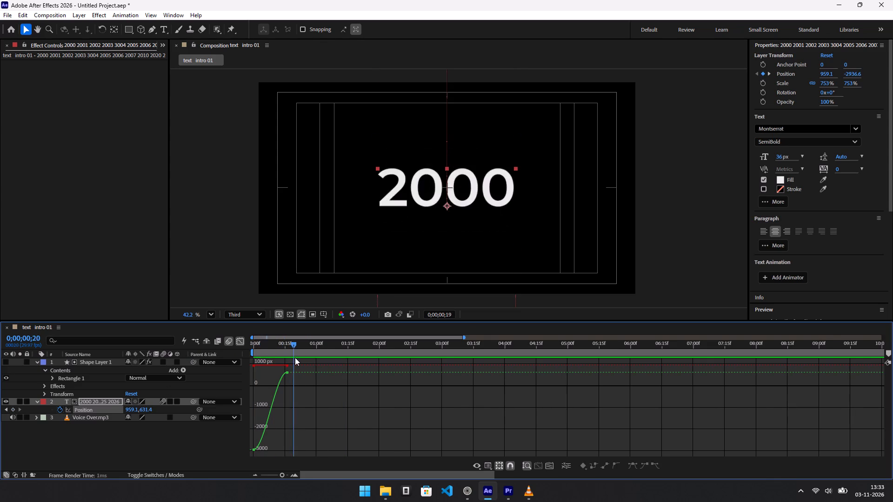
drag(295, 357, 221, 365)
key(space)
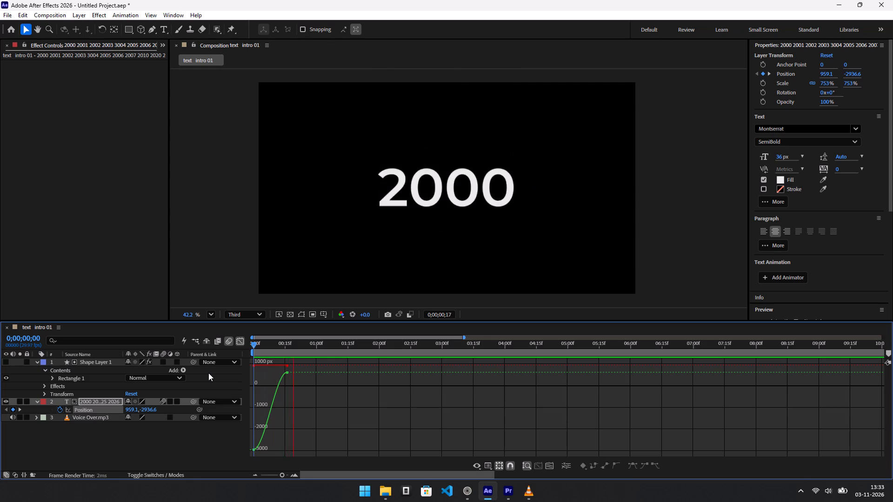
key(space)
key(space)
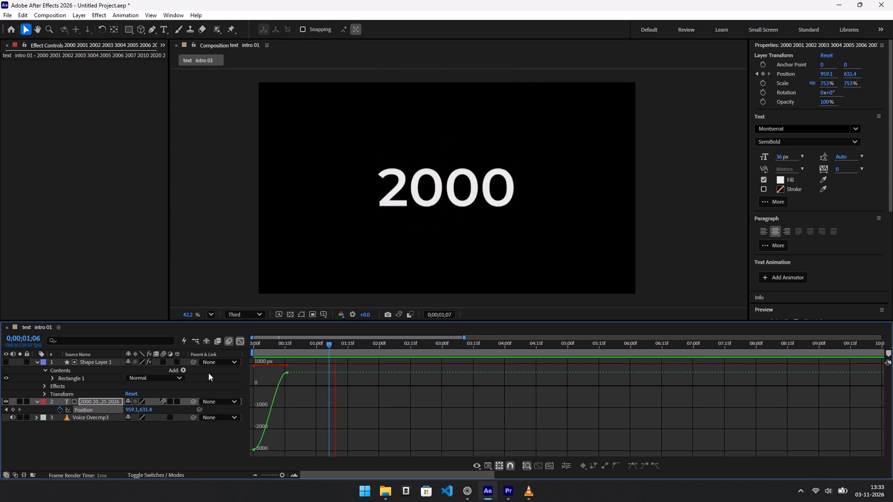
key(space)
drag(300, 350, 269, 355)
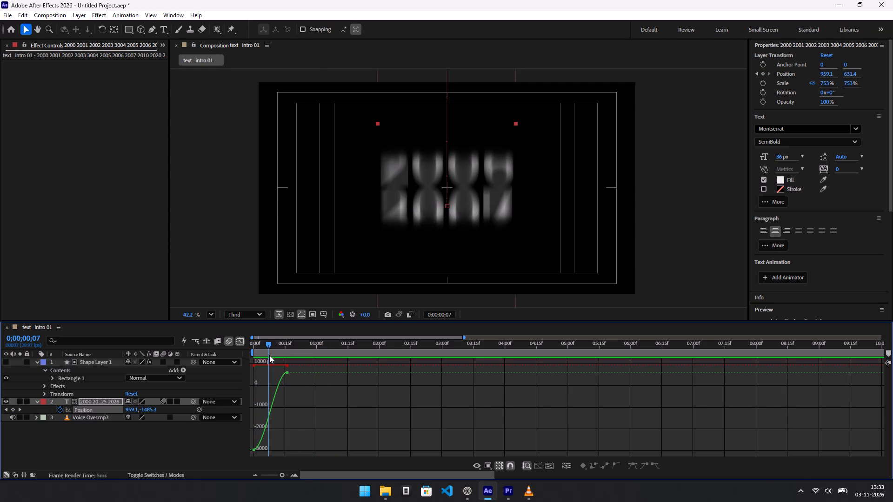
drag(269, 355, 280, 358)
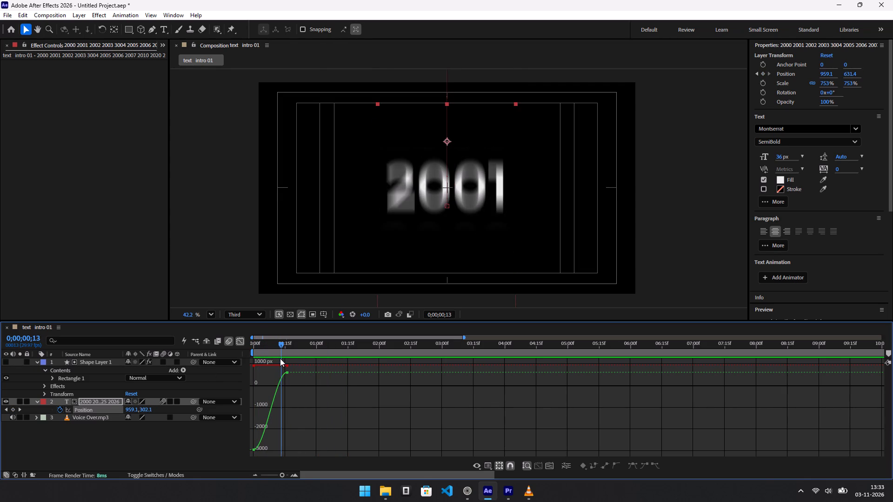
drag(280, 358, 269, 358)
click(278, 388)
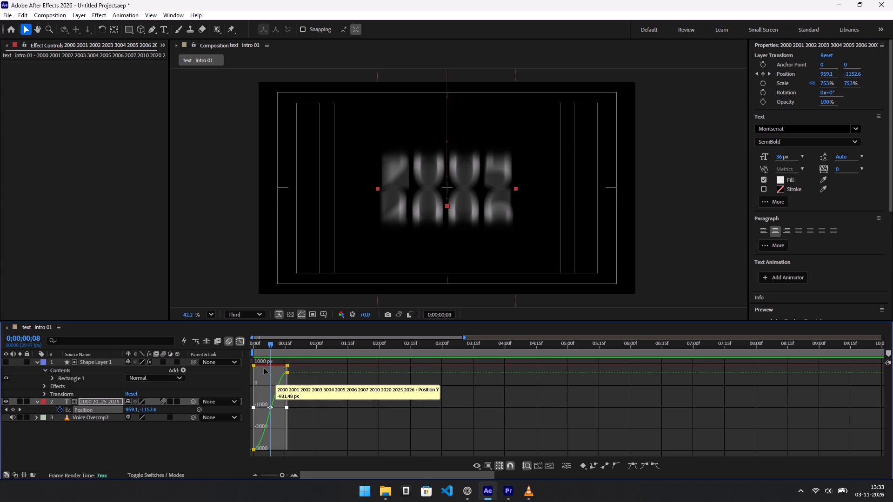
drag(270, 348, 257, 353)
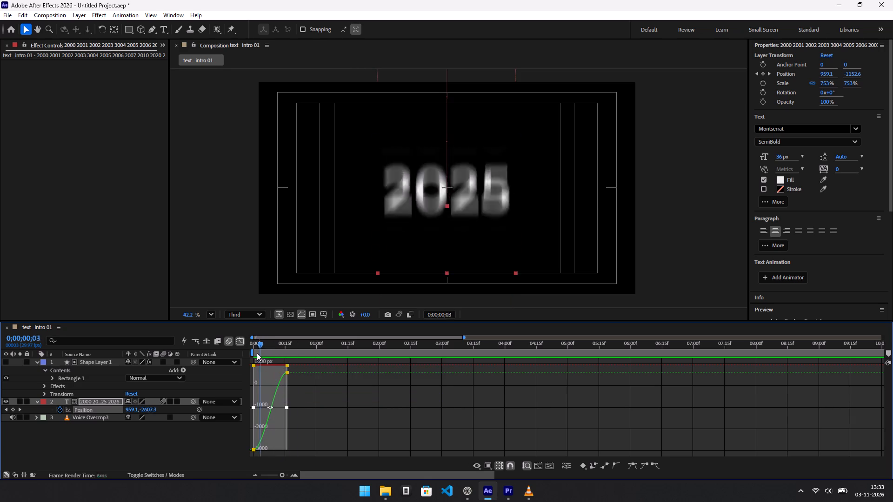
drag(257, 353, 243, 354)
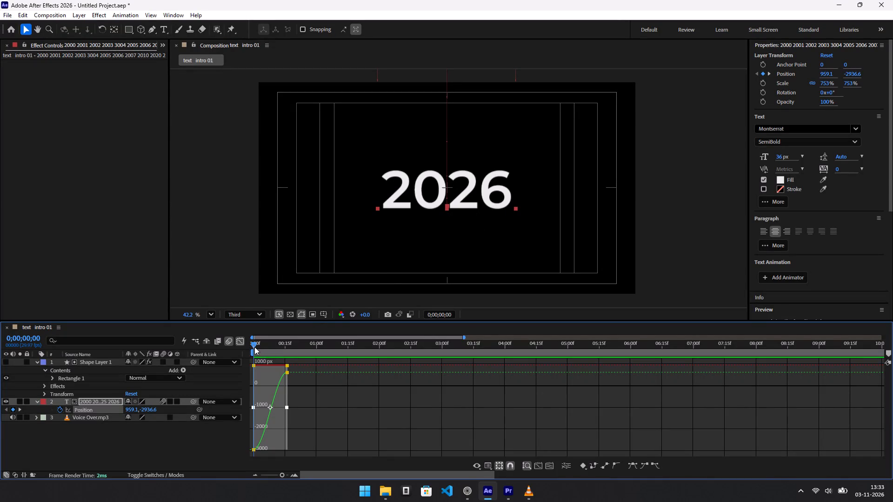
drag(254, 345, 237, 347)
key(space)
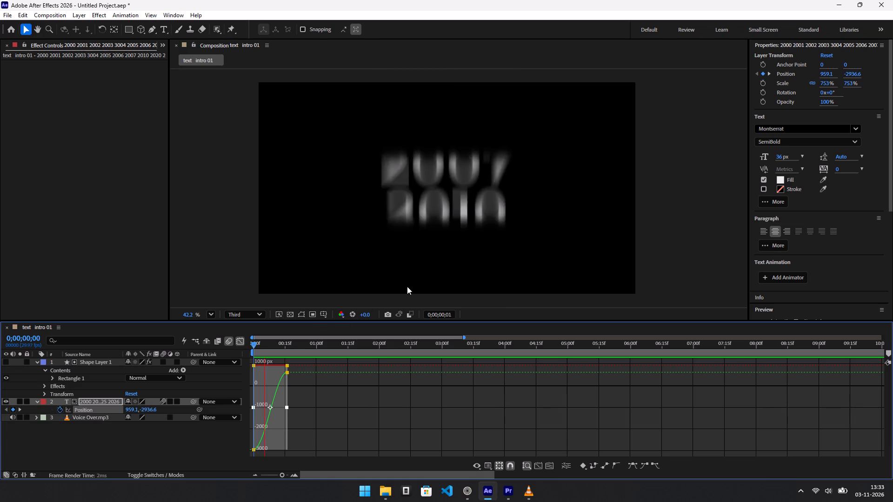
key(space)
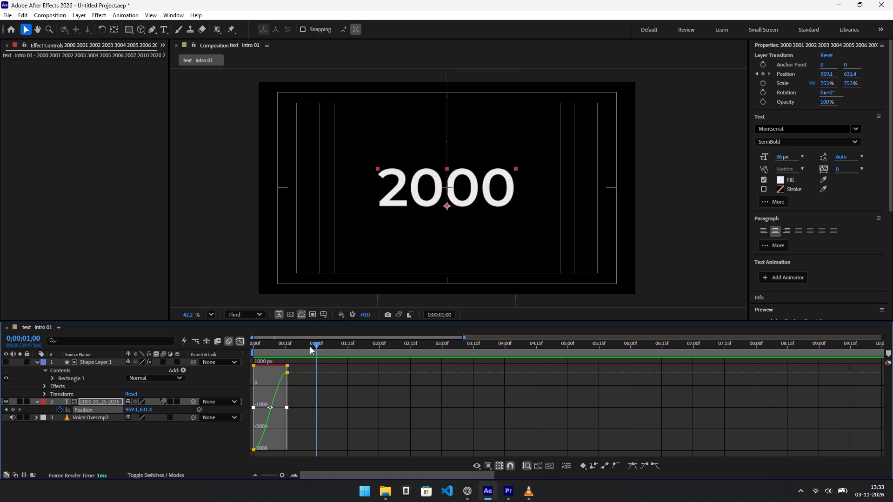
drag(321, 345, 205, 348)
key(space)
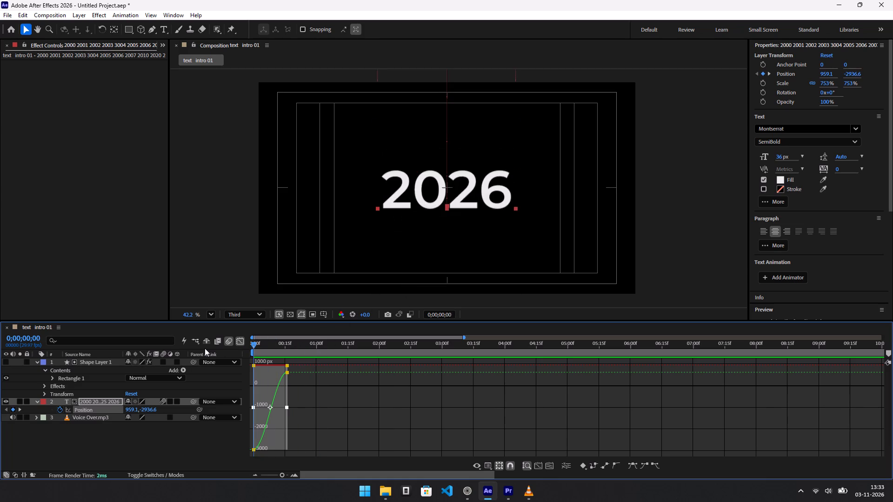
key(space)
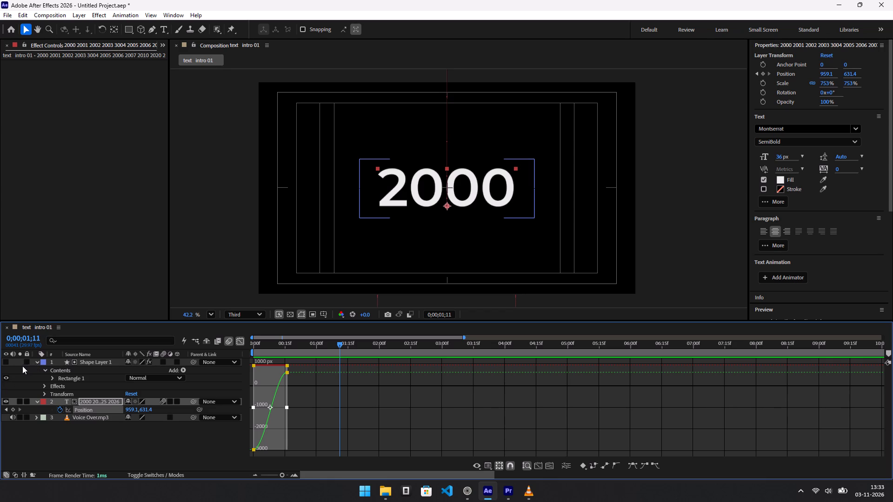
Collapse the properties of Shape Layer 1 in the timeline.
click(69, 354)
click(67, 362)
click(58, 363)
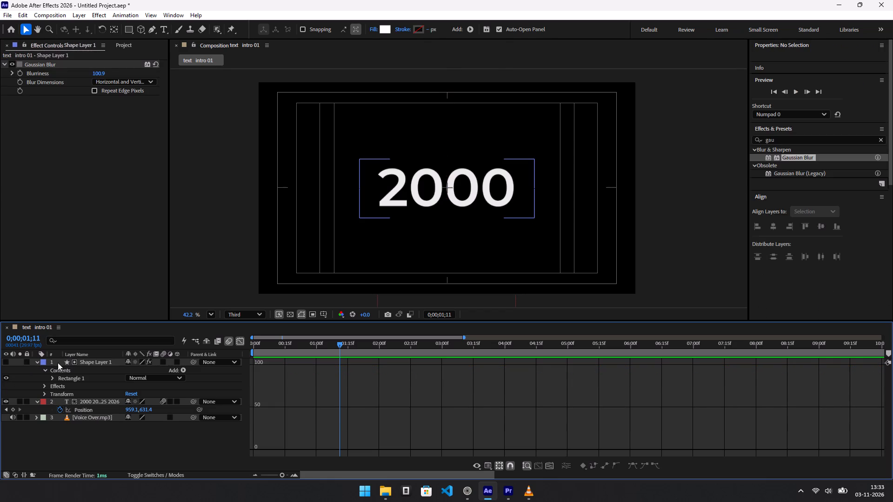
click(90, 368)
click(54, 363)
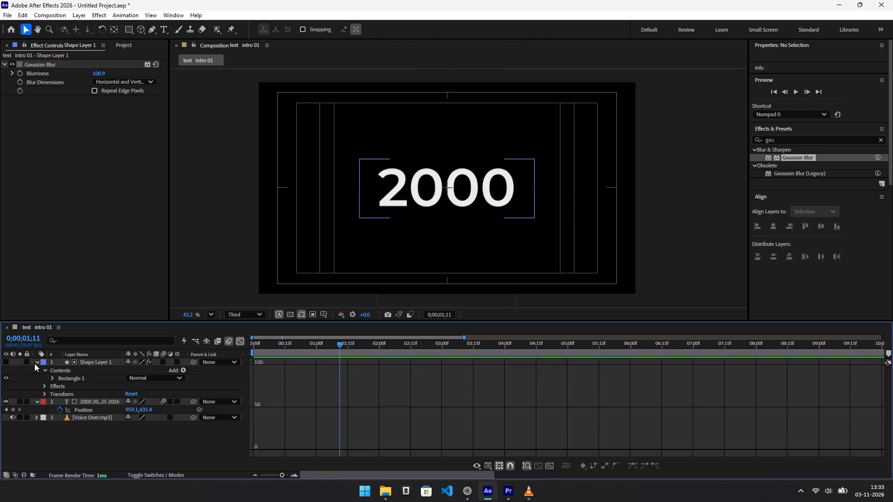
click(35, 363)
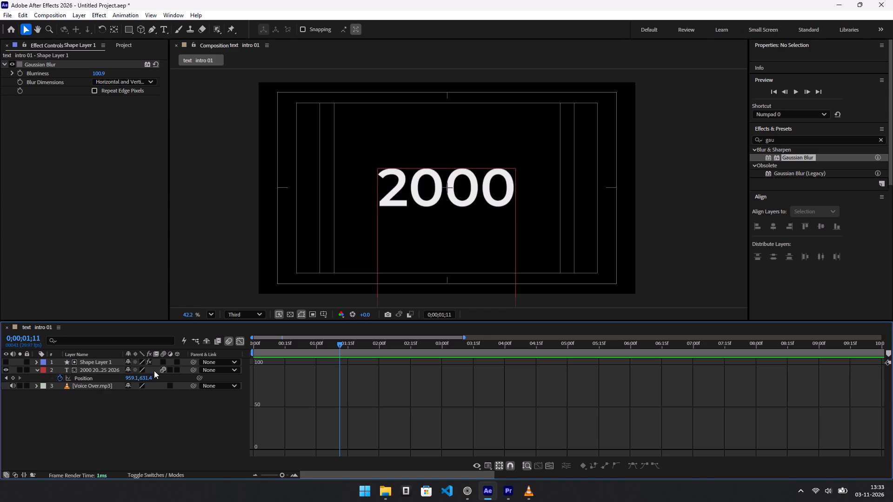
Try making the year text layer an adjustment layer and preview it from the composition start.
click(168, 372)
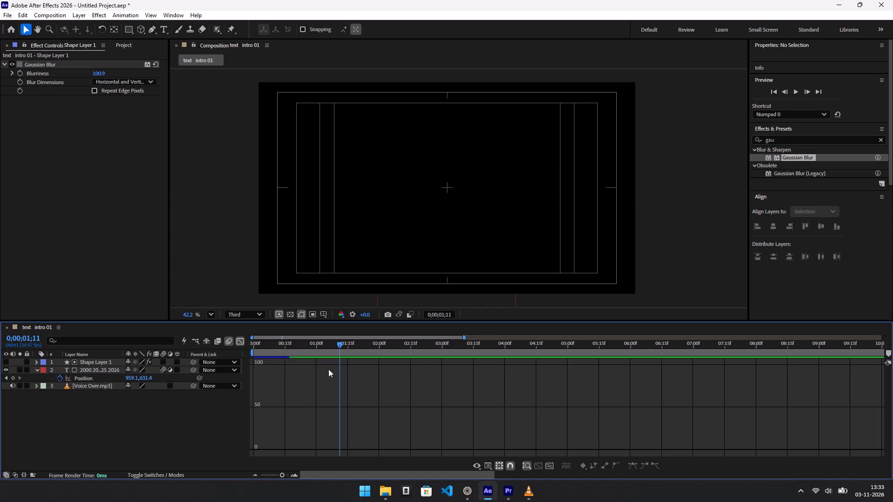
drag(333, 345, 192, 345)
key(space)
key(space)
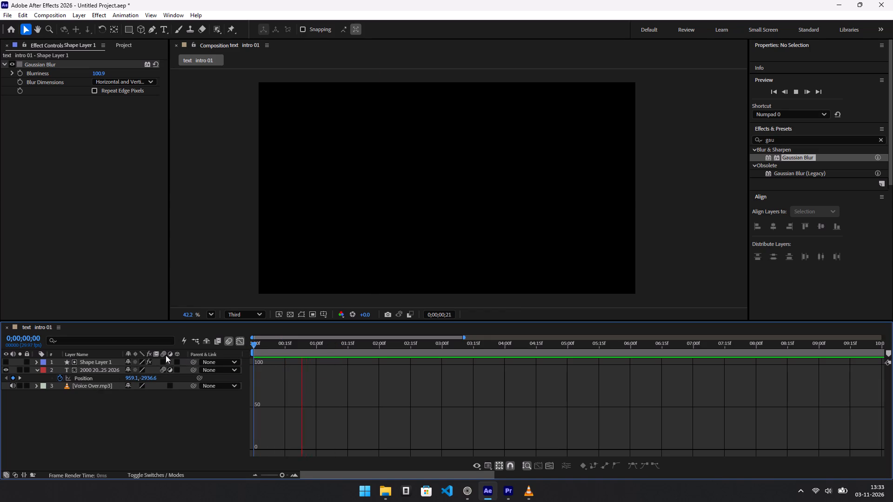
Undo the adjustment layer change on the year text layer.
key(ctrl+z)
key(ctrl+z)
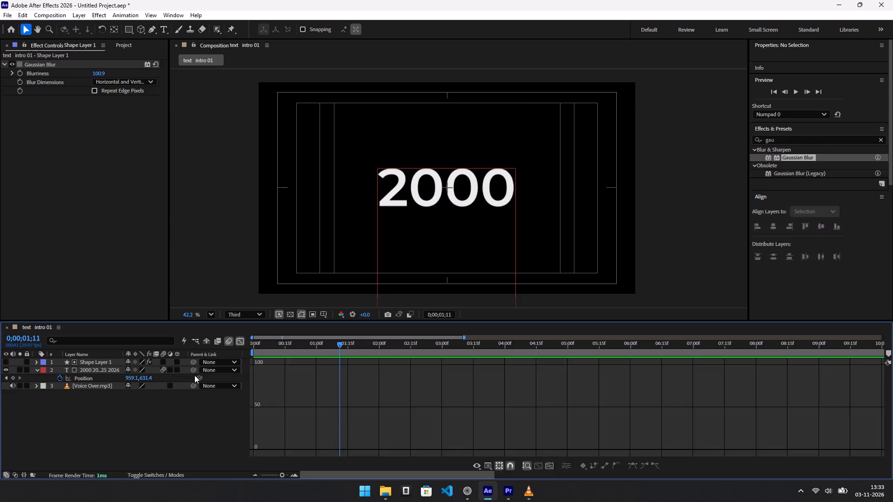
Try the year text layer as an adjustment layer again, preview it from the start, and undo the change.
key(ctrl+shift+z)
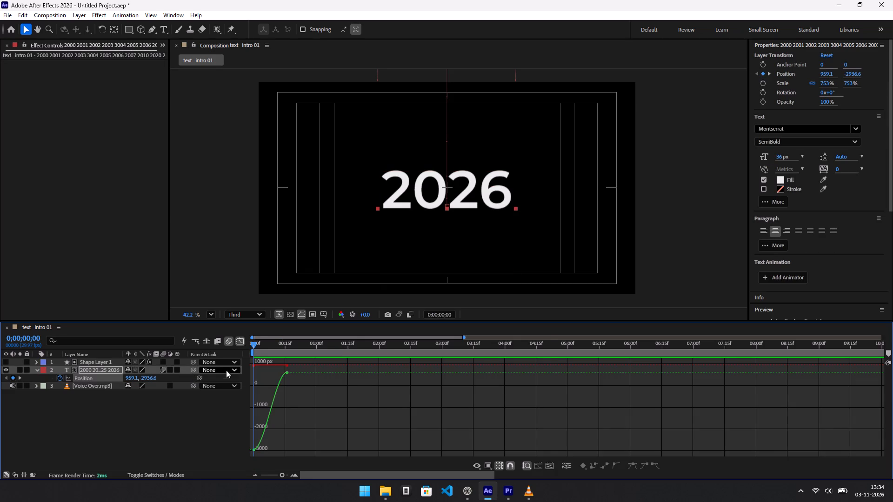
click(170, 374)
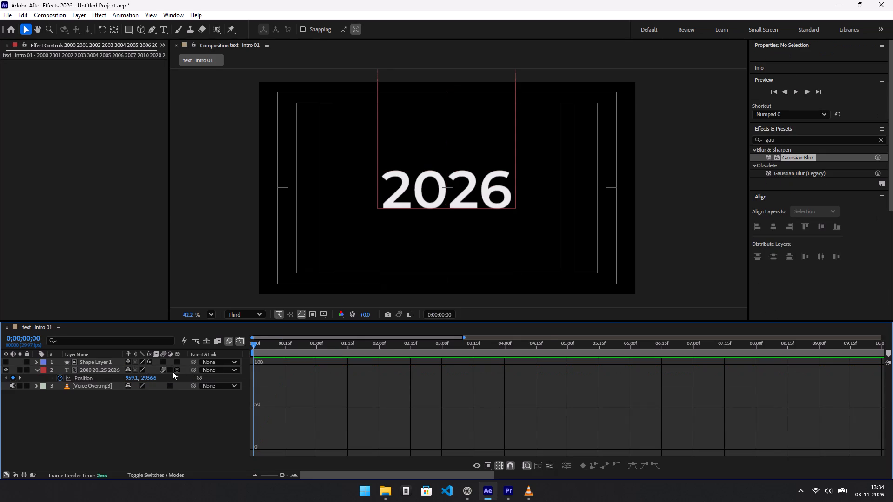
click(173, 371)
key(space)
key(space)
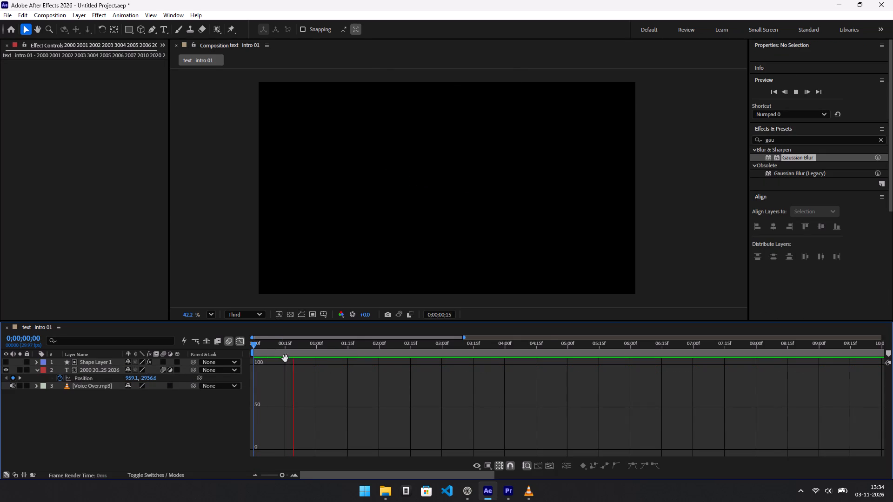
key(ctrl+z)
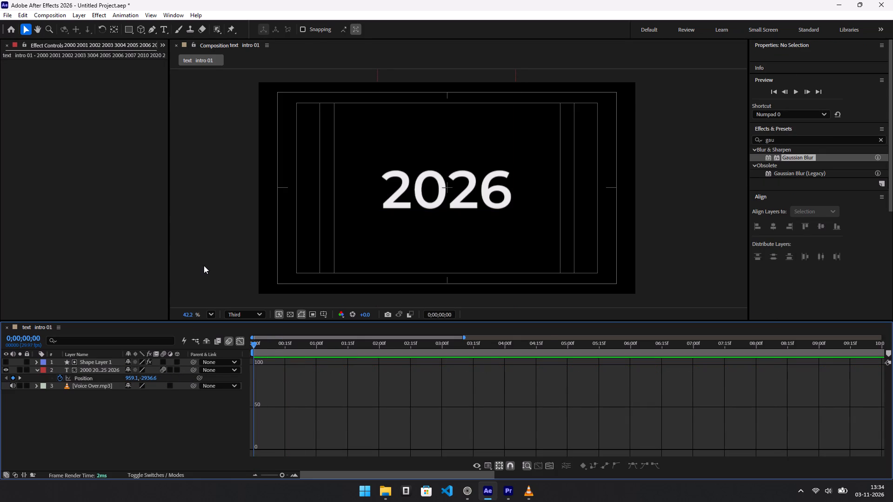
Look through the timeline's transfer controls, in/out/duration, render time and layer switches columns, then dismiss the Render Time tour.
click(16, 476)
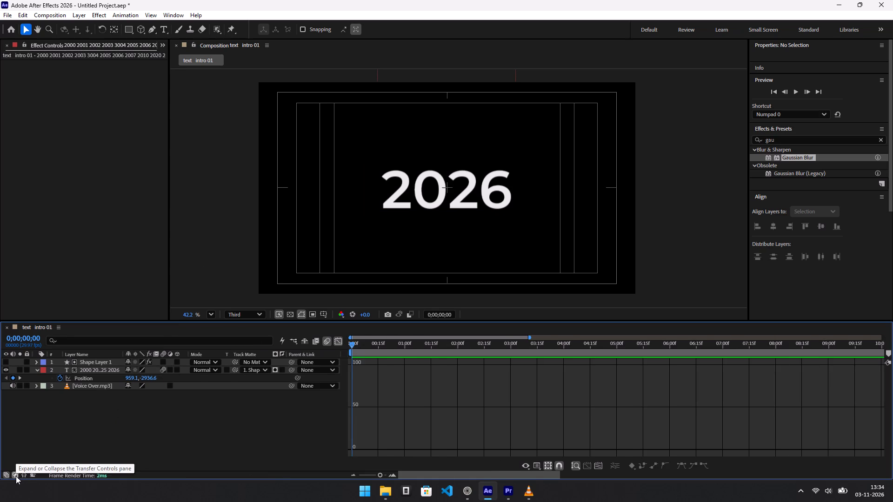
click(16, 476)
click(23, 471)
click(26, 473)
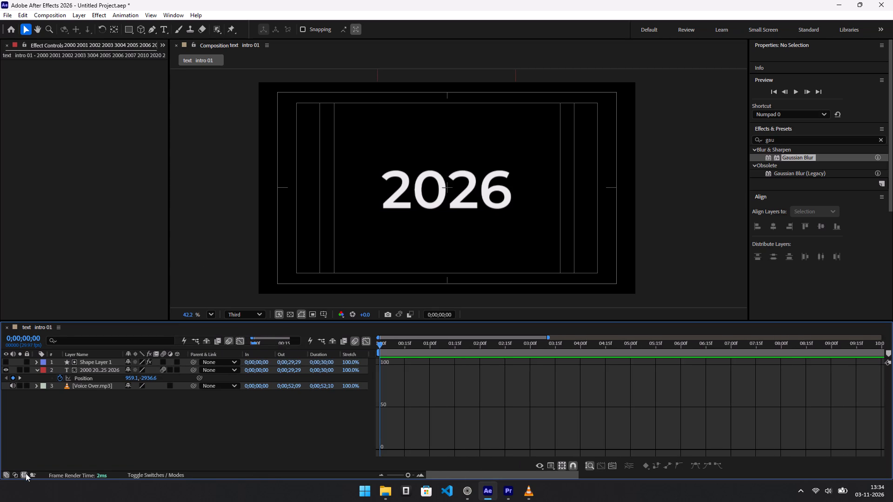
click(26, 473)
click(35, 473)
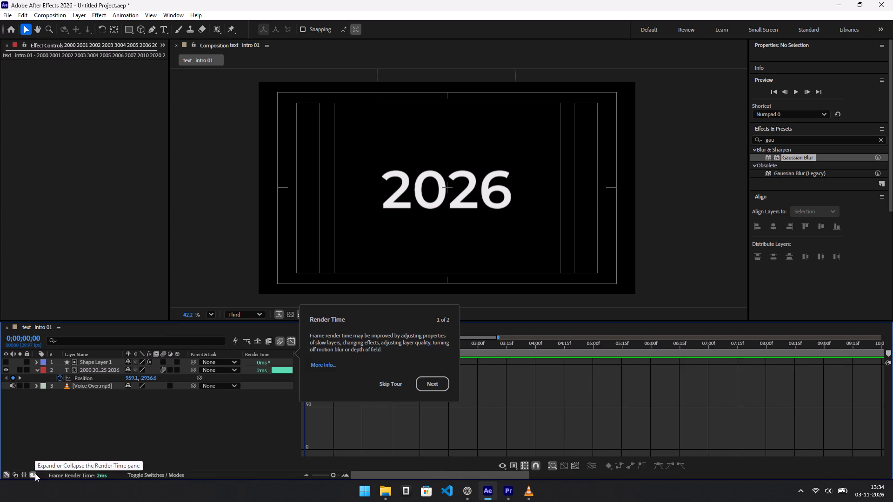
click(35, 473)
click(10, 475)
click(13, 475)
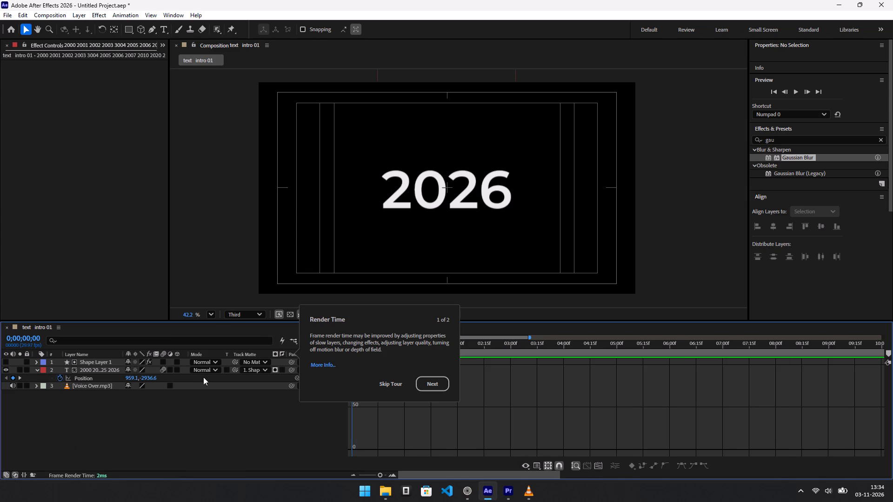
click(5, 475)
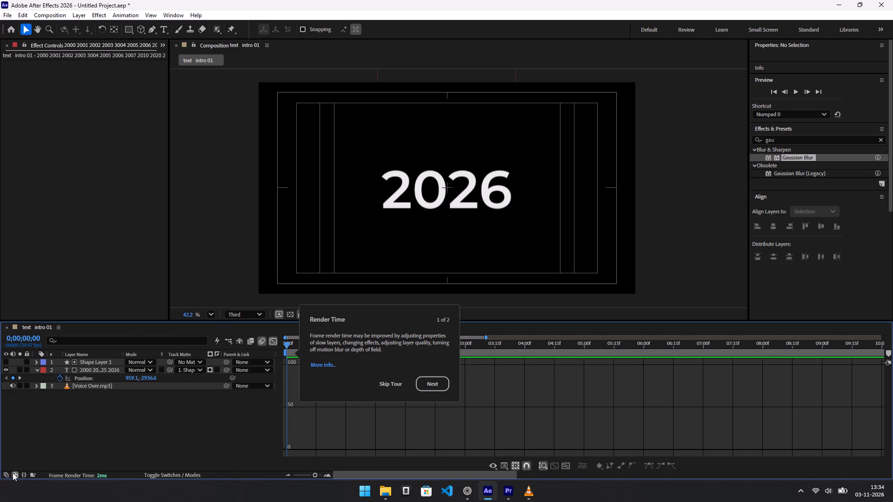
click(13, 473)
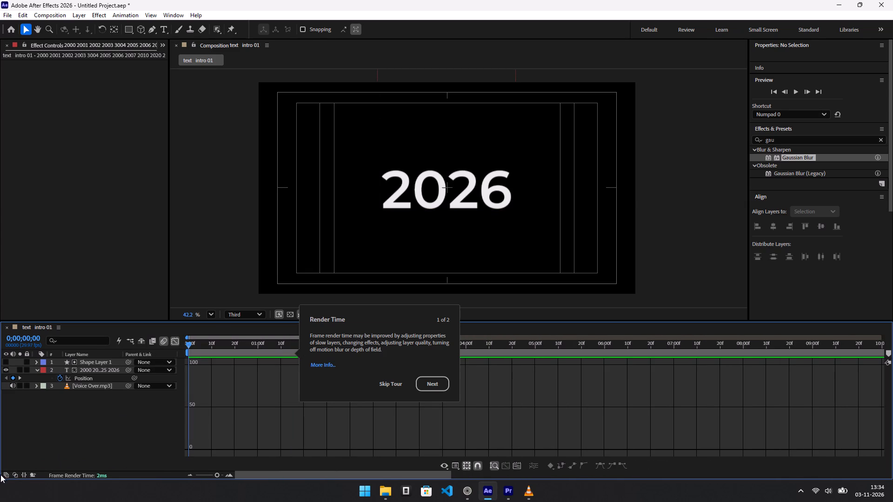
click(5, 475)
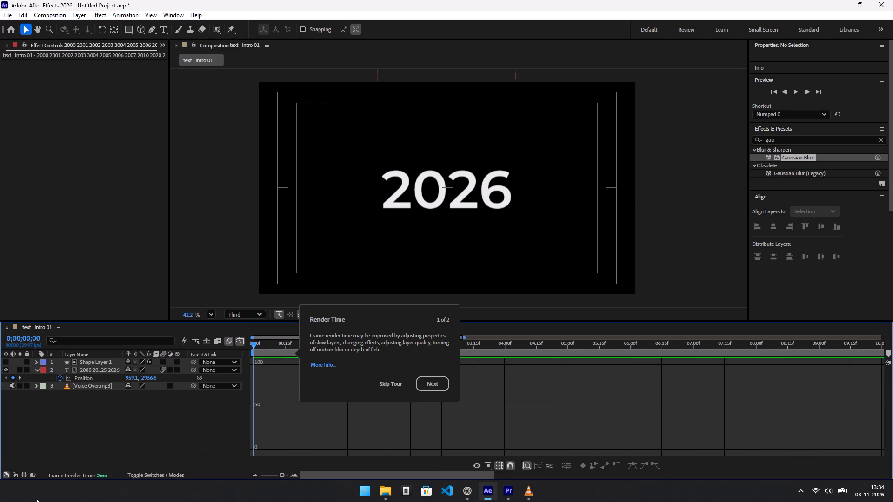
click(441, 387)
click(441, 387)
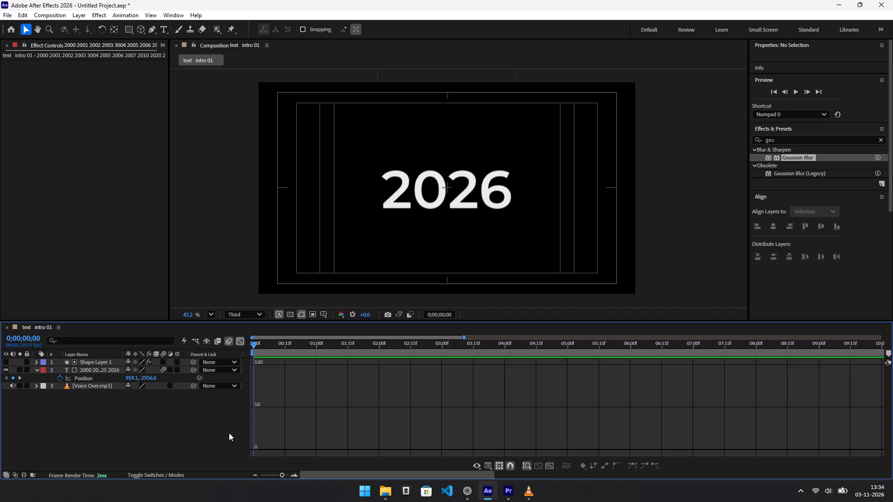
Replay the year scroll from the composition start and scrub back through it to check the motion.
drag(260, 347, 215, 352)
key(space)
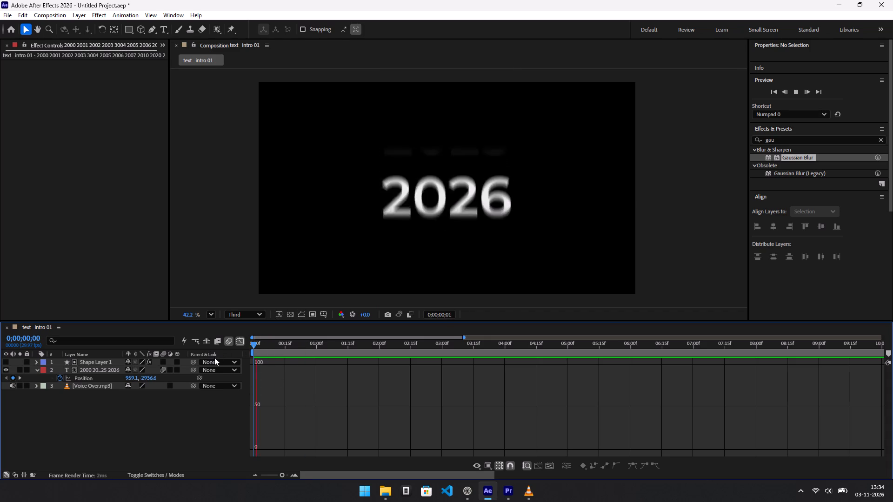
key(space)
drag(310, 350, 214, 354)
key(space)
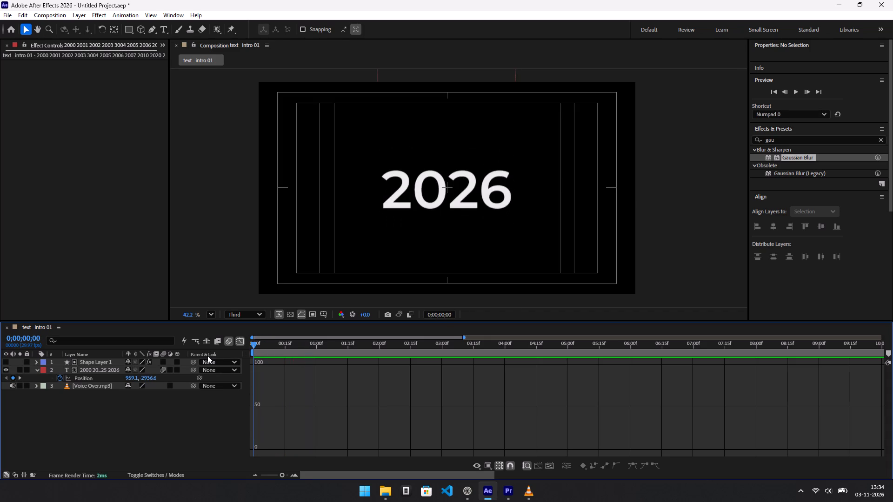
key(space)
drag(312, 345, 297, 348)
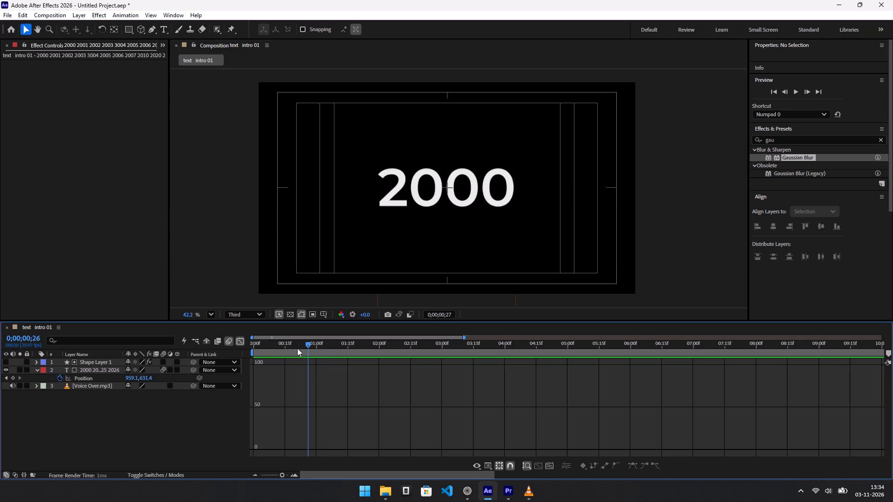
drag(297, 348, 220, 350)
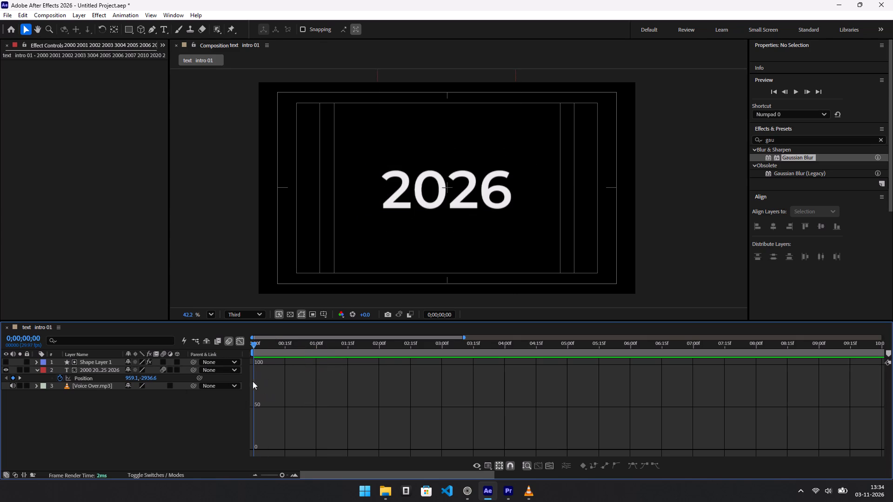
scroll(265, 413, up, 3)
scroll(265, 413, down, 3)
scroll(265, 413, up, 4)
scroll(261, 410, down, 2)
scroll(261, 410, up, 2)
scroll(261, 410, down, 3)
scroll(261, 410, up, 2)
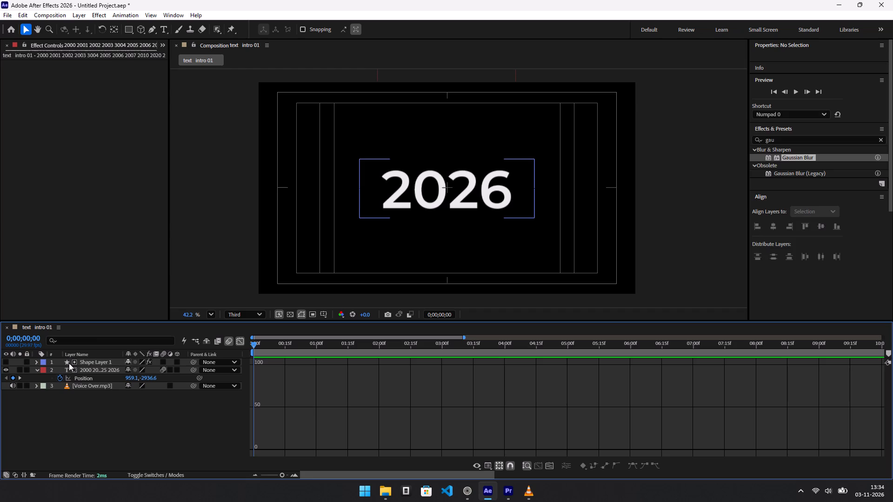
Expand the properties of Shape Layer 1 in the timeline.
click(68, 363)
click(38, 363)
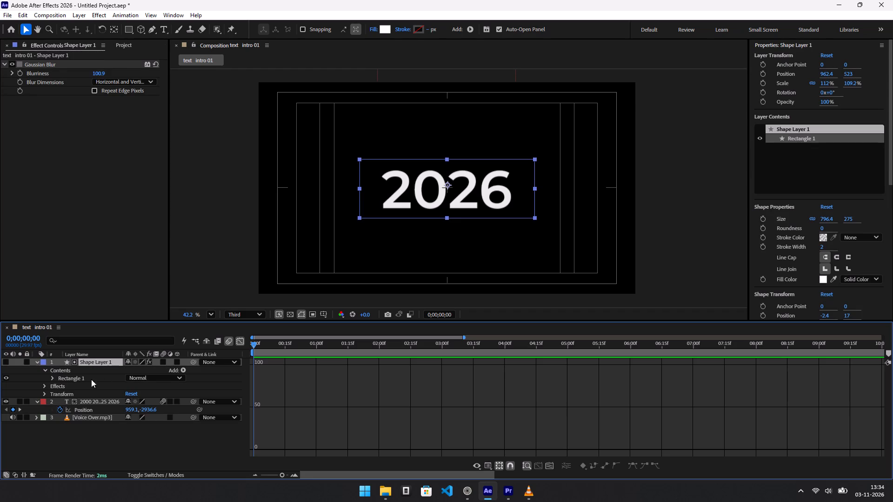
Select both Position keyframes of the year text layer outside the Graph Editor, then show their curve in the Graph Editor.
click(278, 401)
scroll(280, 403, up, 3)
click(240, 343)
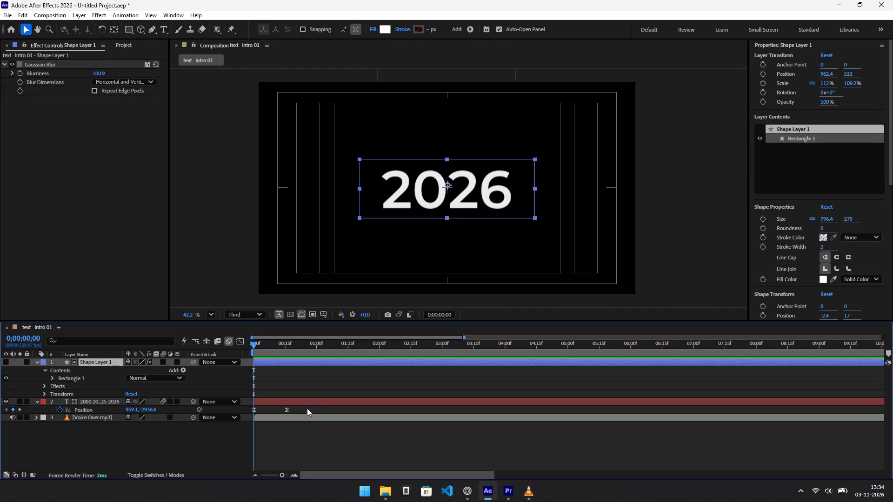
drag(303, 411, 250, 410)
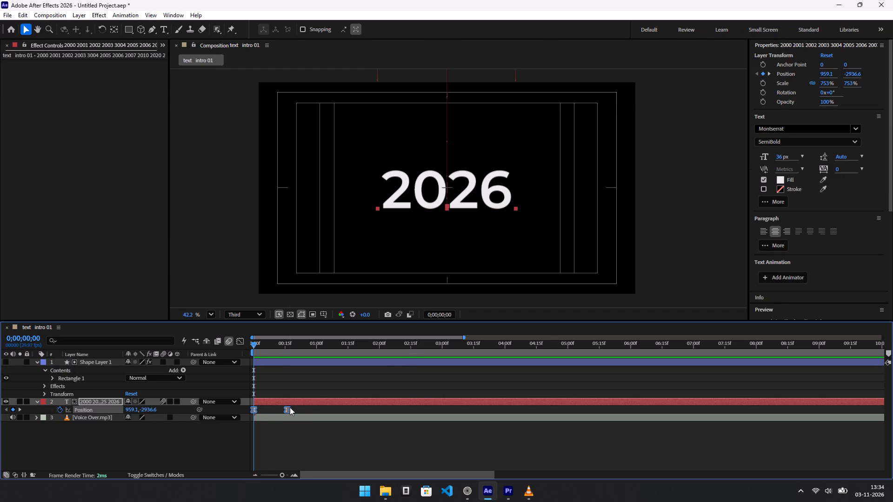
right_click(290, 407)
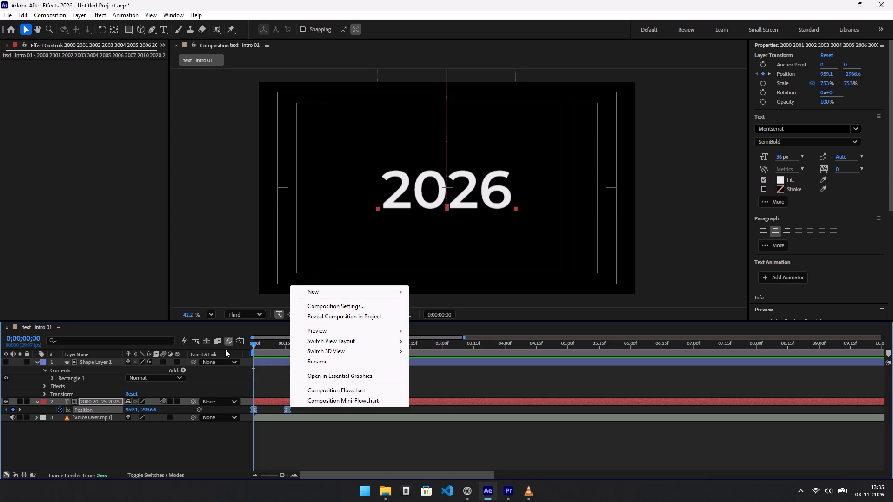
click(239, 342)
click(273, 403)
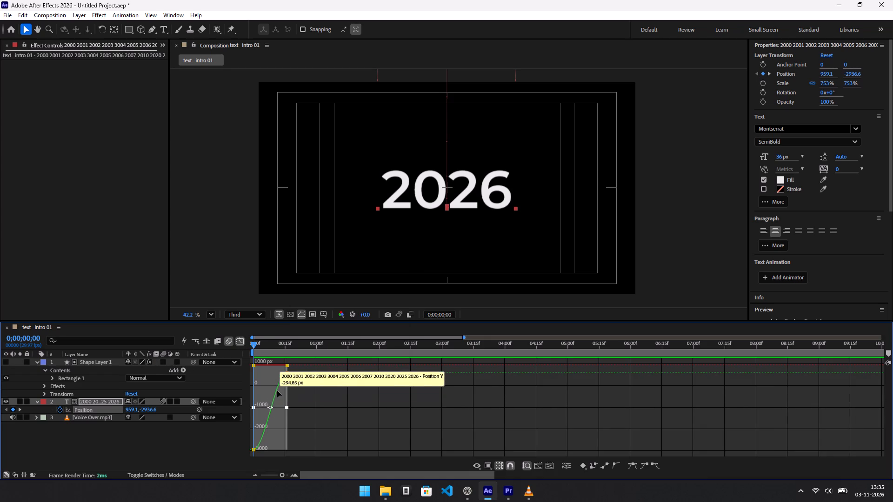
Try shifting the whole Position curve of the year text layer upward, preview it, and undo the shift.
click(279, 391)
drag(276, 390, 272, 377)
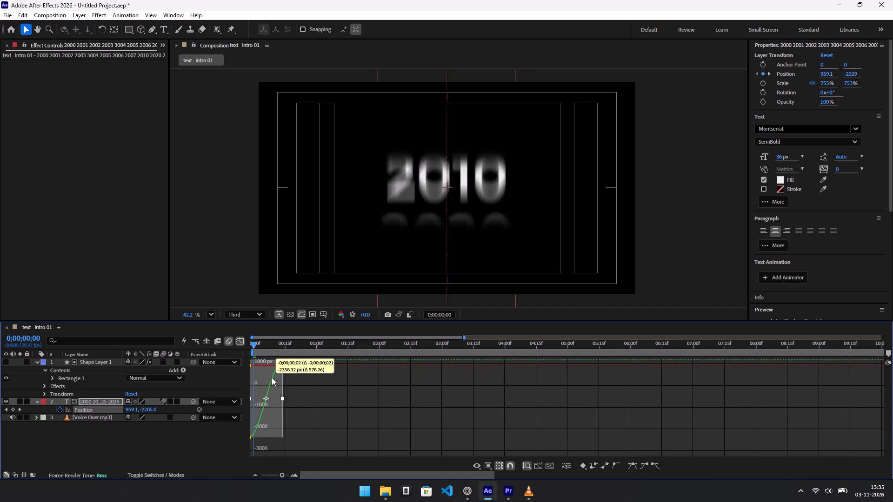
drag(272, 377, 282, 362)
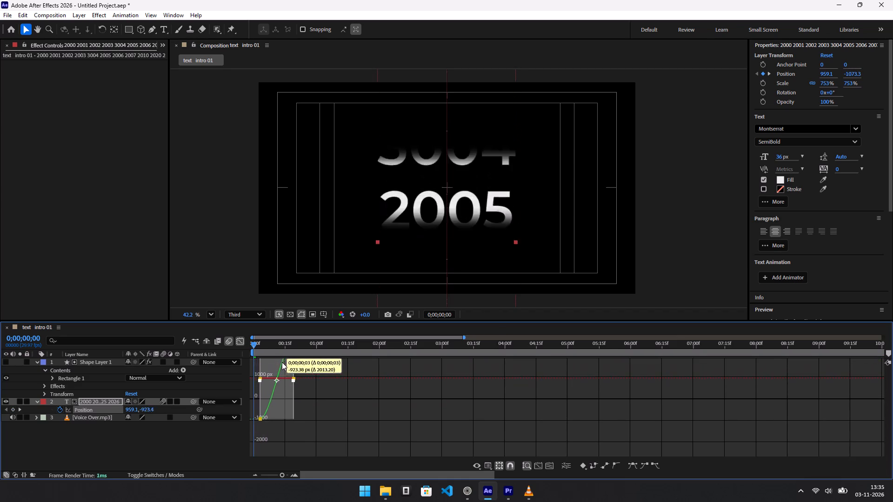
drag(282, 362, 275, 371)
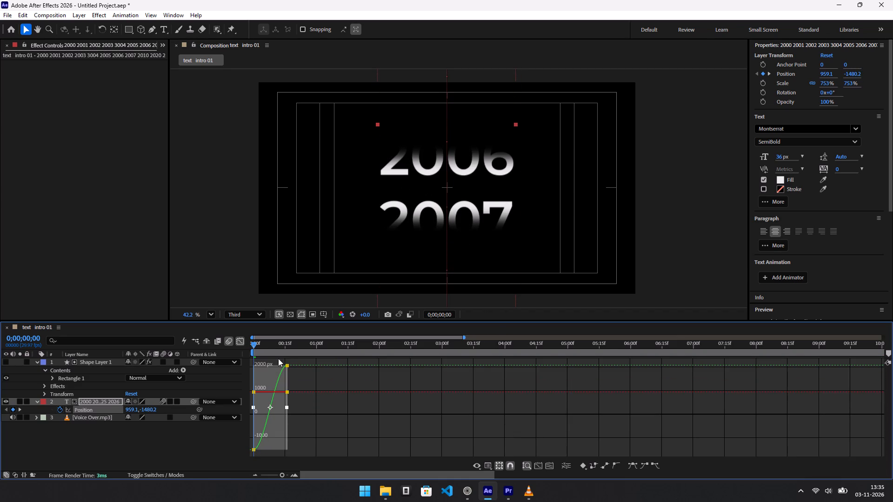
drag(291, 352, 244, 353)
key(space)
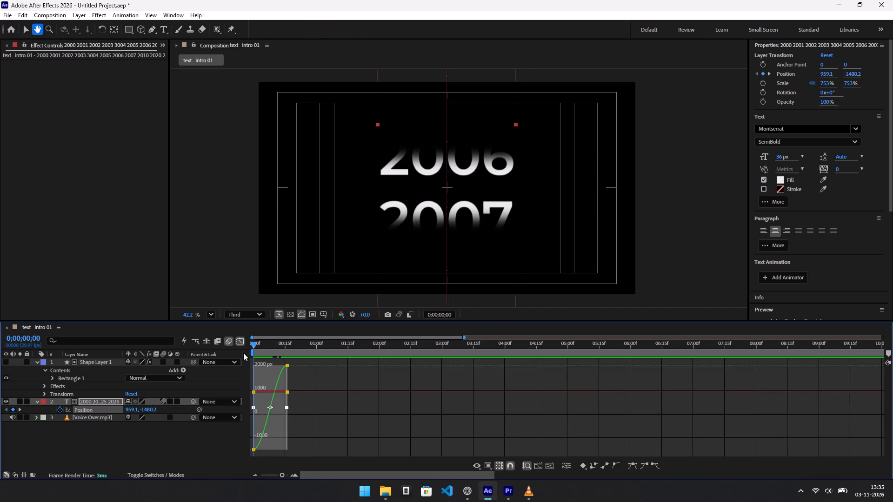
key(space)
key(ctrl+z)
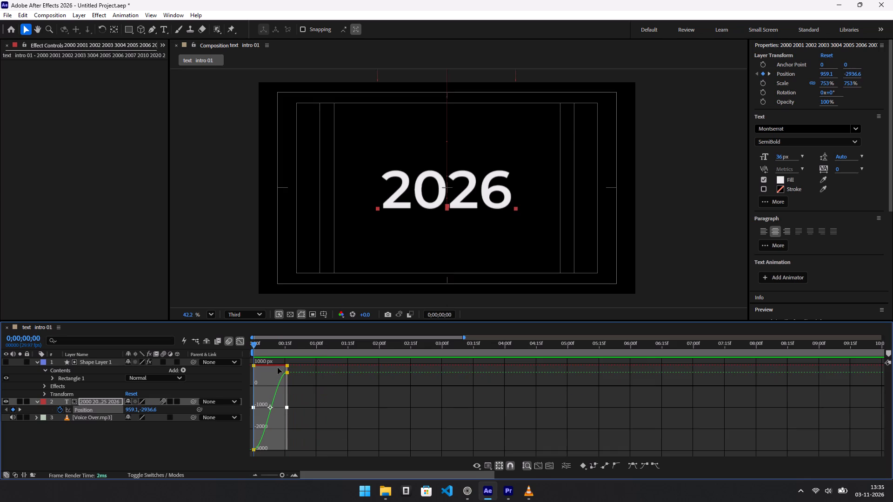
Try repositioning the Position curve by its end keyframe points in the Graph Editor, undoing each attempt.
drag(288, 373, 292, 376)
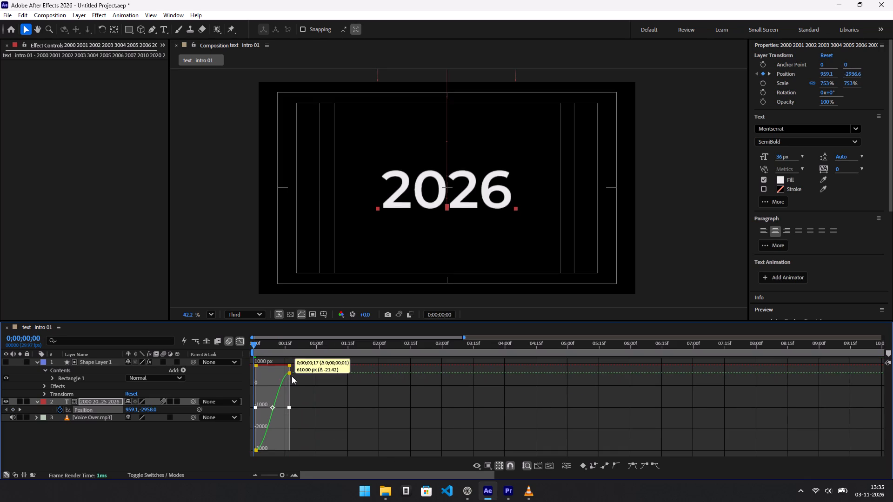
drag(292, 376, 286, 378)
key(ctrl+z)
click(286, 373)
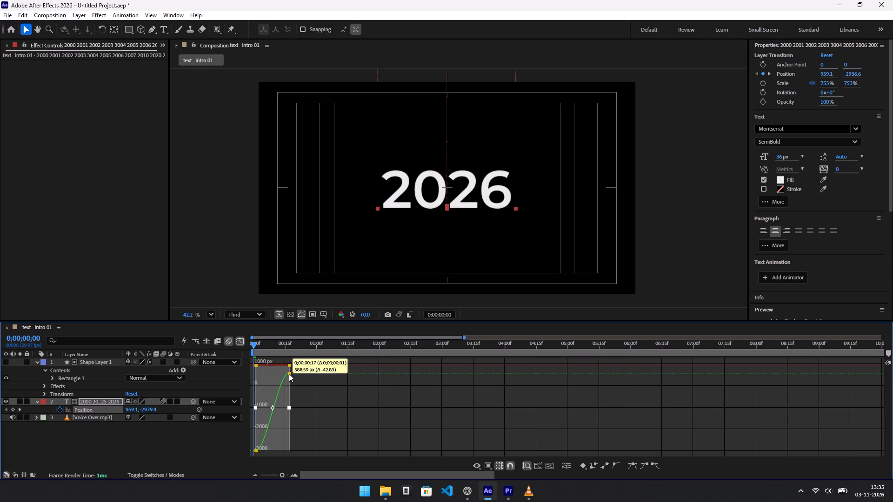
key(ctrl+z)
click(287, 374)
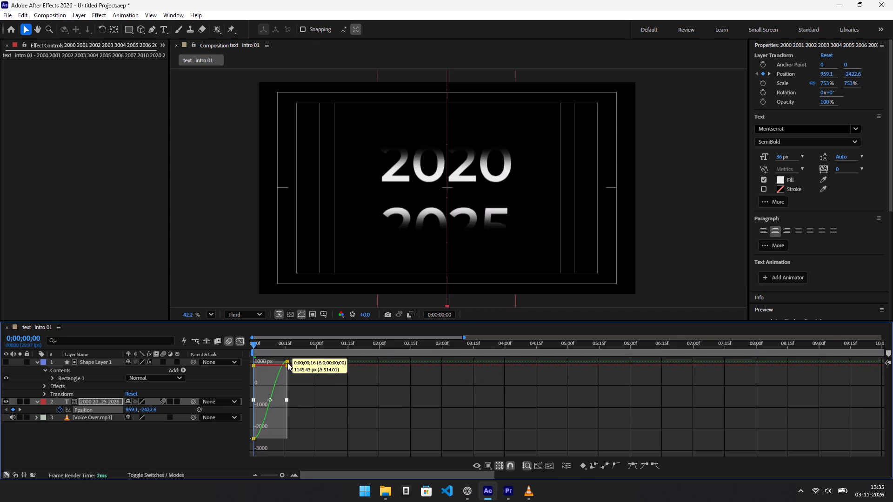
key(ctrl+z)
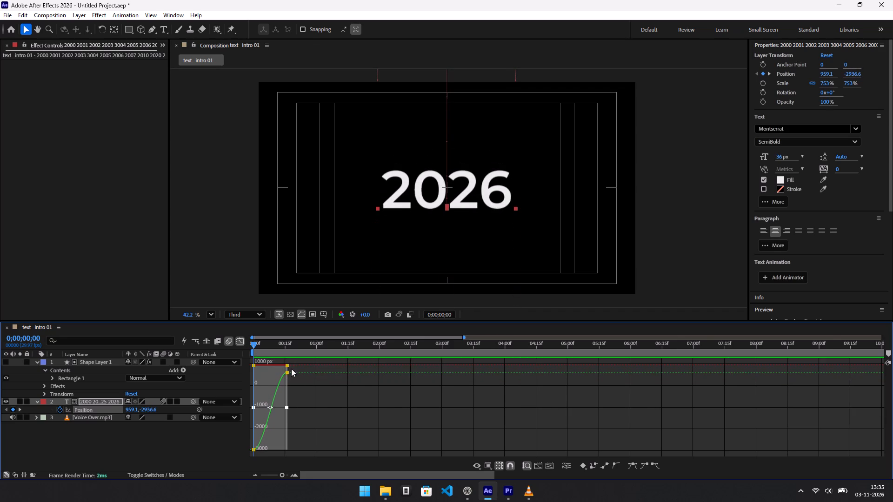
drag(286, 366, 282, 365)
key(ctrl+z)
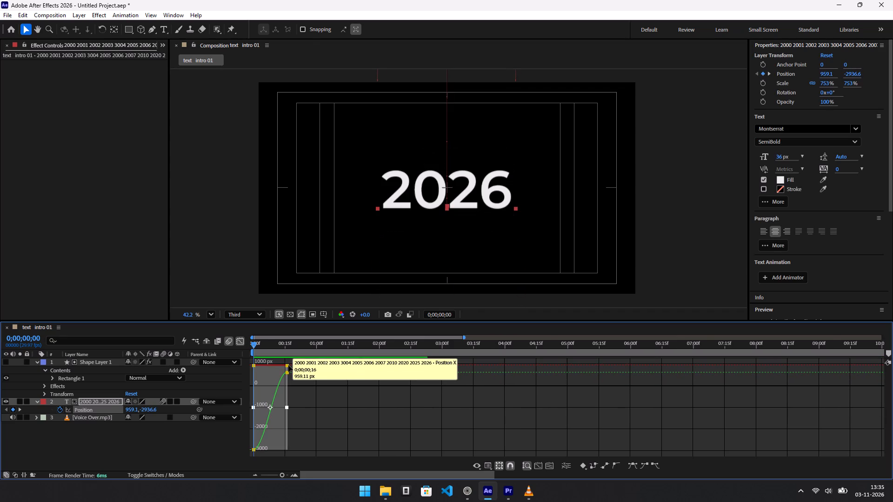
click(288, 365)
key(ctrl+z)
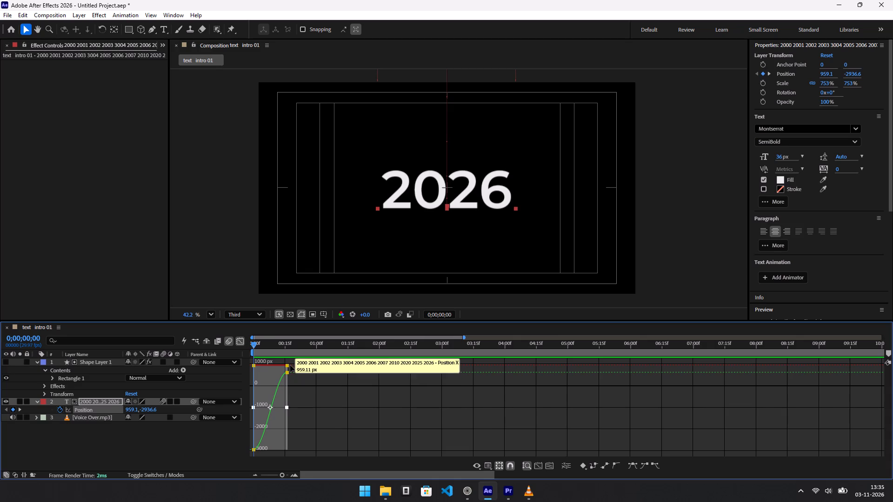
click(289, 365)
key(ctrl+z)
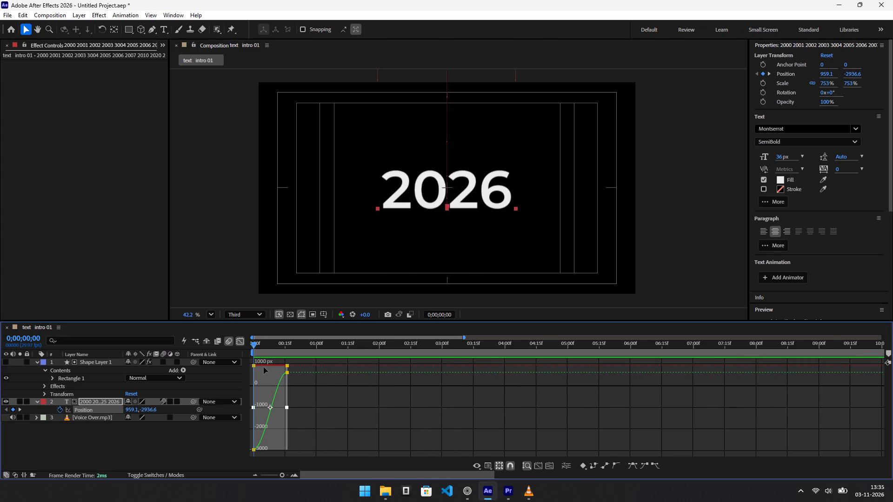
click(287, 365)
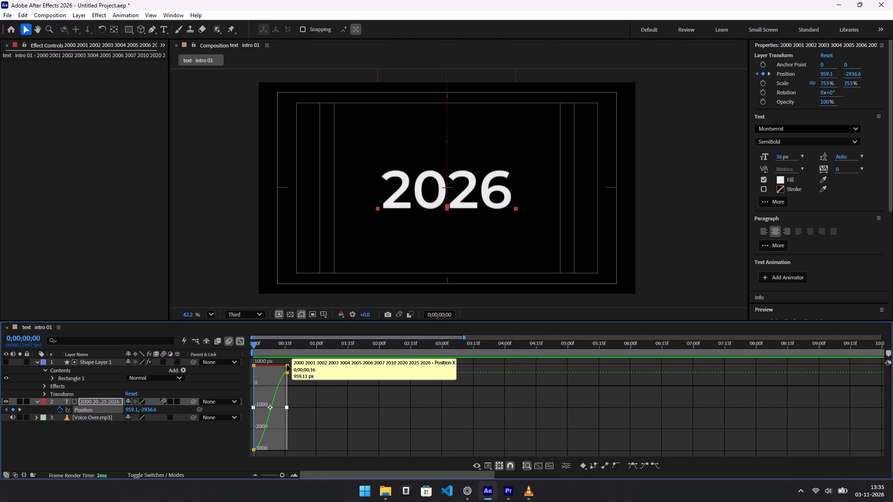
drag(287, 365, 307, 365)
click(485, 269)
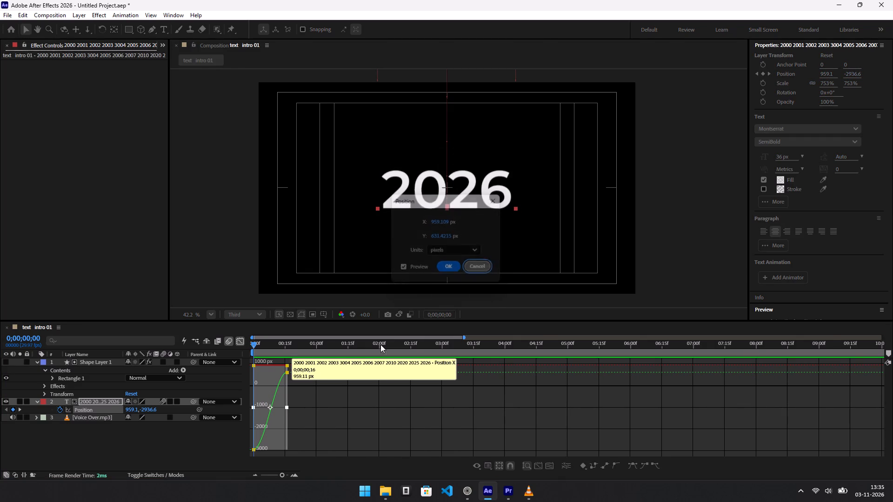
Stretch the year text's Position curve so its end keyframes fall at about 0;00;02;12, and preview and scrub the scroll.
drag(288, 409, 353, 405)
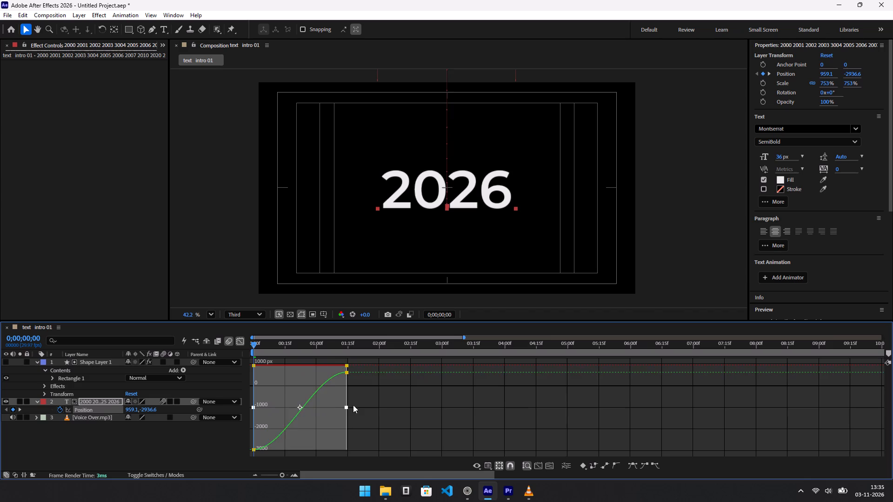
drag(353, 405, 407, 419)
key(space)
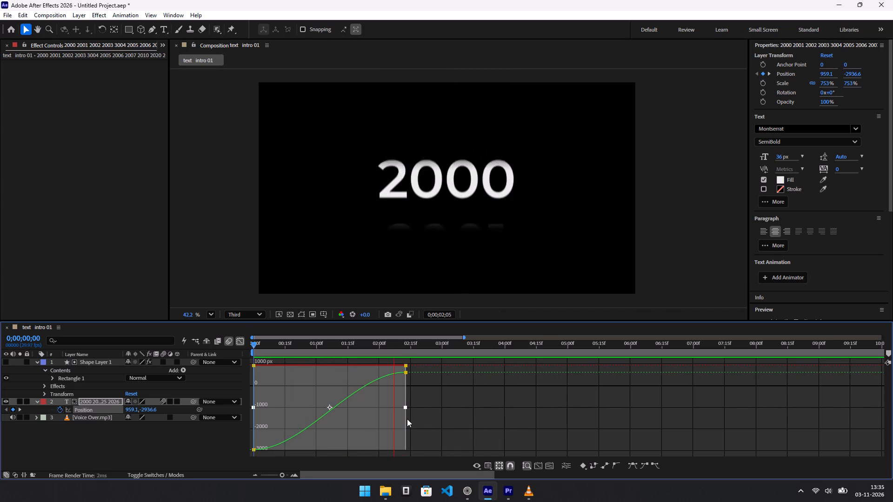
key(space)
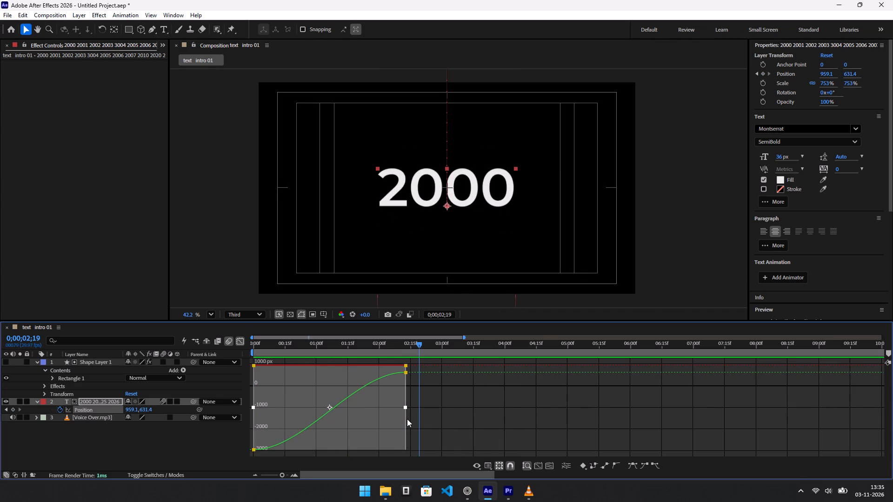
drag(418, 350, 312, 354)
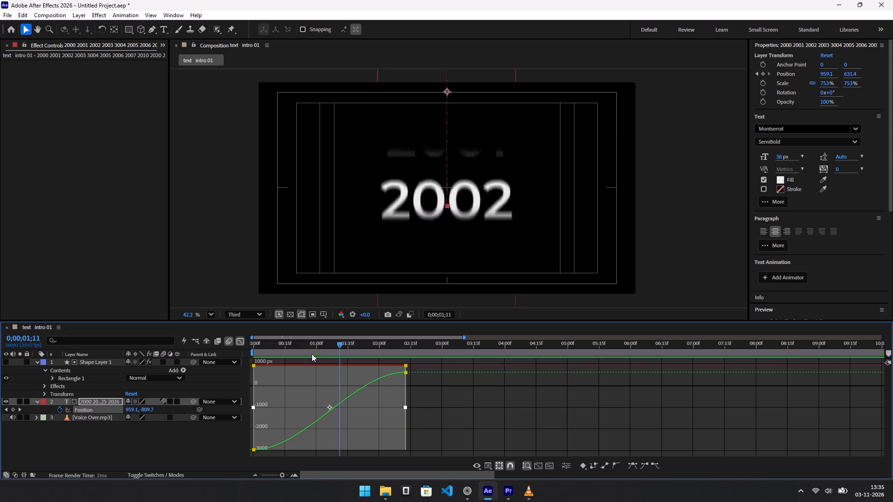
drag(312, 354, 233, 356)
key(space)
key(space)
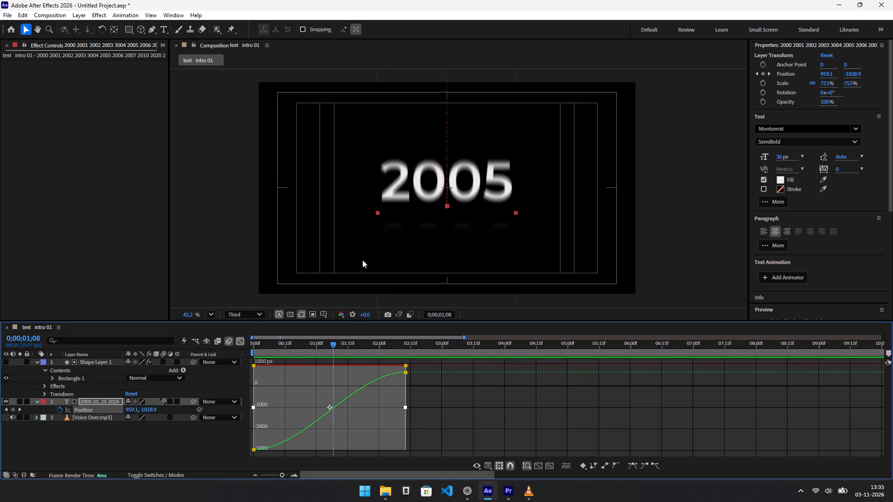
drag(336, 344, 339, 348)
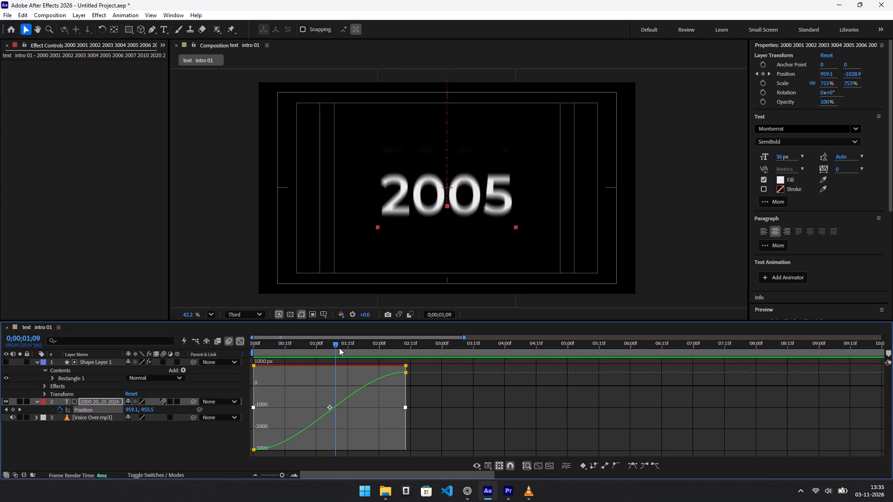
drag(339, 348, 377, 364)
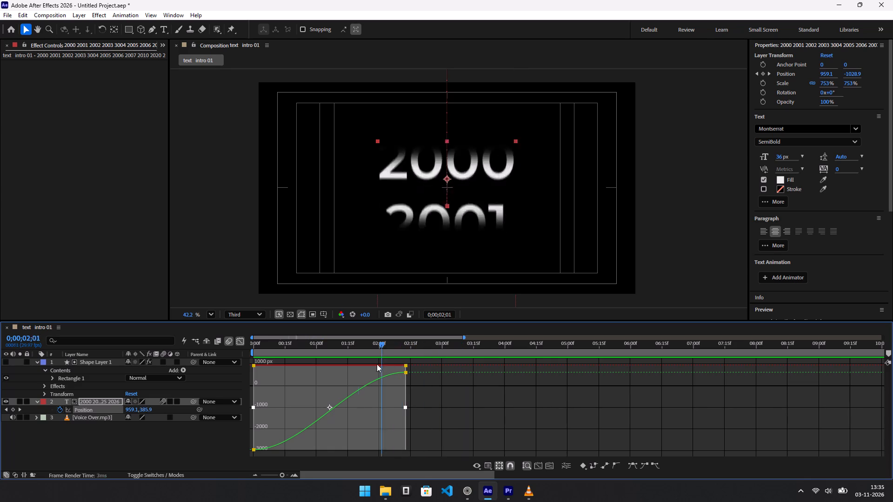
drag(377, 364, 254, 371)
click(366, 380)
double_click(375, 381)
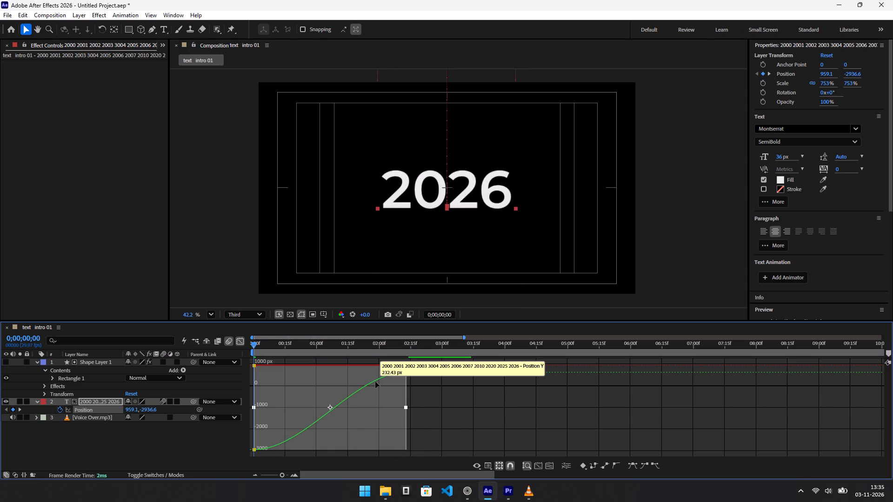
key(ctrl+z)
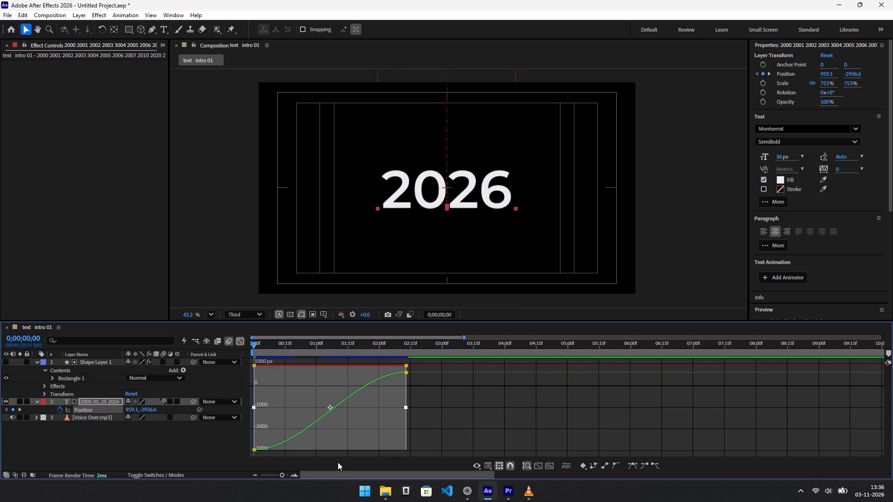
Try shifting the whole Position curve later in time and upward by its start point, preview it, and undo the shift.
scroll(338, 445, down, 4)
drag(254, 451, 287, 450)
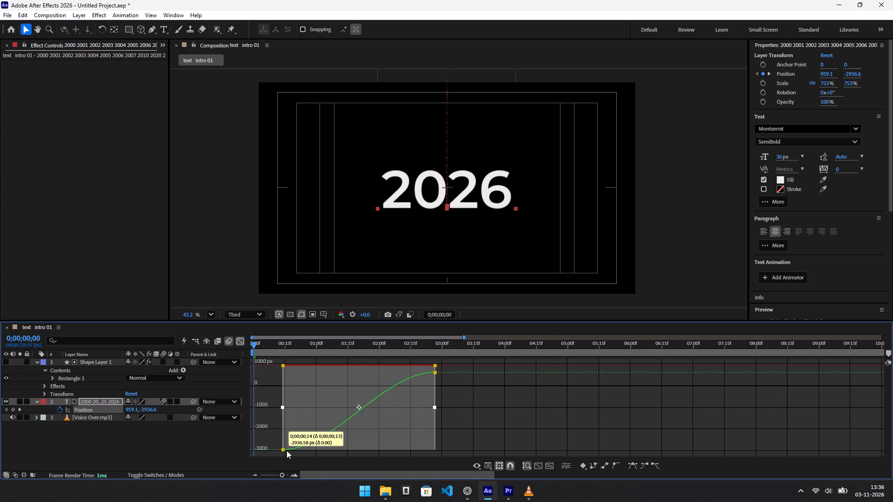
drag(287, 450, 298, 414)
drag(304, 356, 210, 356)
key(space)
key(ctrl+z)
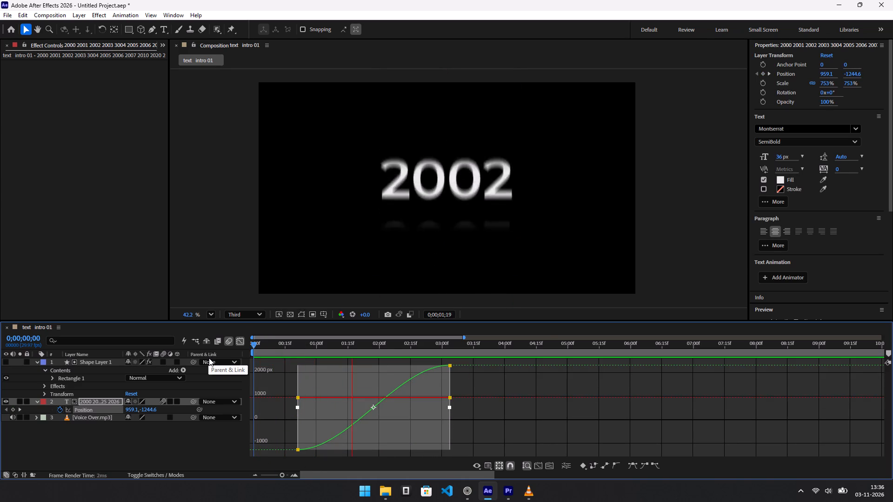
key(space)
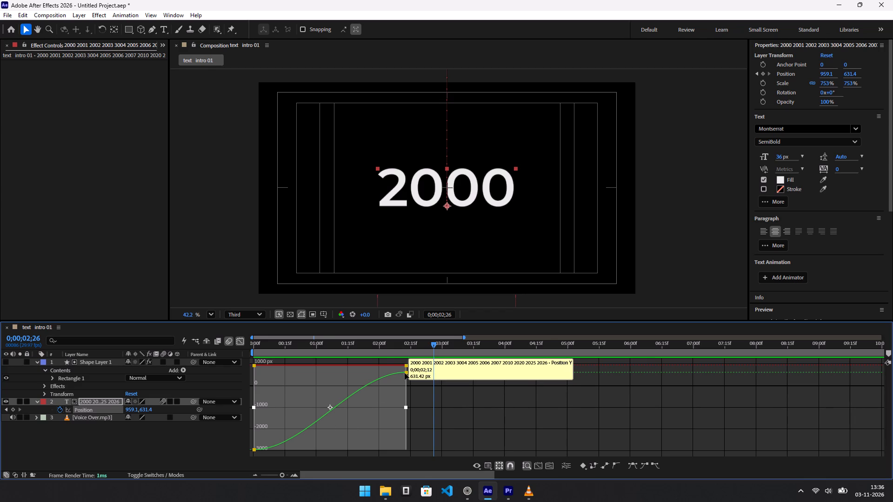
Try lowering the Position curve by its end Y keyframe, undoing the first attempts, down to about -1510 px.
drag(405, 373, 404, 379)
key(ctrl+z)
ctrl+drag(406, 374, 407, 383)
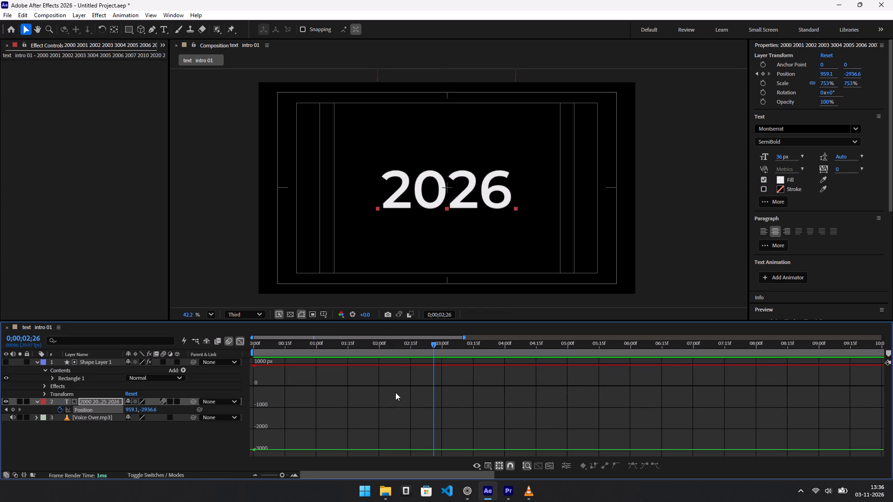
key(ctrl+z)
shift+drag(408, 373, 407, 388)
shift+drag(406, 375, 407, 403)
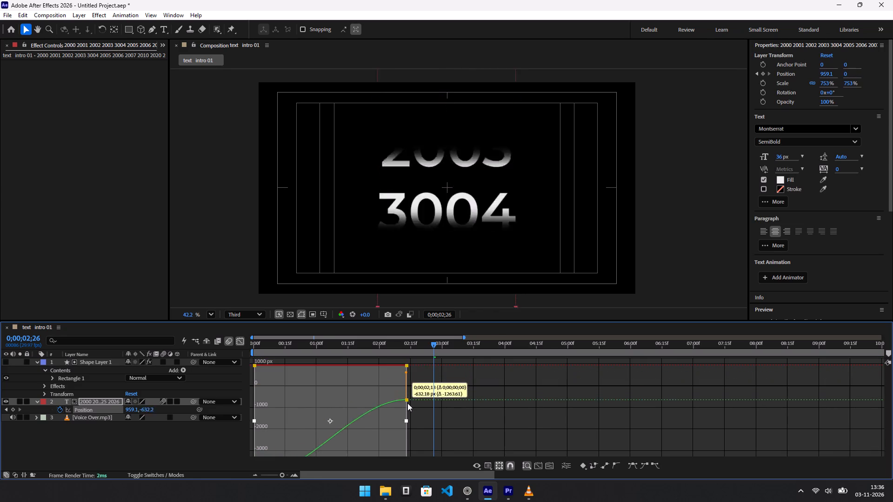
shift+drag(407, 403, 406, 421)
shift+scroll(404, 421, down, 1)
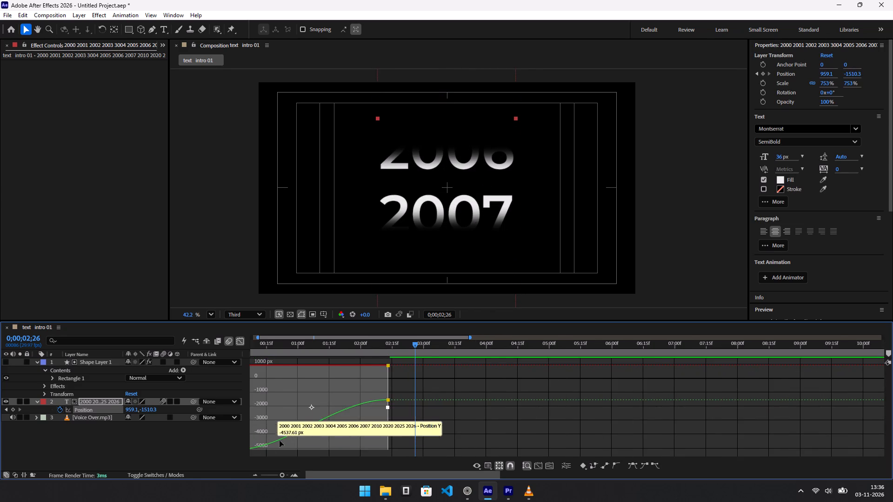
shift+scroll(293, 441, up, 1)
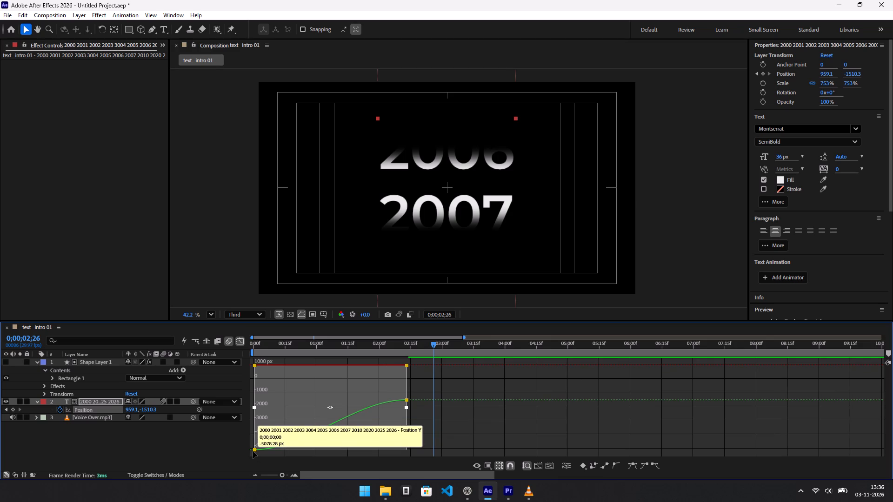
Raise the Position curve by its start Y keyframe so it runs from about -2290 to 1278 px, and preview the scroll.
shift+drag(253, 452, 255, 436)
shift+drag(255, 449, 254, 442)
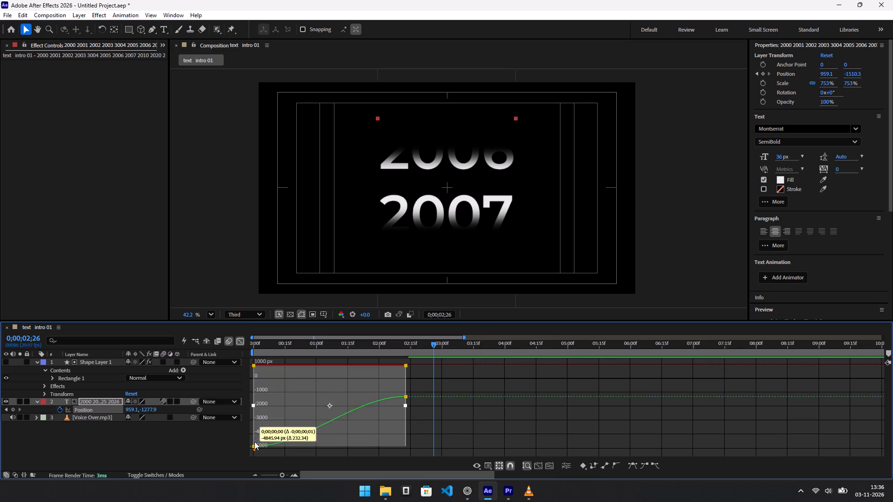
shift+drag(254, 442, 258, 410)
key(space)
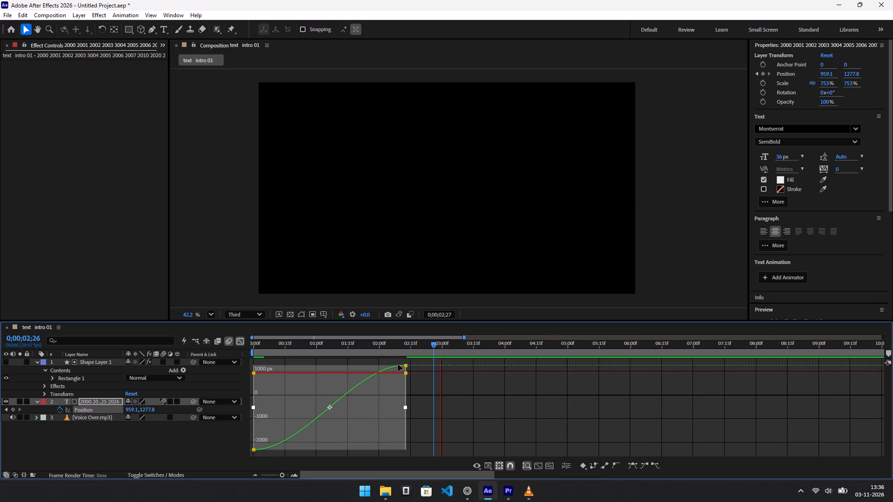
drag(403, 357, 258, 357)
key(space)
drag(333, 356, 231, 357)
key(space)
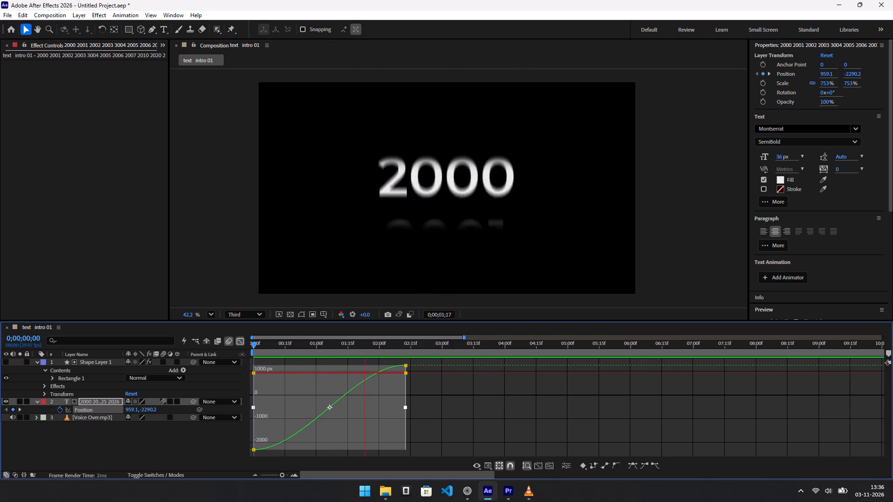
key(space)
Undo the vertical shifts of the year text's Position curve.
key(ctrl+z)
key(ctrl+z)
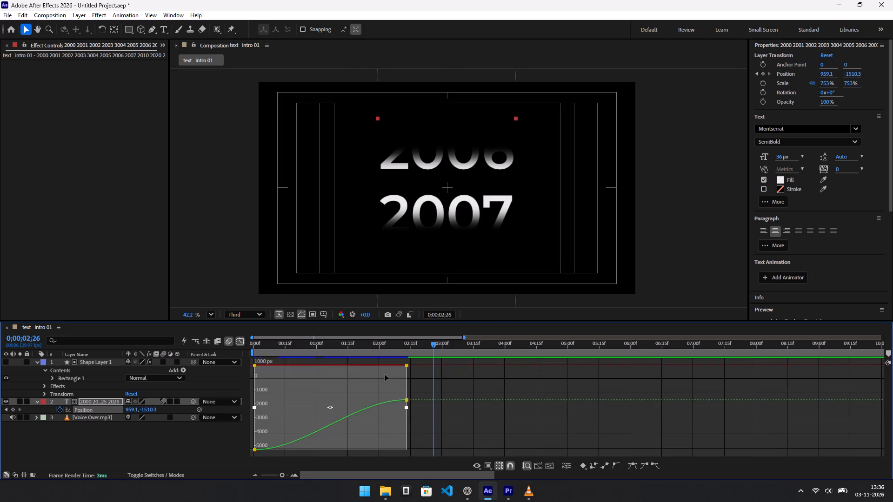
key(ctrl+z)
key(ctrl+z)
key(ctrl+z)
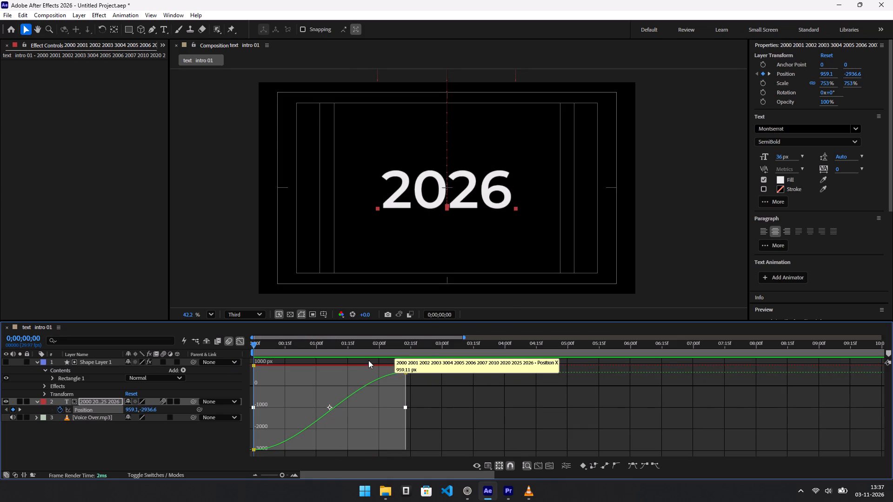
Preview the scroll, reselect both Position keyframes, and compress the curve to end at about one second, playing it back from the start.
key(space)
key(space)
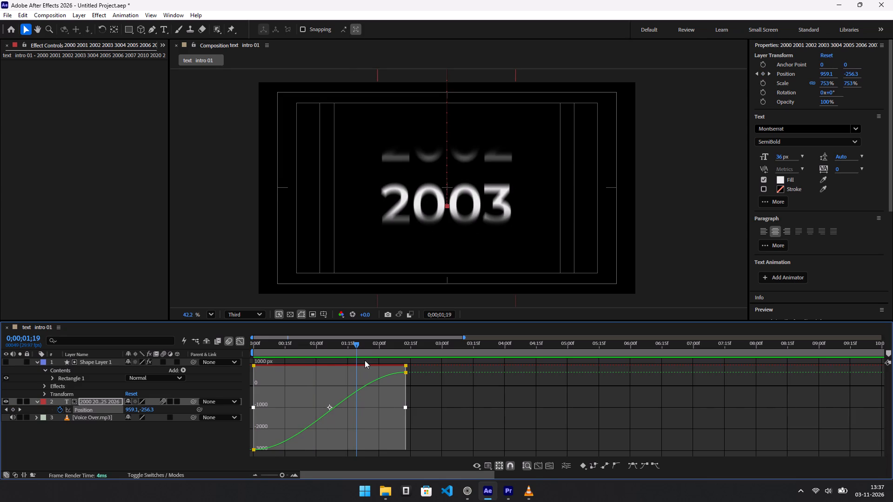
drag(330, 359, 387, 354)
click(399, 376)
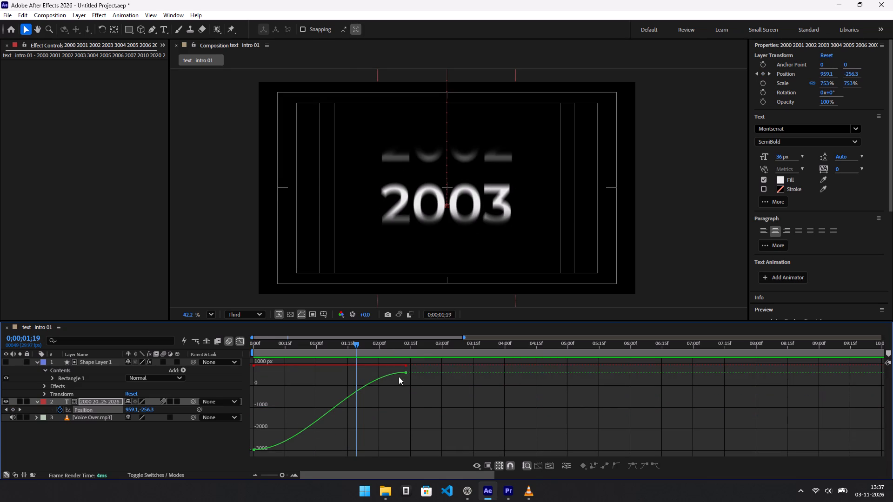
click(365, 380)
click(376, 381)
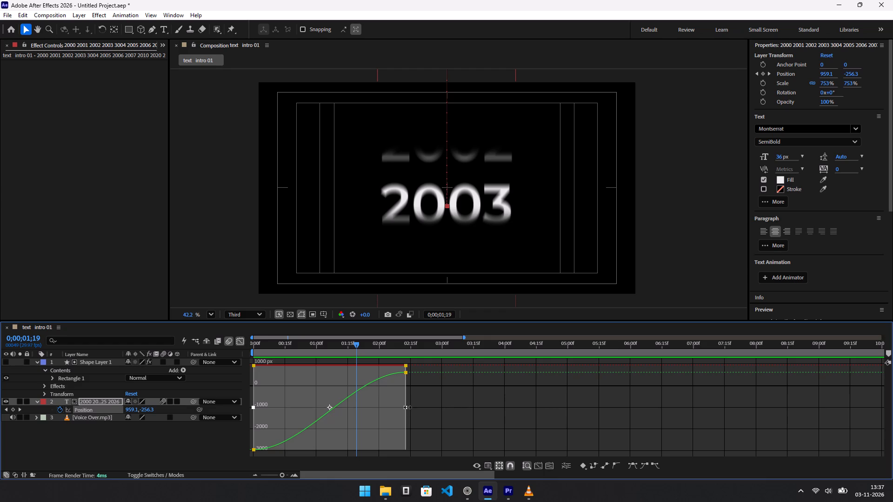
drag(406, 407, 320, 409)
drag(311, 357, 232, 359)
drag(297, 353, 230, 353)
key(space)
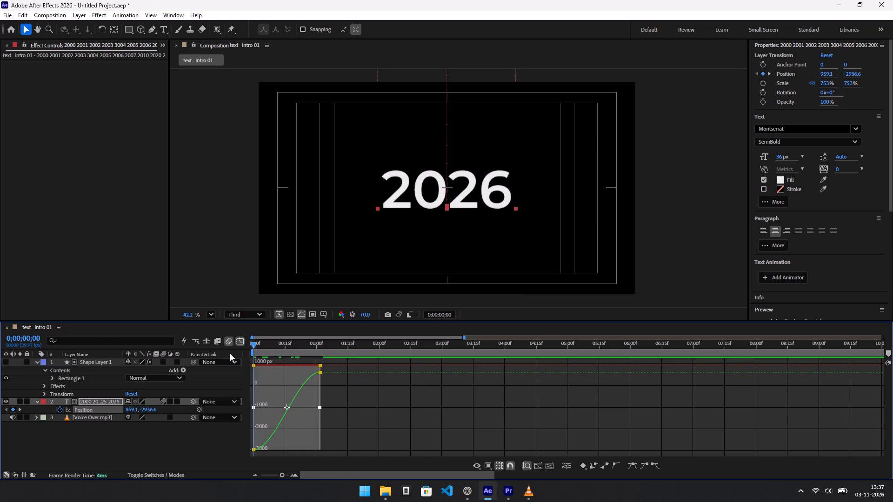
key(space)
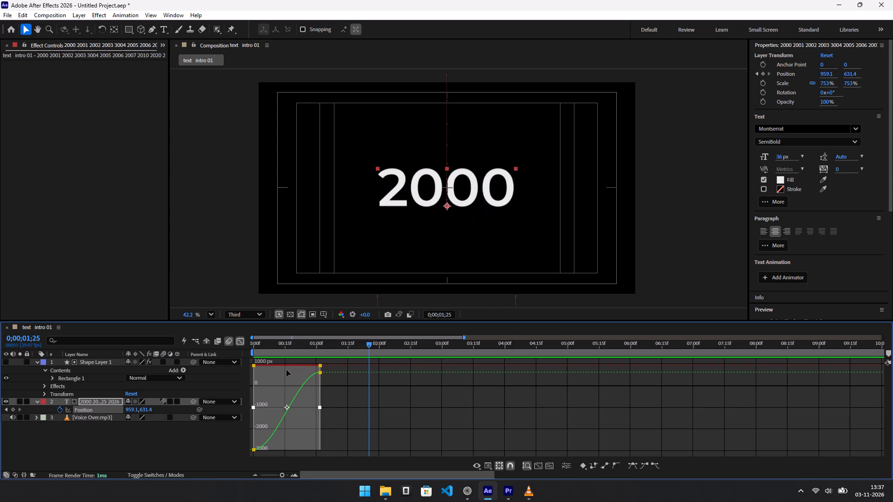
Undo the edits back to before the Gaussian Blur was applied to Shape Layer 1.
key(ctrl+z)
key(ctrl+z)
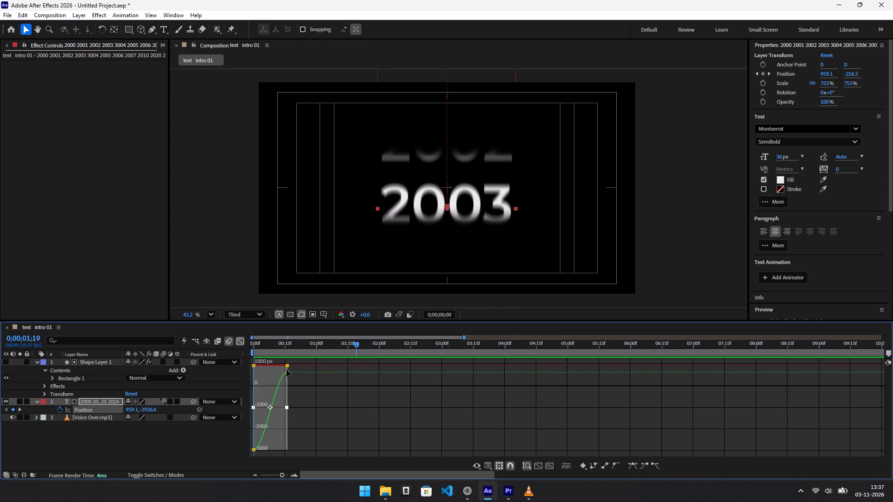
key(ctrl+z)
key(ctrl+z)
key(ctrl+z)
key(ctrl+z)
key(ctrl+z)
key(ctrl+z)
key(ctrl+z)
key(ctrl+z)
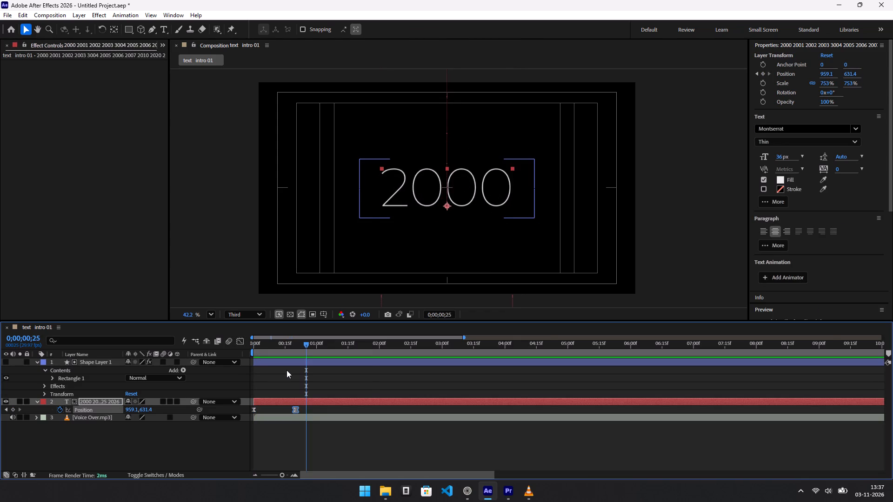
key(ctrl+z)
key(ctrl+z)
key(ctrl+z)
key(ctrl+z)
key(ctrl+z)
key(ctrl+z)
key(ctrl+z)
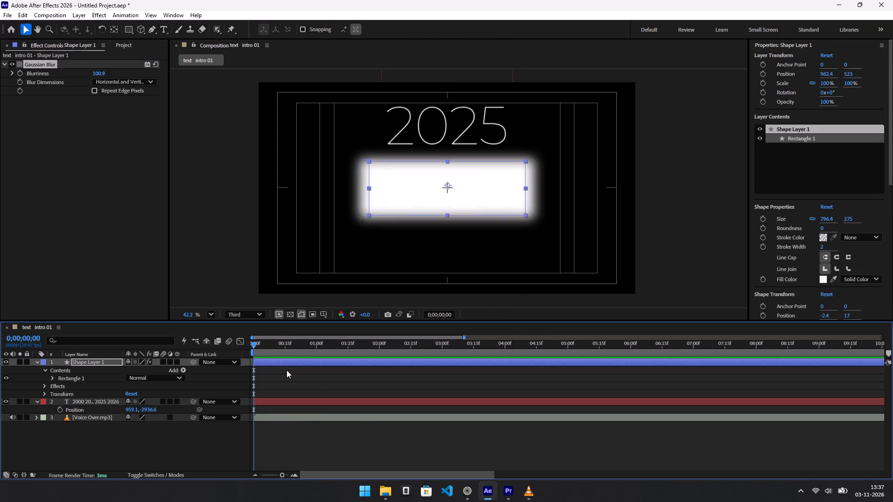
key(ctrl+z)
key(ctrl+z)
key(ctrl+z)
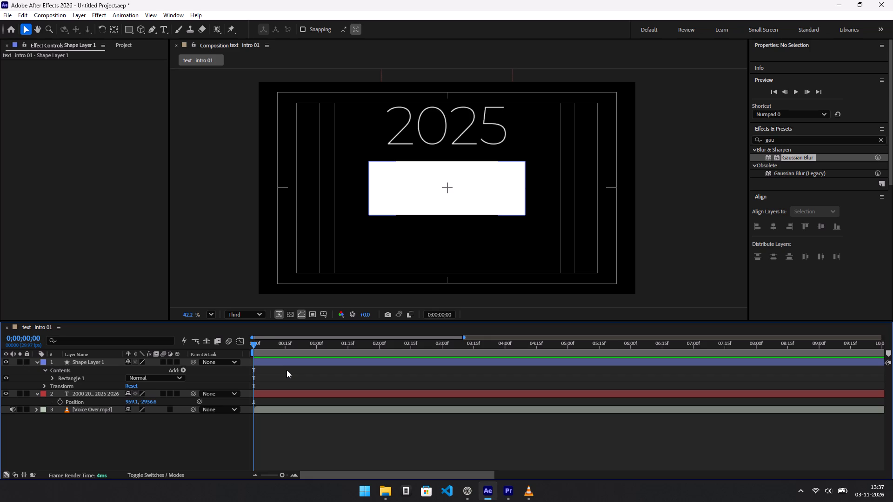
Redo the undone edits until the SemiBold year text has its eased Position curve ending at about 0;00;00;25.
key(ctrl+shift+z)
key(ctrl+shift+z)
key(ctrl+shift+z)
key(ctrl+shift+z)
key(ctrl+shift+z)
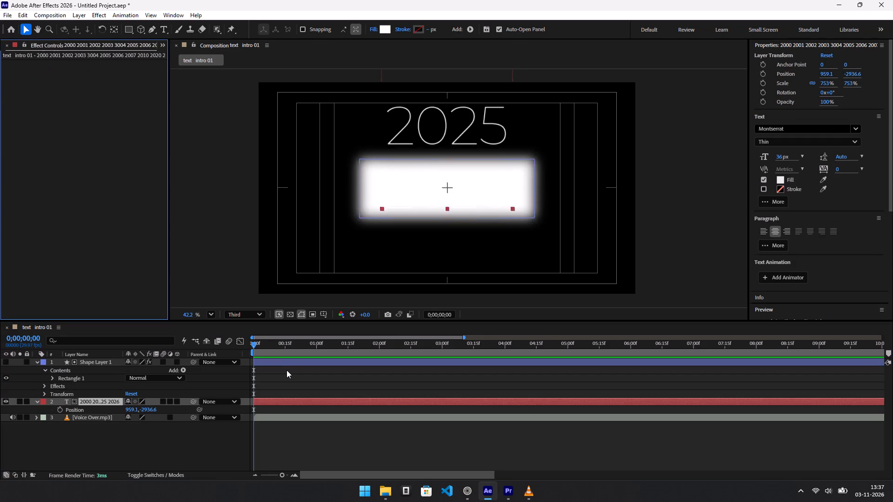
Redo the undone edits until the SemiBold year text's eased Position curve ends at about 0;00;00;16, and return to the start.
key(ctrl+shift+z)
key(ctrl+shift+z)
key(ctrl+shift+z)
key(ctrl+shift+z)
key(ctrl+shift+z)
key(ctrl+shift+z)
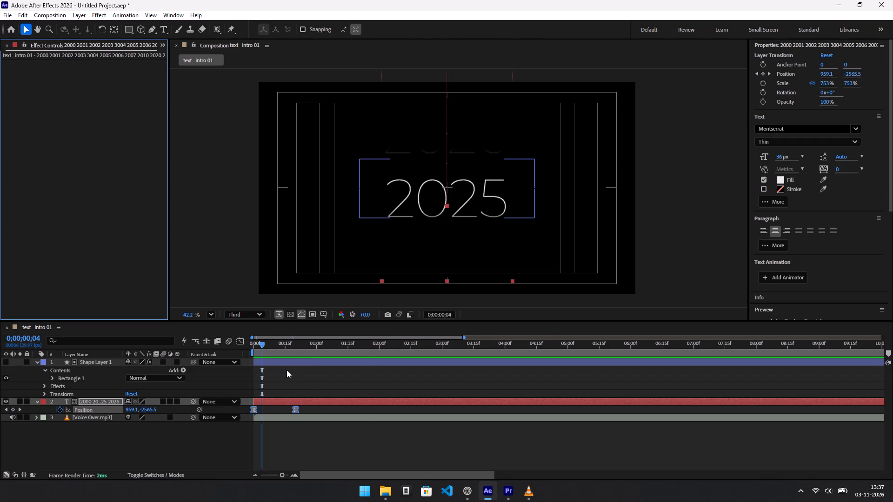
key(ctrl+shift+z)
key(ctrl+shift+z)
key(ctrl+shift+z)
key(ctrl+shift+z)
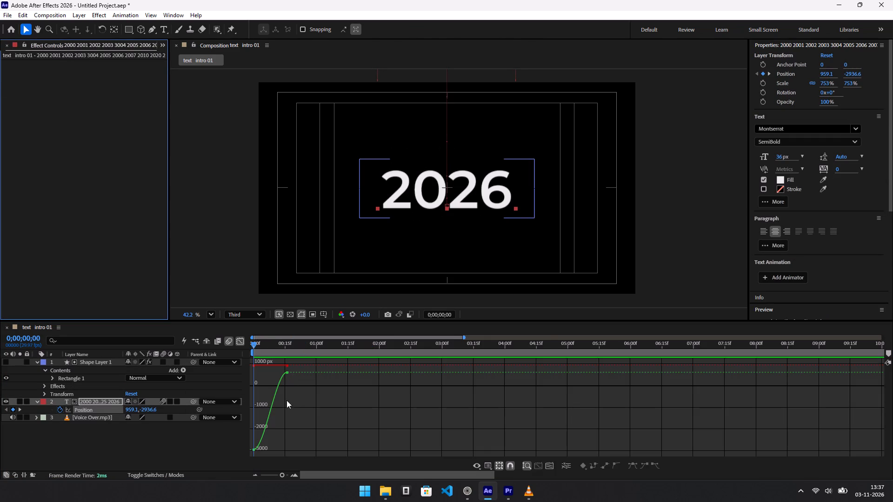
drag(298, 347, 244, 350)
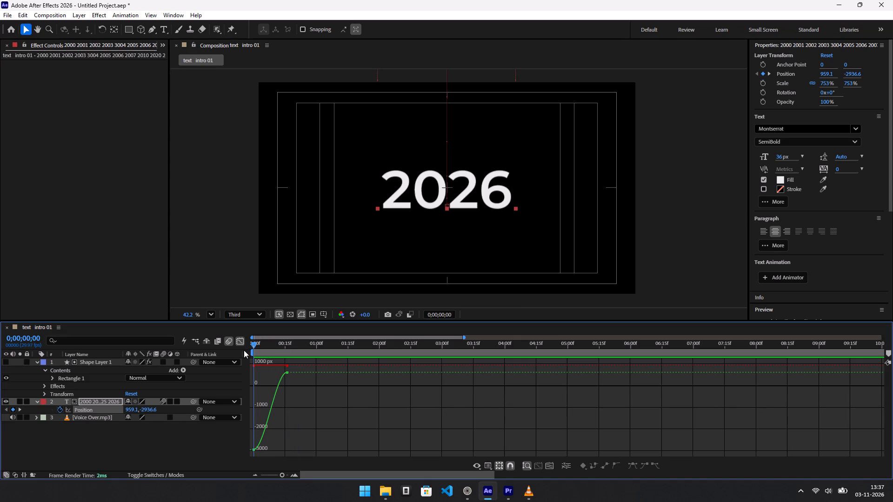
drag(244, 350, 255, 353)
drag(255, 353, 243, 350)
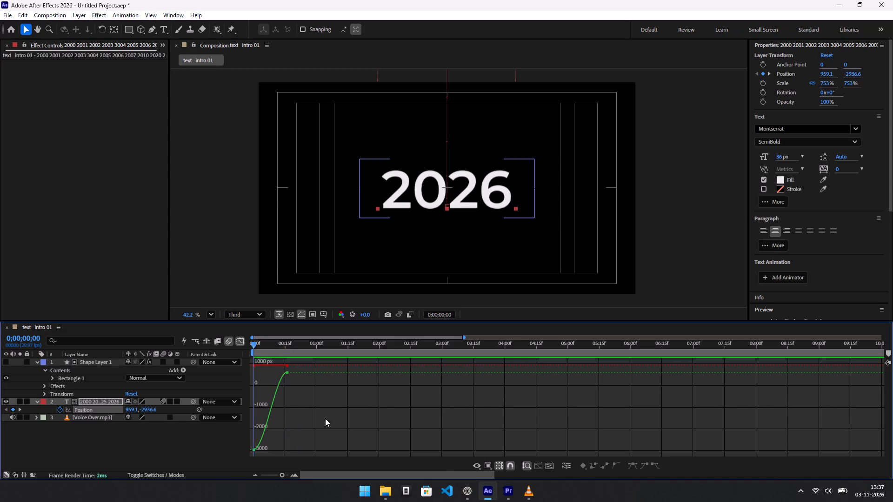
Choose a sound output device in the Windows quick settings and return to the composition.
click(831, 496)
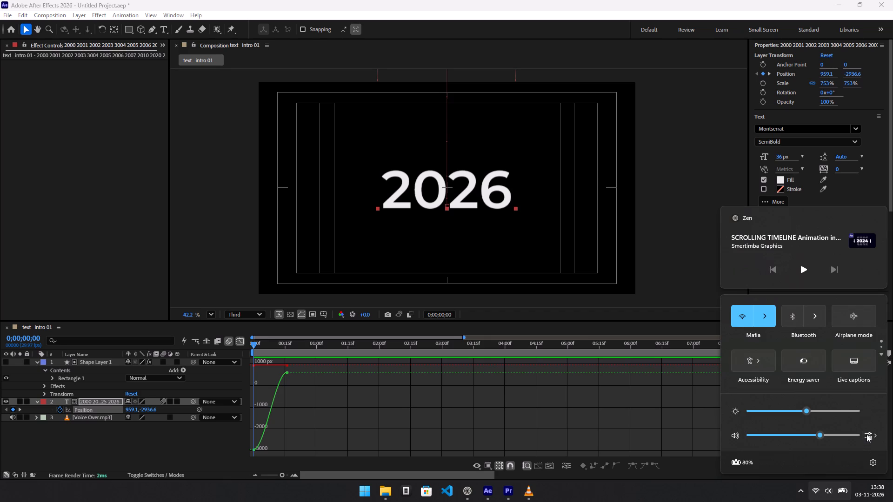
click(866, 434)
click(786, 337)
click(500, 404)
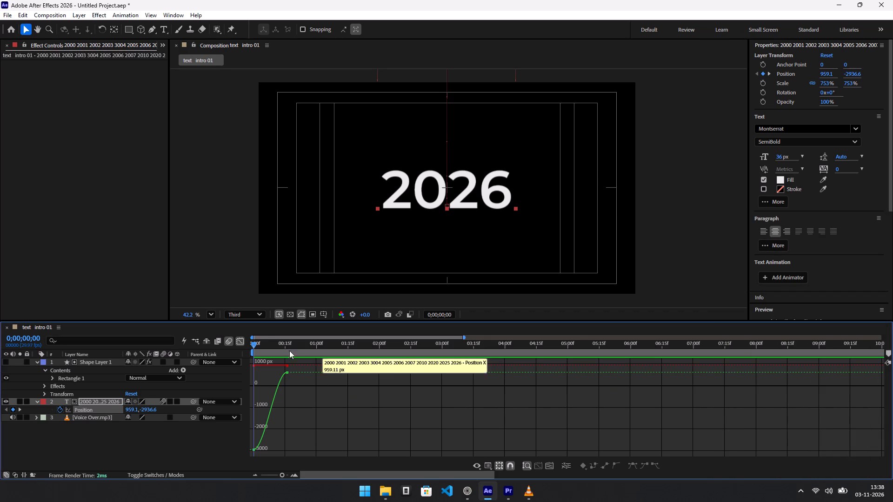
Play back the year scroll from the start of the composition to check its speed.
drag(249, 346, 243, 346)
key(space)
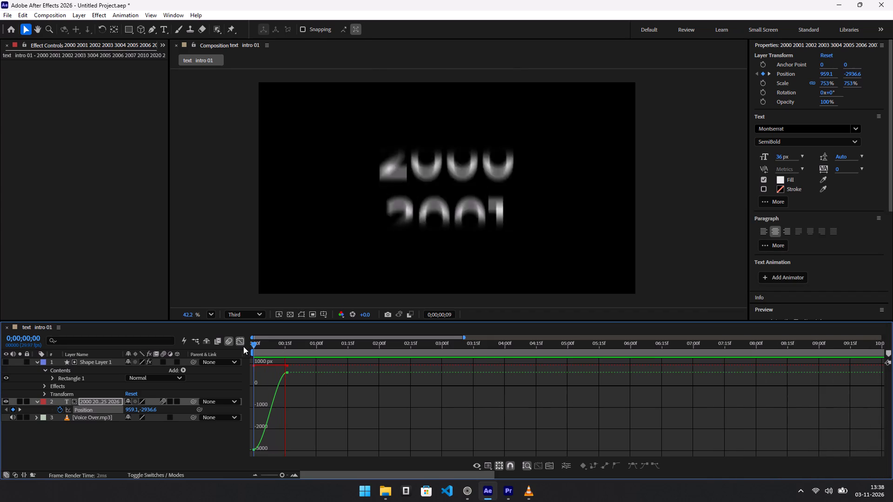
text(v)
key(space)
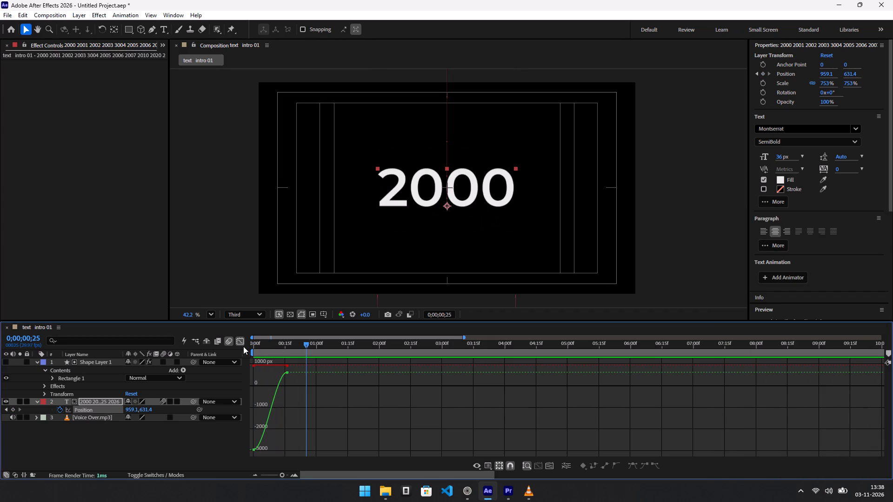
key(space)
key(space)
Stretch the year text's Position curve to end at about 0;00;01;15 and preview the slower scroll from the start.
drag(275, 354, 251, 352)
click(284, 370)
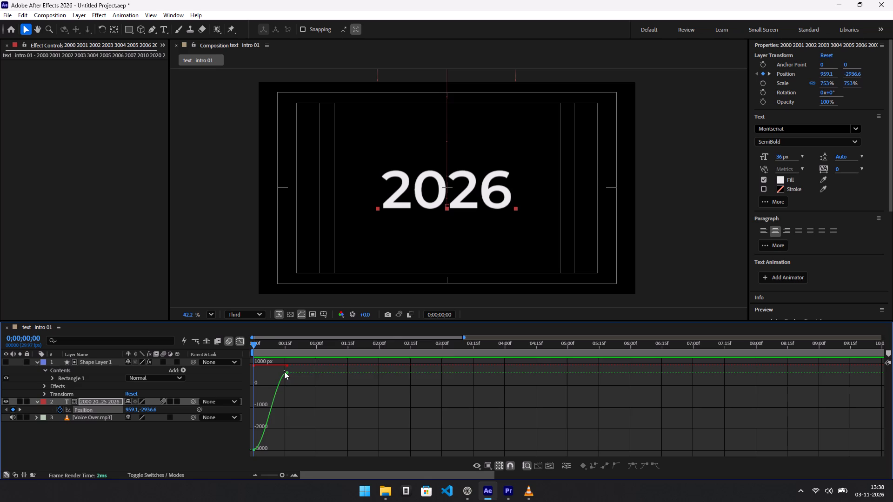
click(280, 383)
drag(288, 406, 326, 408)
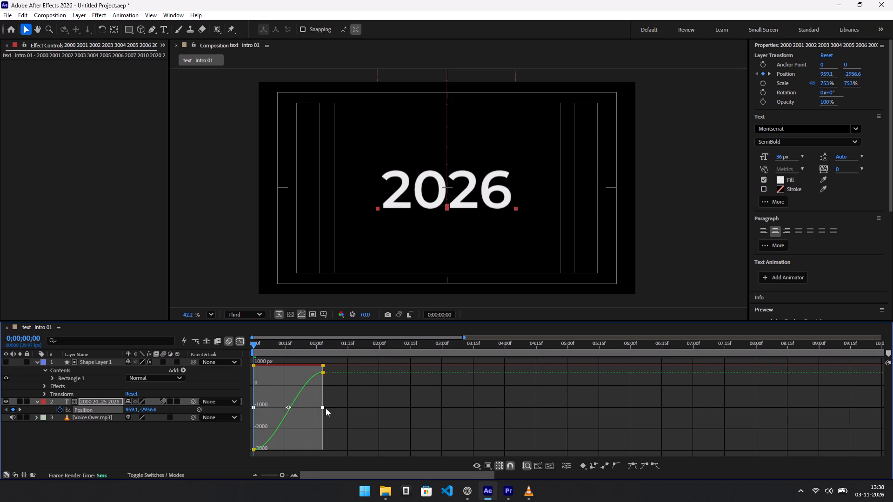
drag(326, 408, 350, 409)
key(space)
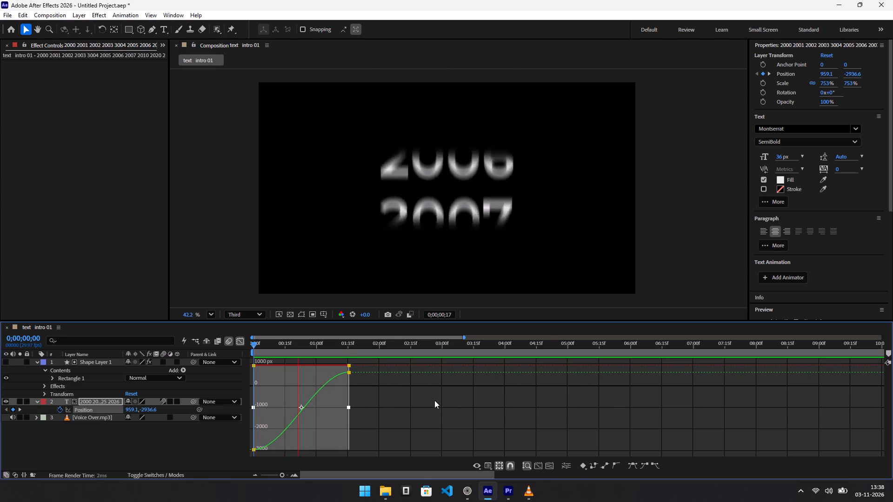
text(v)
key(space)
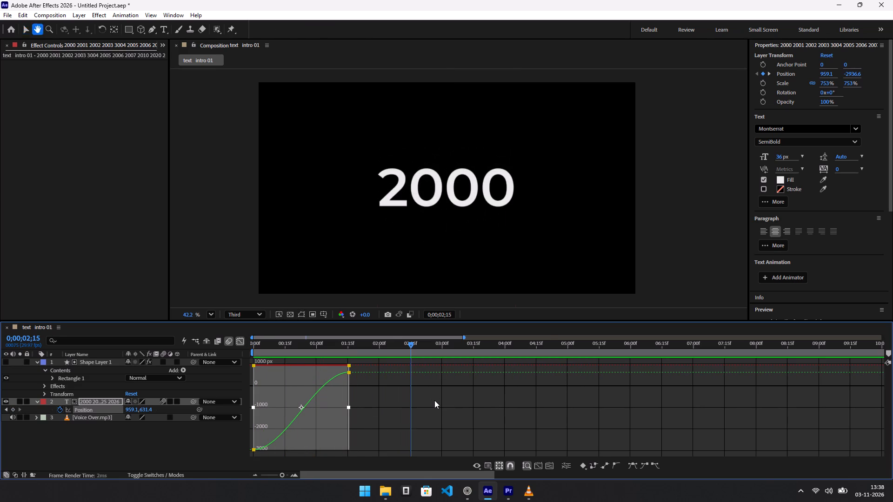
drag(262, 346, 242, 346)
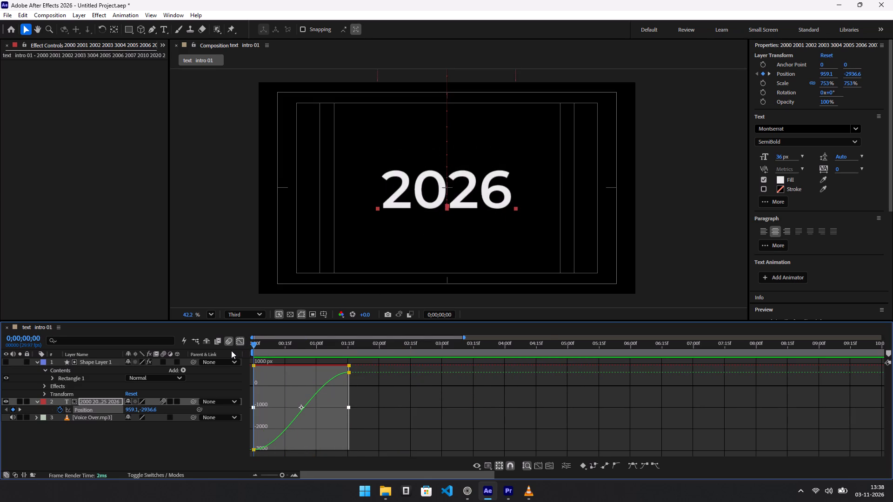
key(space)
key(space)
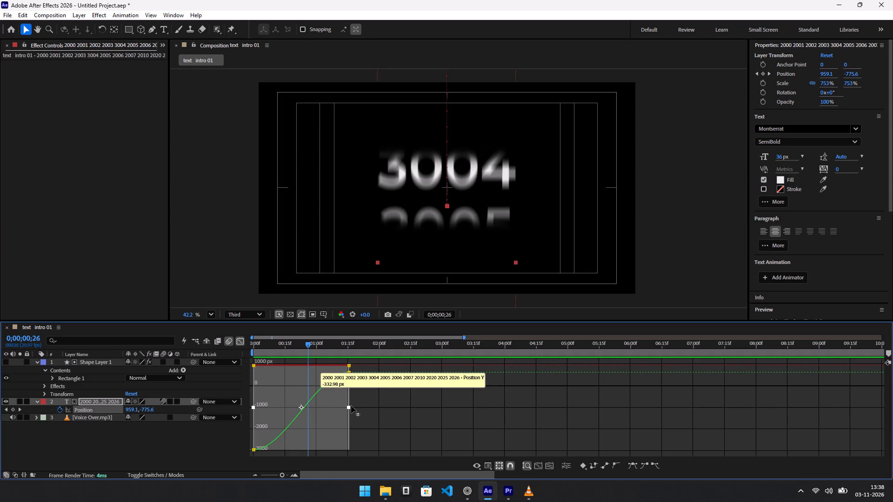
Compress the year text's Position curve to end at about 0;00;00;25 and scrub through the scroll.
drag(349, 407, 307, 405)
drag(307, 349, 257, 350)
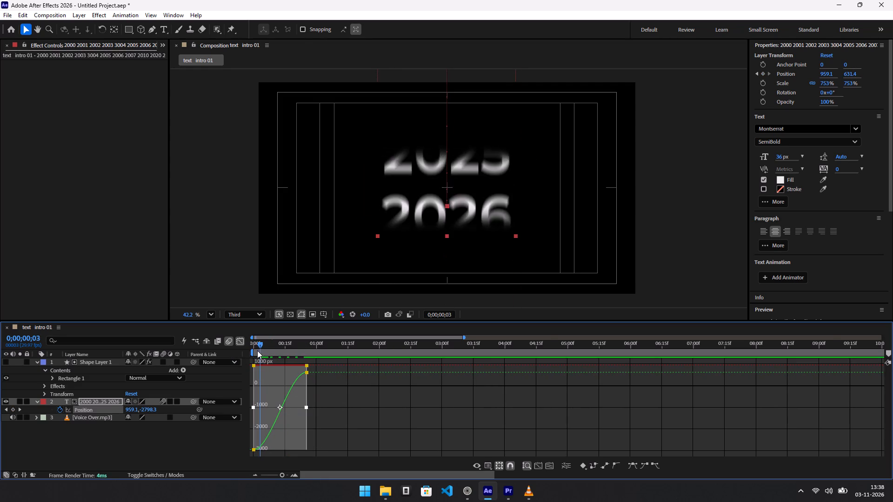
drag(257, 350, 292, 372)
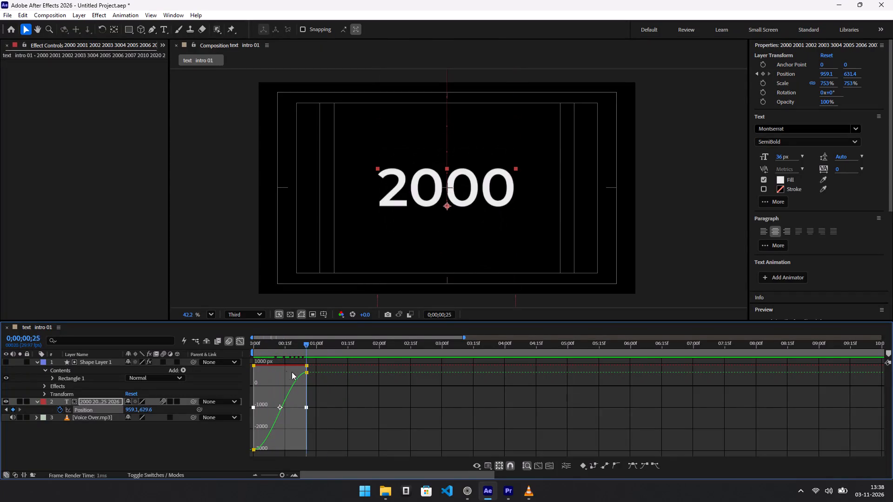
Play the year scroll from the start twice to review its timing.
drag(292, 372, 249, 370)
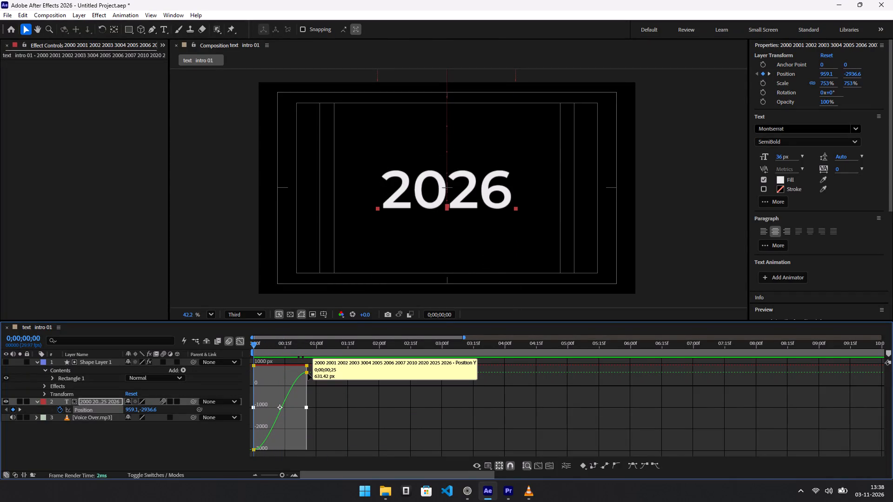
key(space)
key(space)
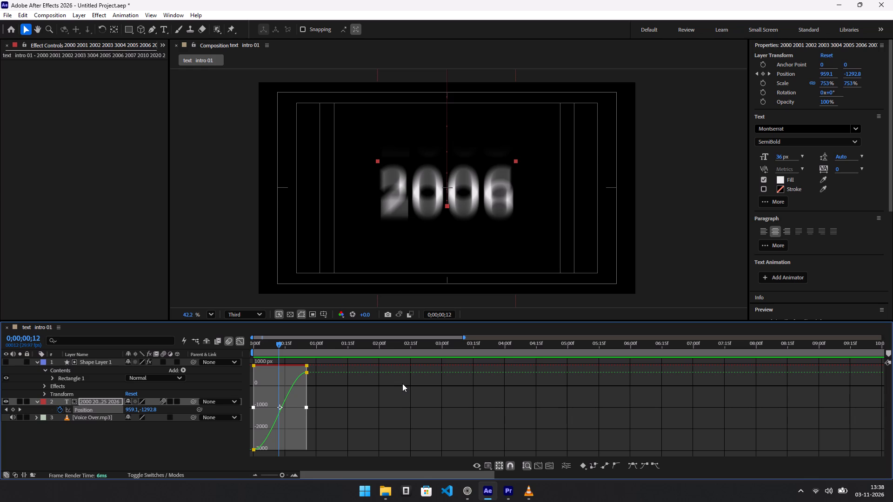
drag(316, 354, 171, 350)
key(space)
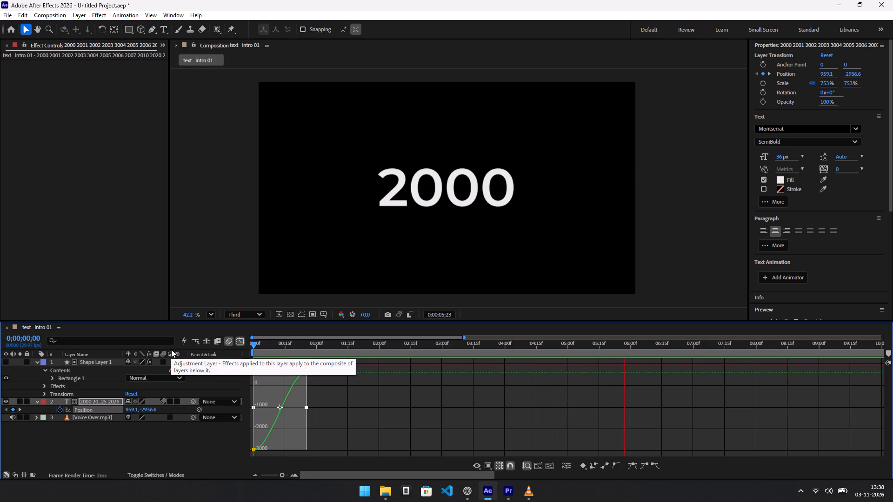
key(space)
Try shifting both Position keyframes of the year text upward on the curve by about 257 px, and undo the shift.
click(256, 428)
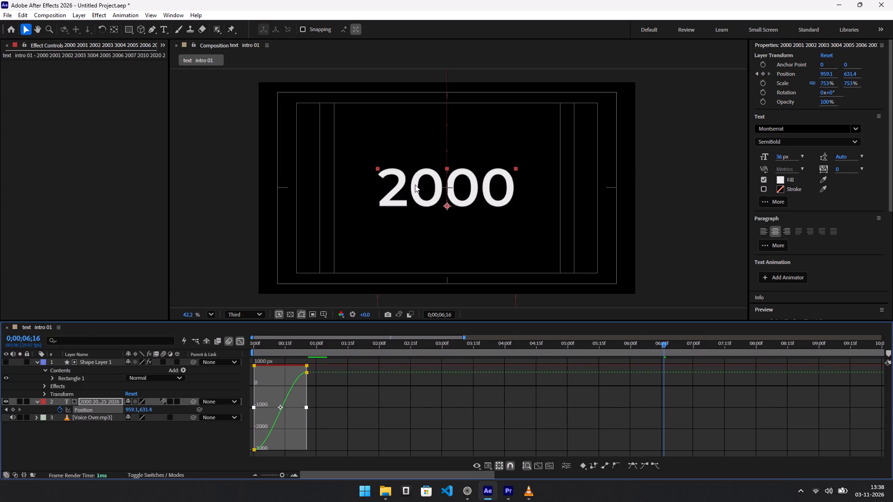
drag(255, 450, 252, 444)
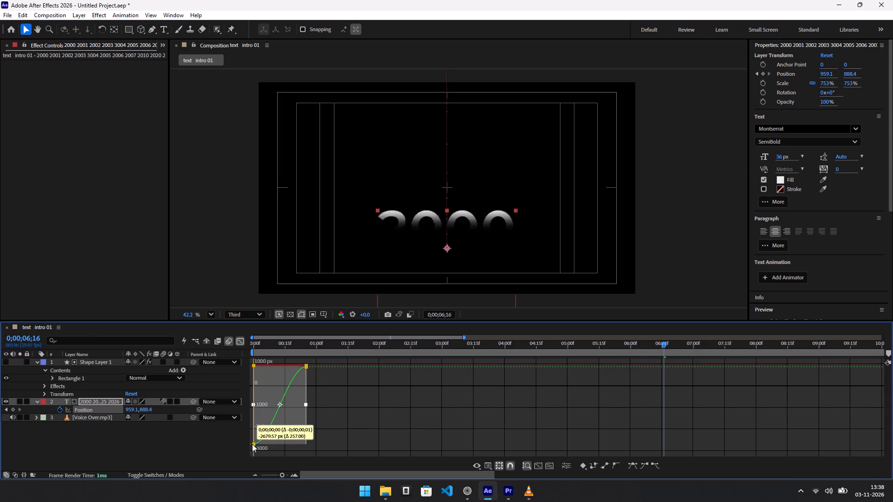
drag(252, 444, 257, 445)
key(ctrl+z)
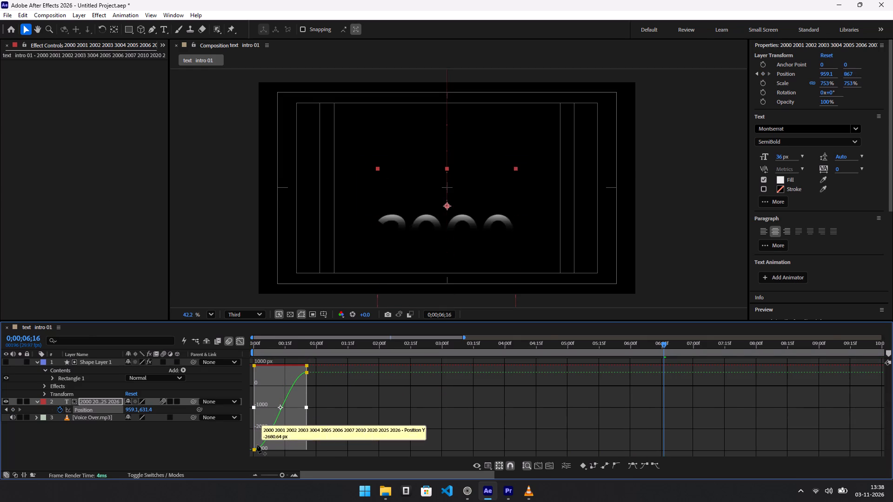
Raise only the first Position keyframe of the year text to about -923 px, keeping it at 0;00;00;00.
shift+drag(255, 449, 254, 438)
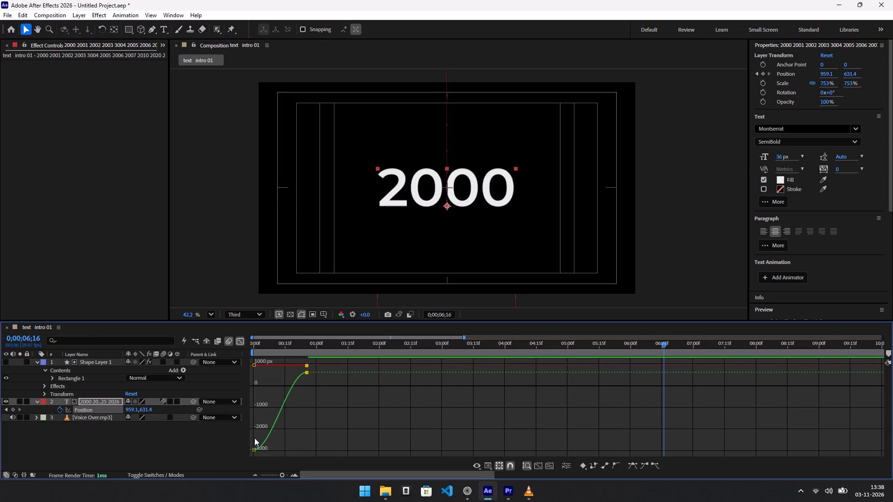
shift+drag(254, 438, 254, 437)
click(255, 444)
click(252, 447)
drag(256, 449, 254, 426)
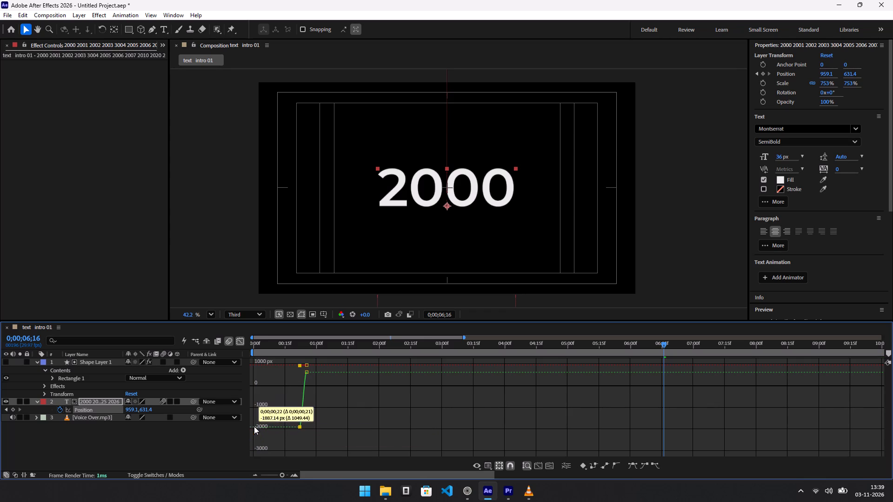
drag(254, 426, 252, 406)
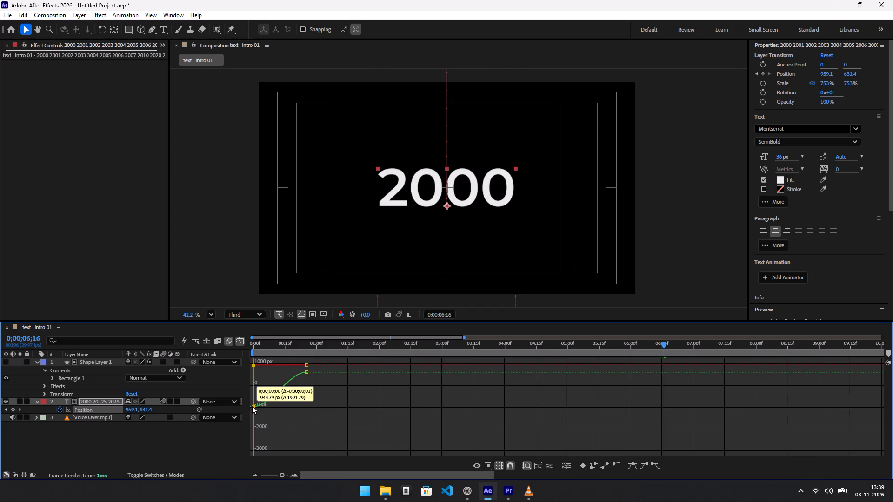
drag(252, 406, 252, 405)
Play the shortened year scroll from the start twice to check its motion.
drag(277, 355, 228, 356)
key(space)
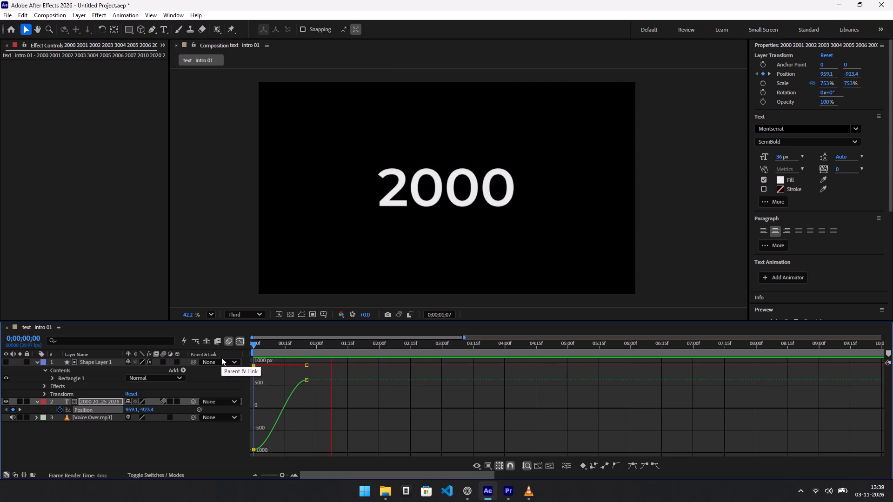
key(space)
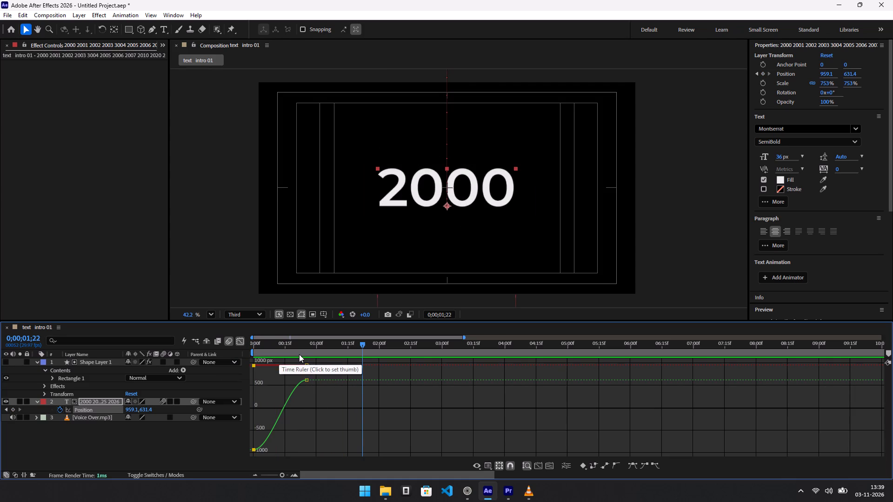
drag(299, 354, 207, 352)
key(space)
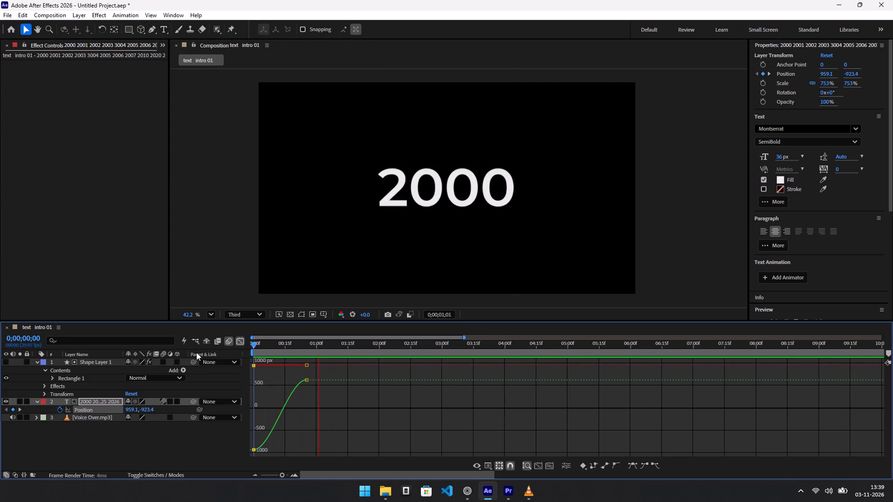
key(space)
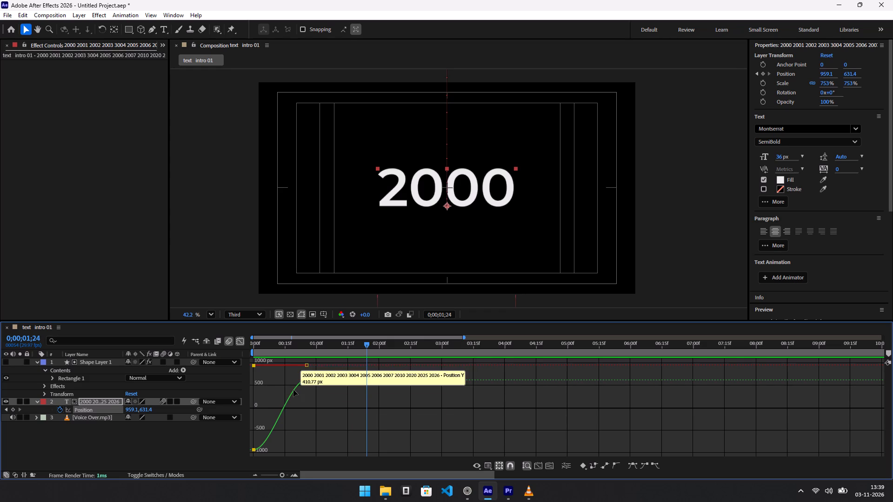
Return to 0;00;00;00 and change the 2005 line of the year text to 2026.
drag(305, 340, 255, 344)
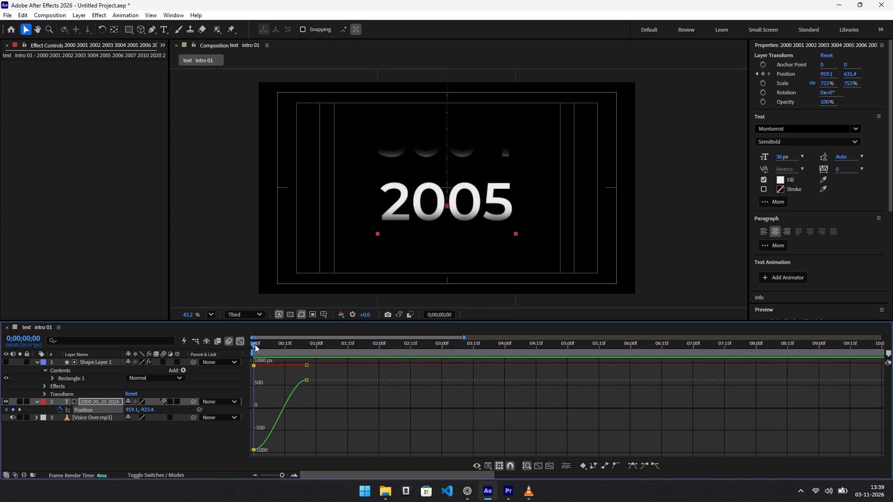
drag(255, 344, 232, 355)
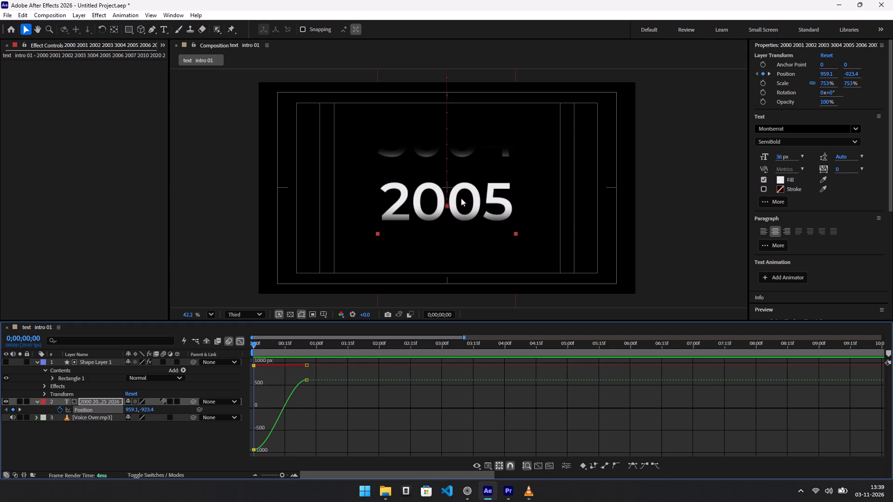
double_click(465, 196)
click(462, 204)
click(453, 204)
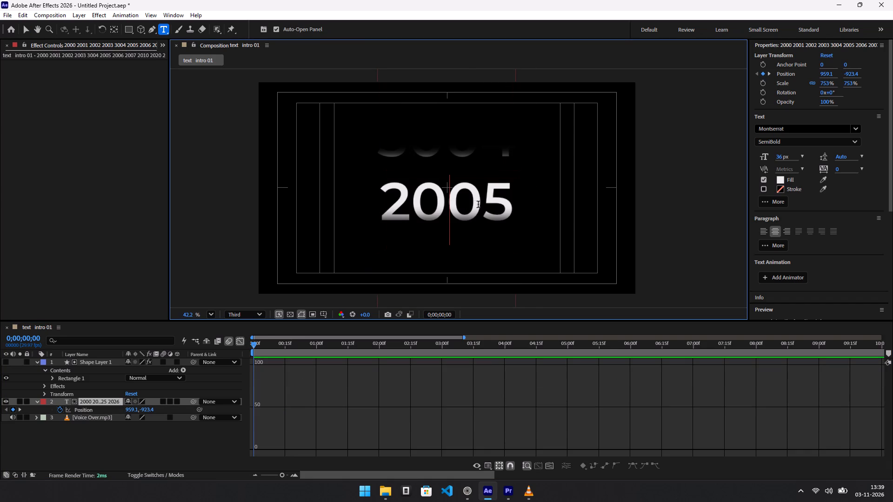
click(478, 204)
click(495, 204)
click(501, 204)
key(BackSpace)
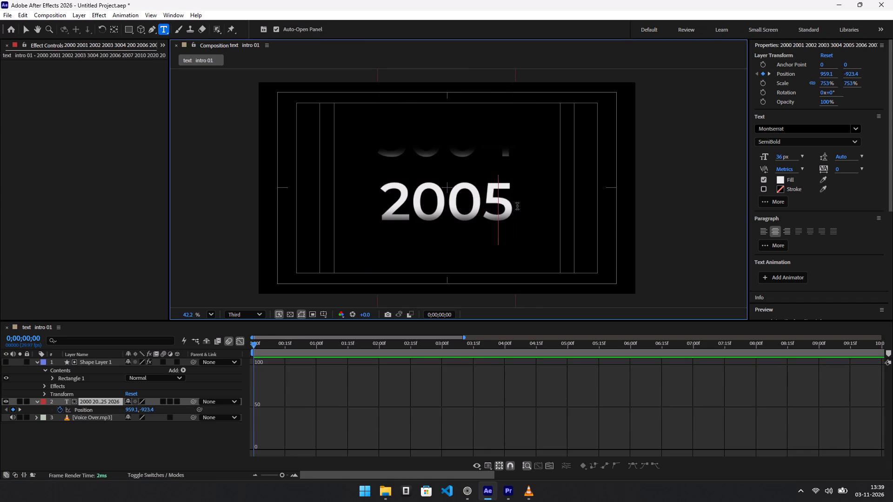
key(BackSpace)
text(26)
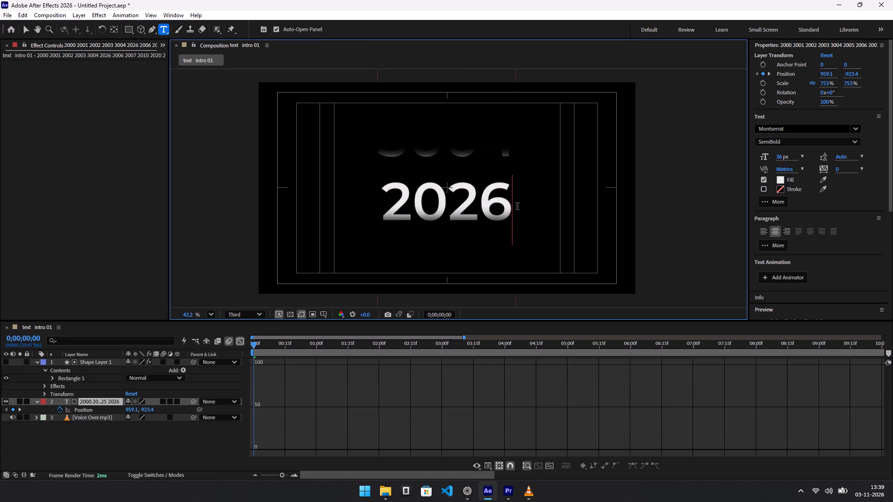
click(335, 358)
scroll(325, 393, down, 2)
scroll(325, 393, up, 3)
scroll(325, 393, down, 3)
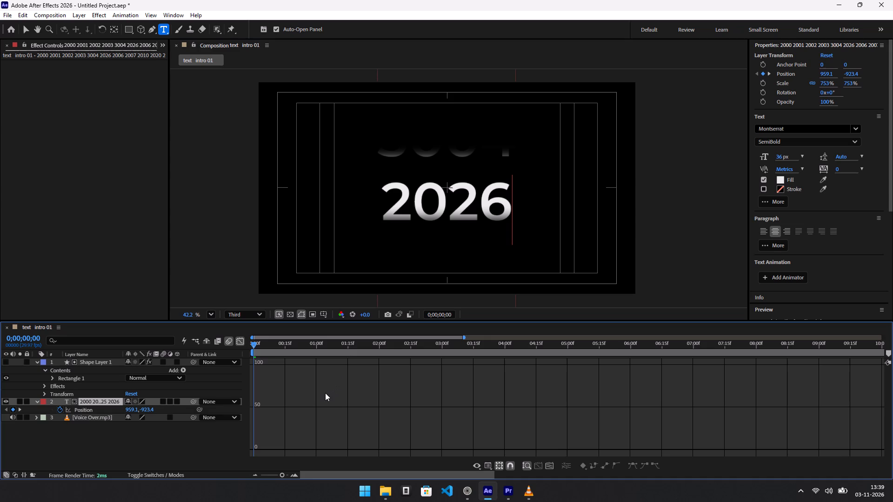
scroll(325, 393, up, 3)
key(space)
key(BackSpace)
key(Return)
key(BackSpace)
Finish the text edit and switch the timeline from the graph view back to layer bars.
click(317, 387)
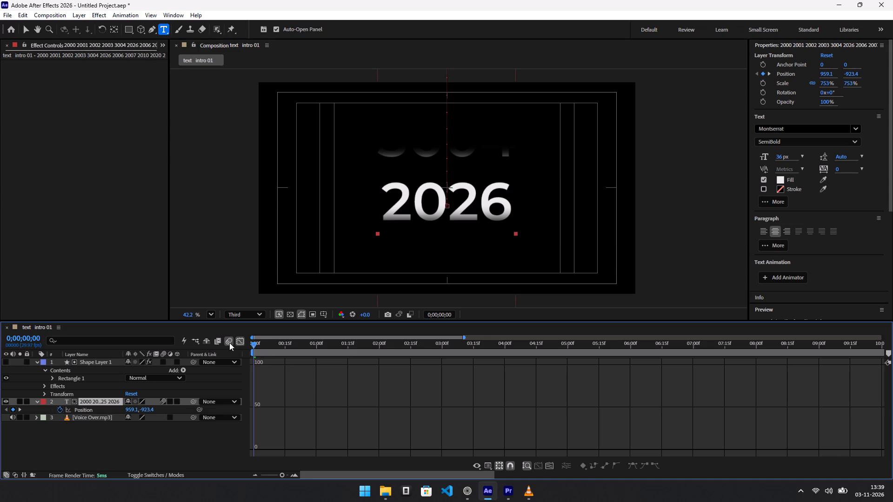
click(238, 343)
Play the edited year scroll repeatedly from the start to review how the numbers move and settle.
key(space)
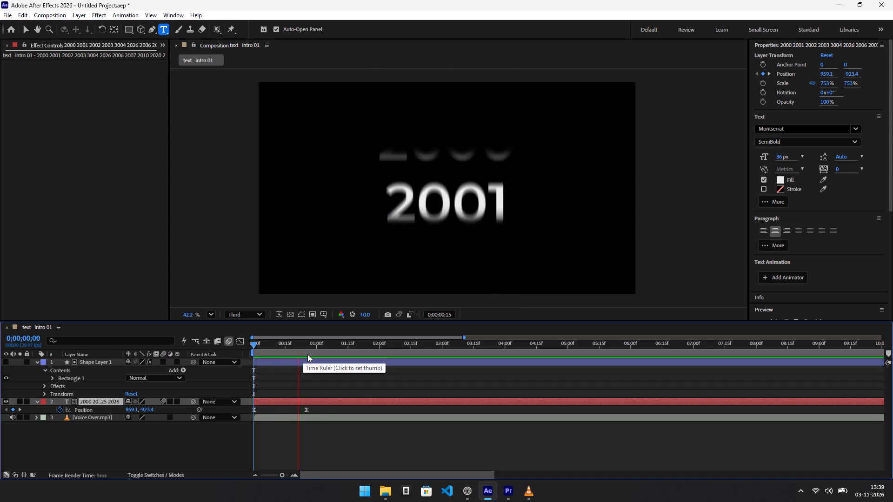
key(space)
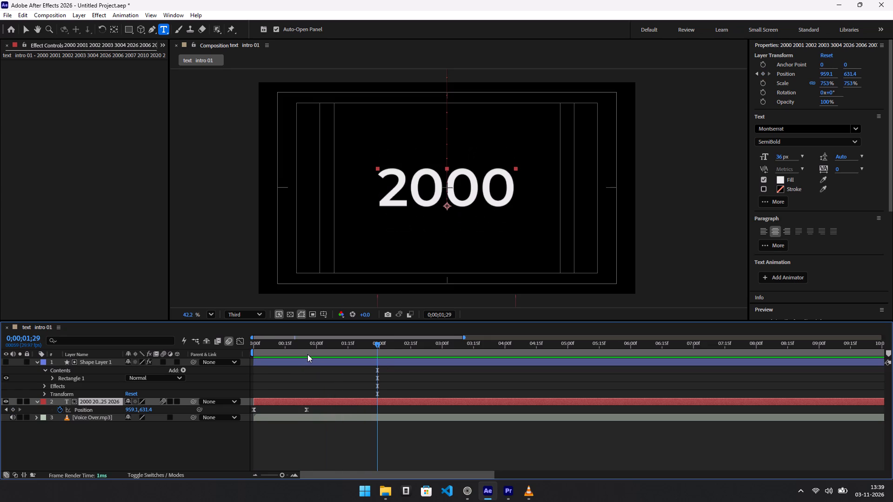
key(space)
key(space)
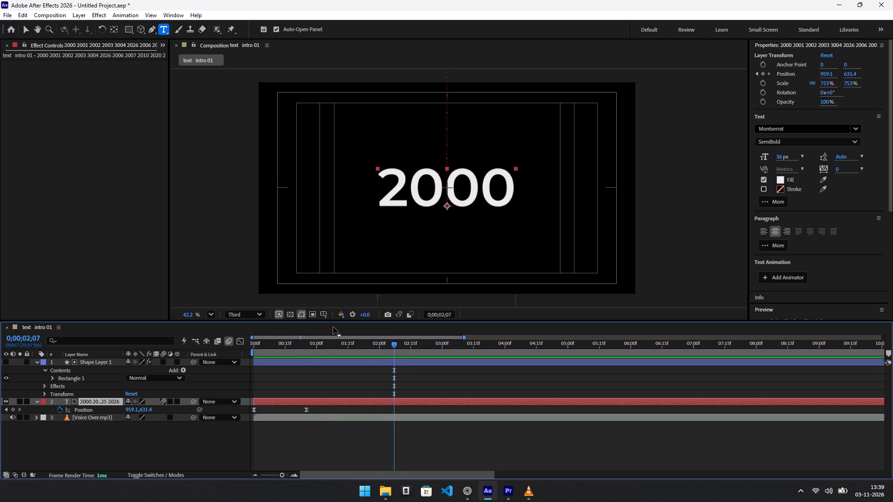
drag(322, 350, 159, 365)
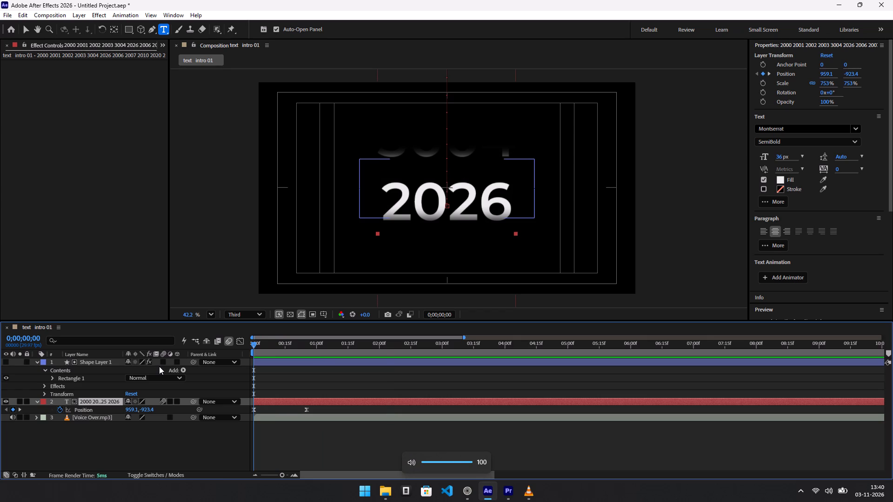
key(space)
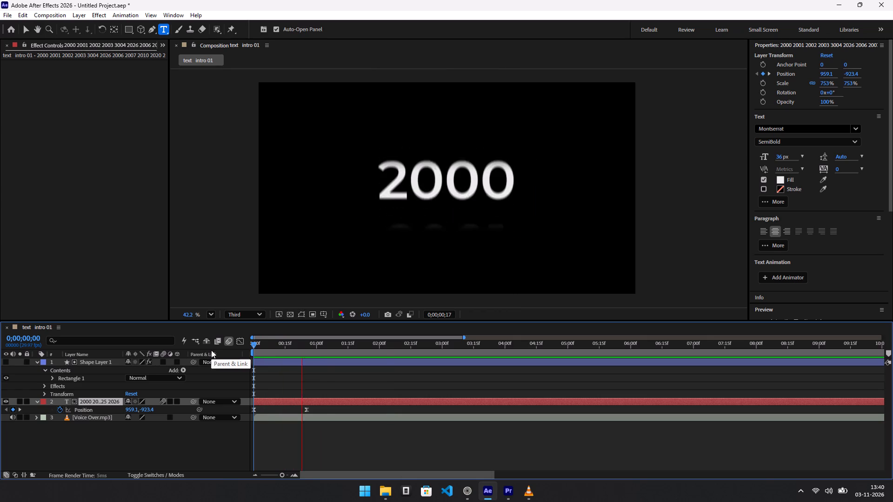
key(space)
key(space)
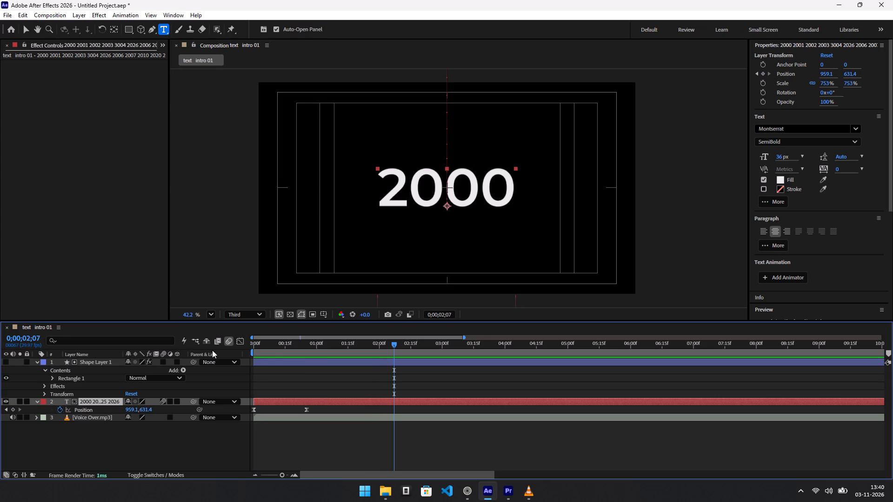
drag(283, 343, 226, 343)
key(space)
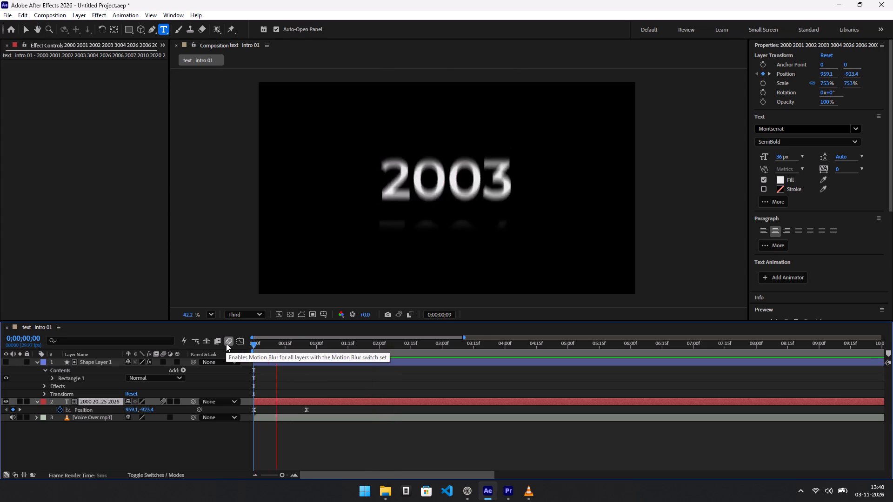
key(space)
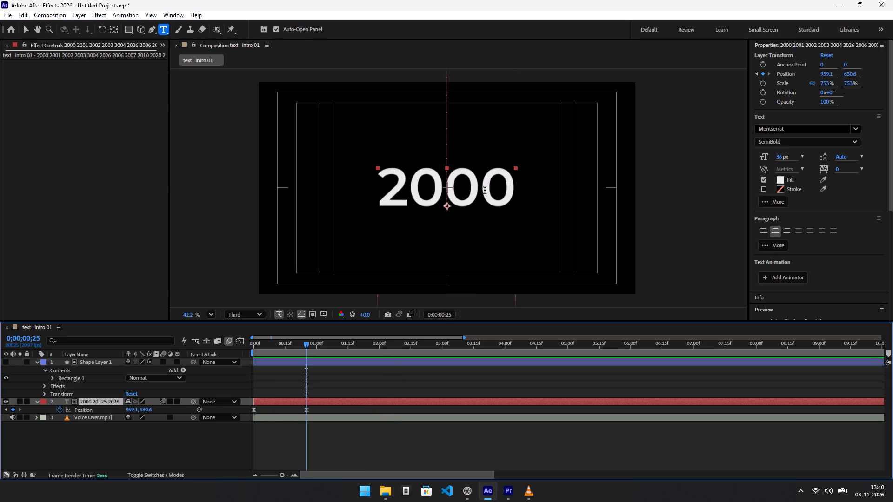
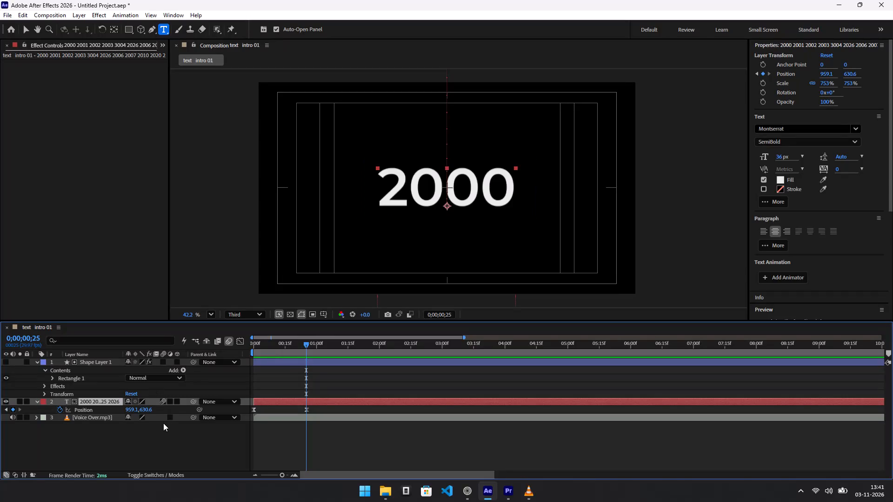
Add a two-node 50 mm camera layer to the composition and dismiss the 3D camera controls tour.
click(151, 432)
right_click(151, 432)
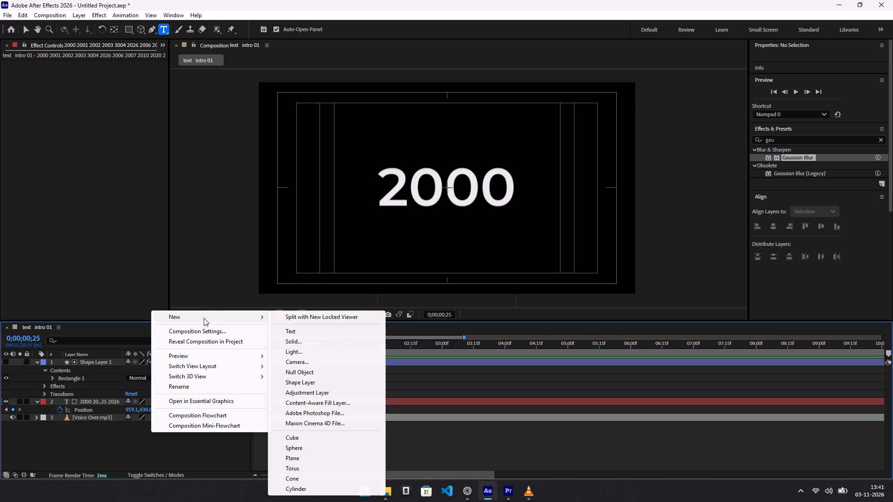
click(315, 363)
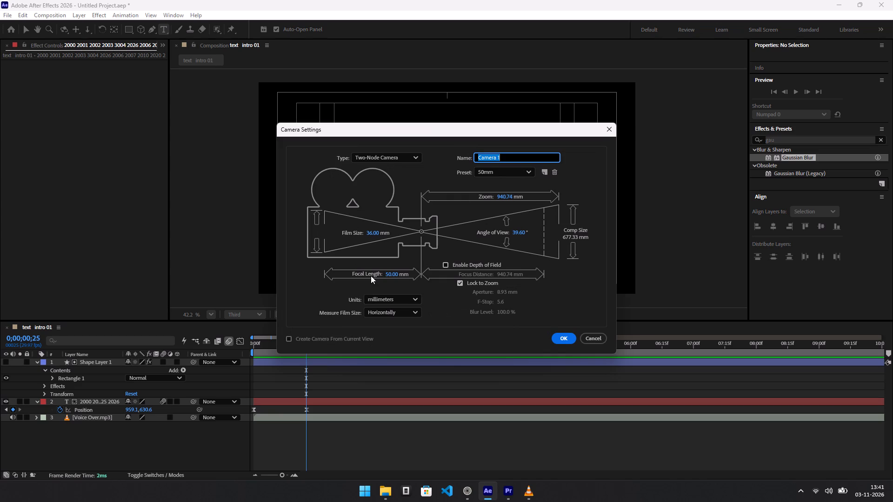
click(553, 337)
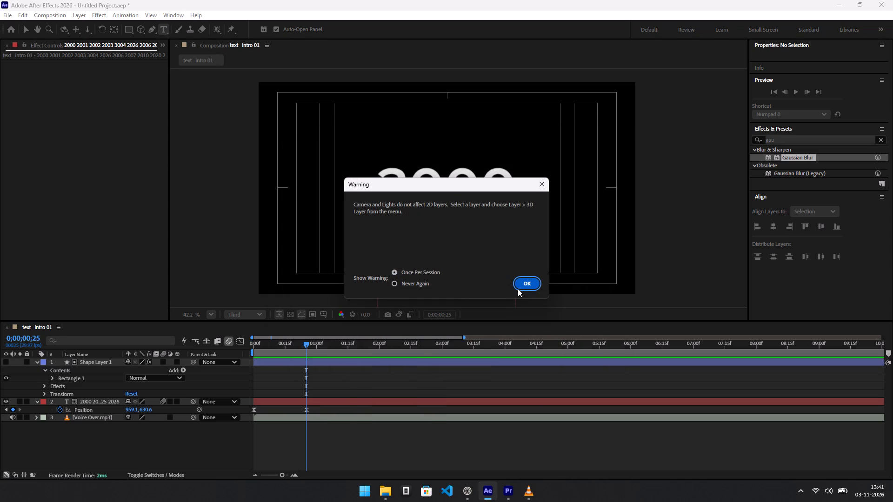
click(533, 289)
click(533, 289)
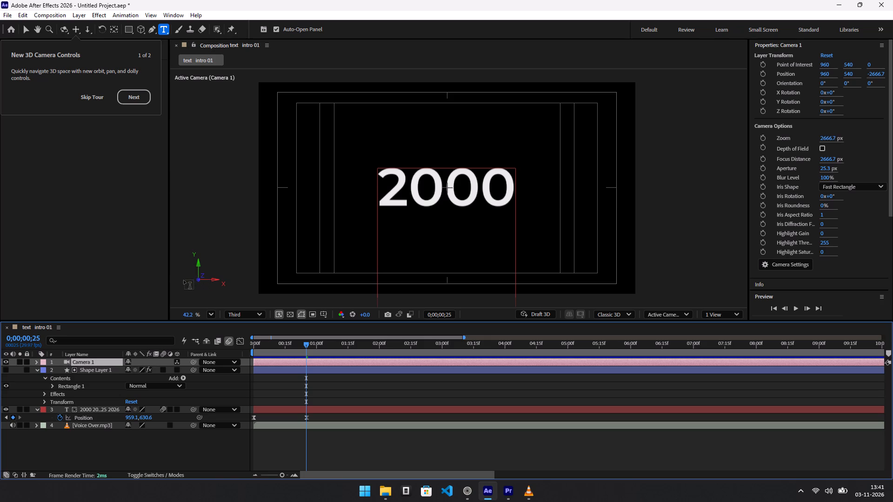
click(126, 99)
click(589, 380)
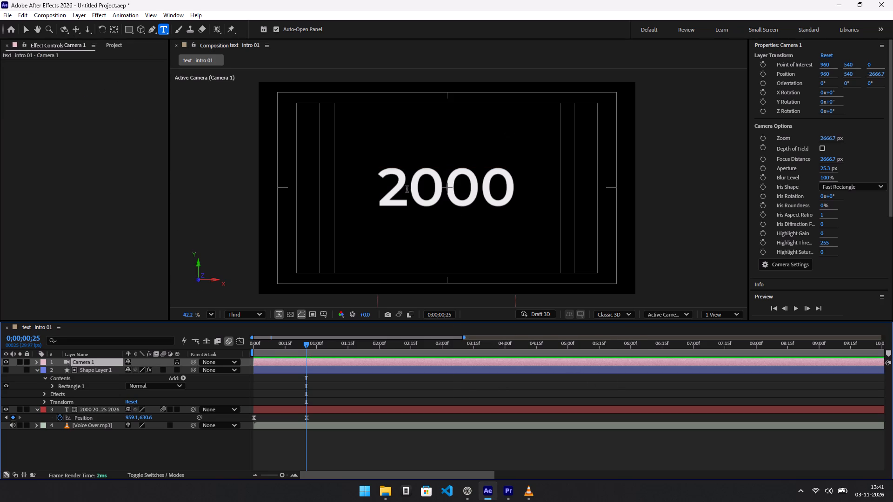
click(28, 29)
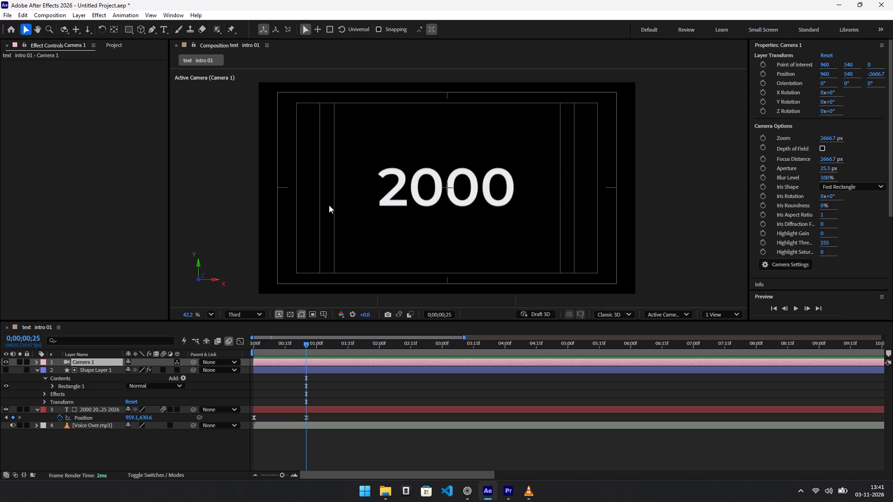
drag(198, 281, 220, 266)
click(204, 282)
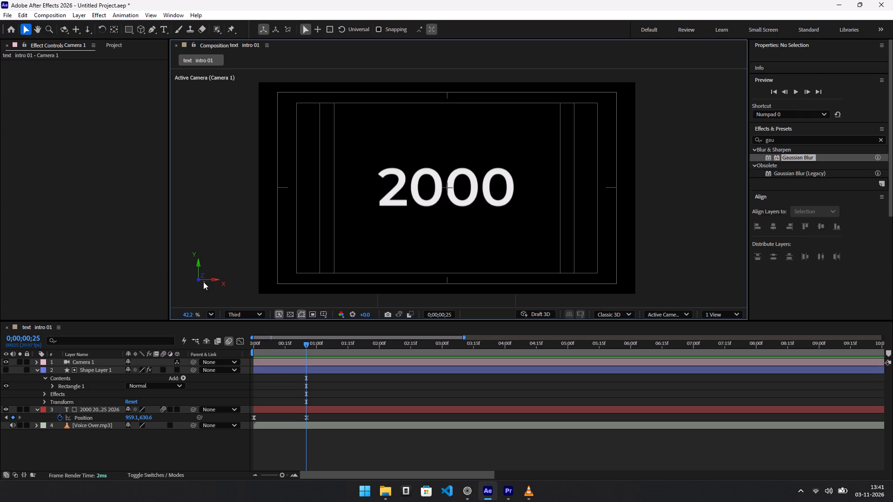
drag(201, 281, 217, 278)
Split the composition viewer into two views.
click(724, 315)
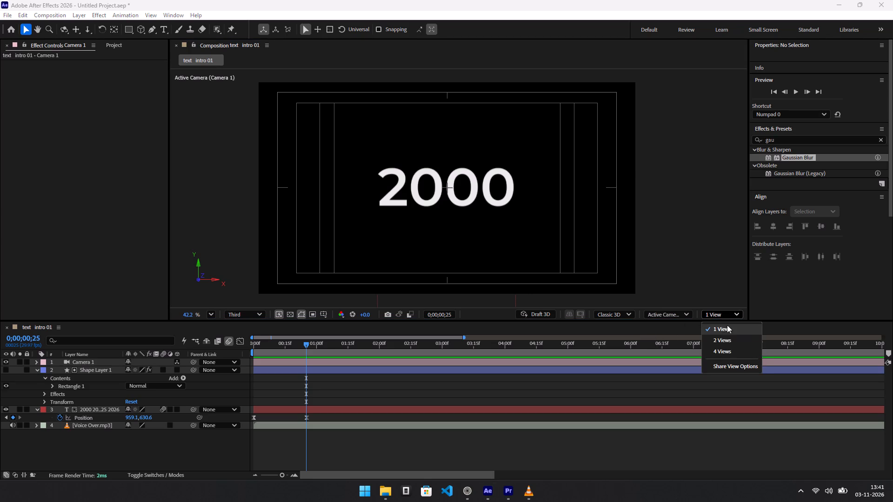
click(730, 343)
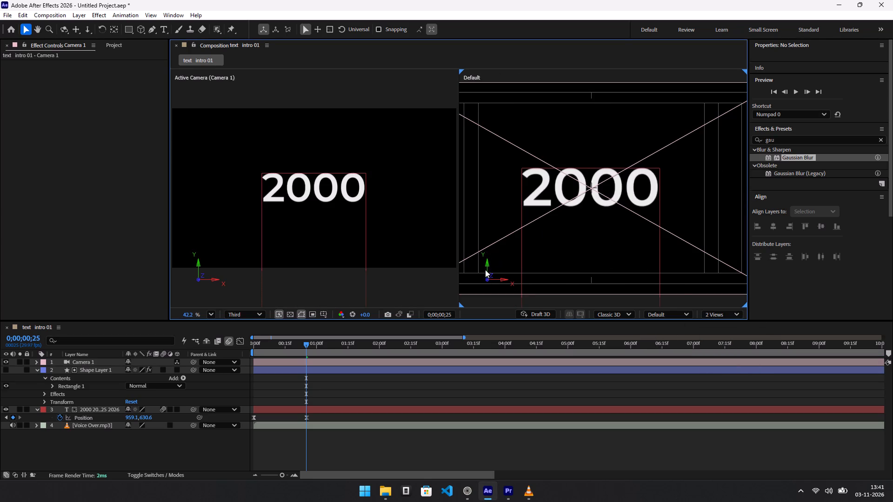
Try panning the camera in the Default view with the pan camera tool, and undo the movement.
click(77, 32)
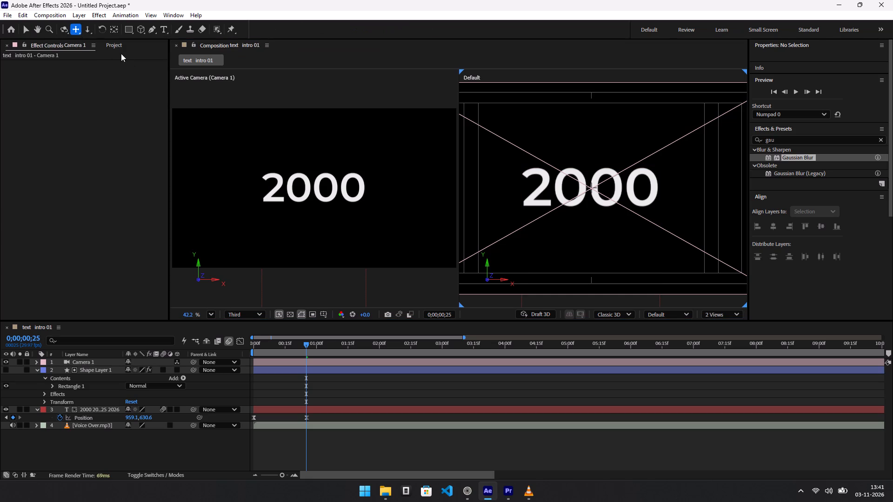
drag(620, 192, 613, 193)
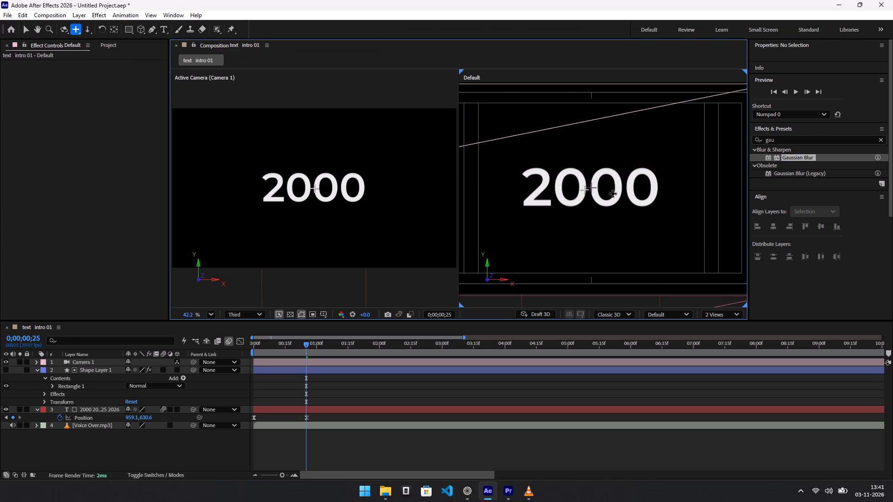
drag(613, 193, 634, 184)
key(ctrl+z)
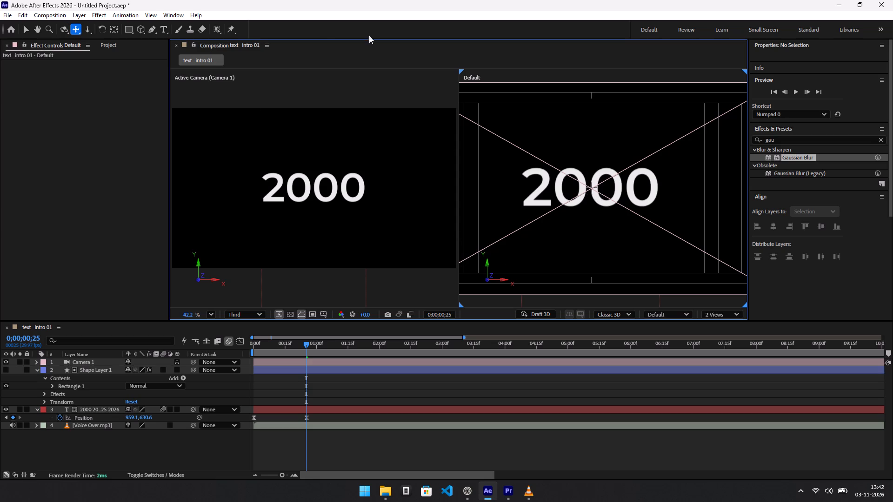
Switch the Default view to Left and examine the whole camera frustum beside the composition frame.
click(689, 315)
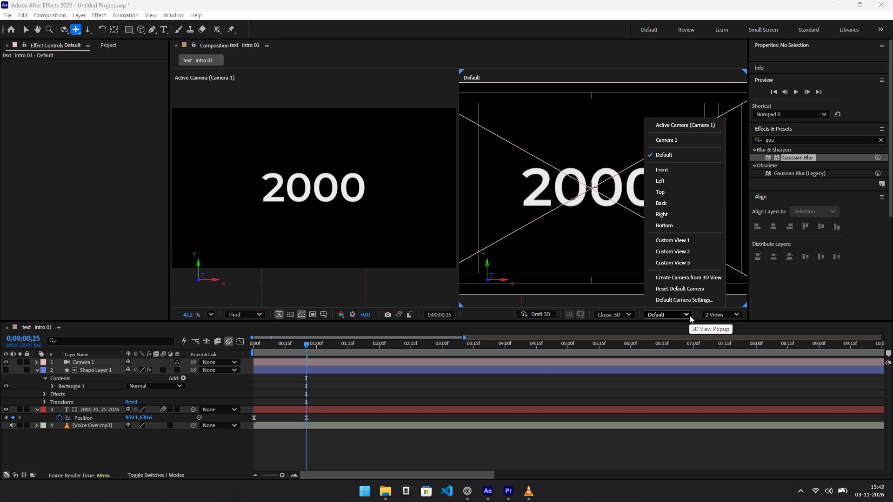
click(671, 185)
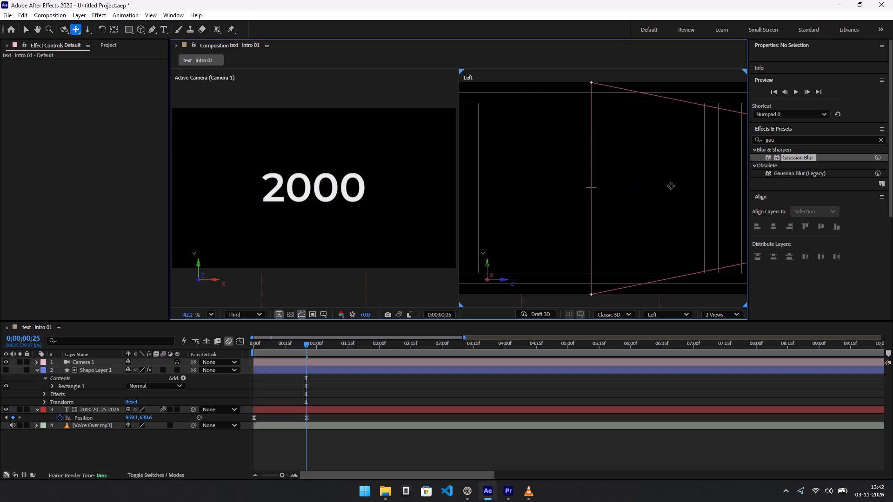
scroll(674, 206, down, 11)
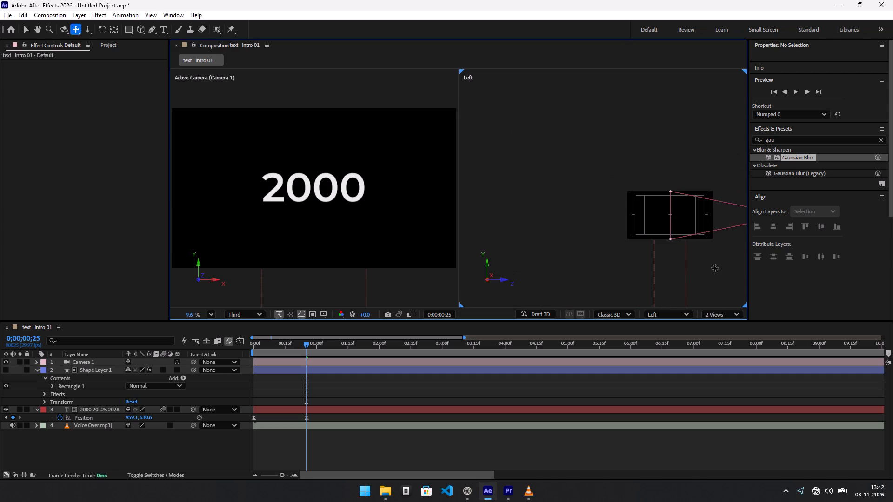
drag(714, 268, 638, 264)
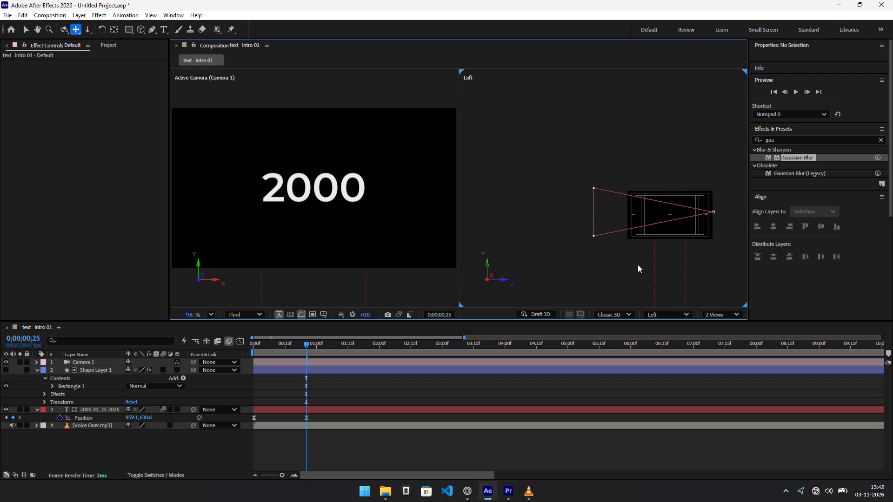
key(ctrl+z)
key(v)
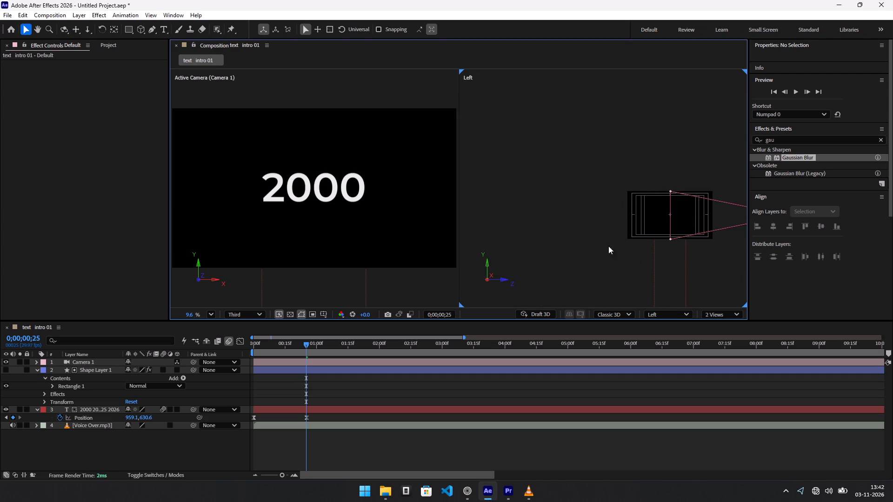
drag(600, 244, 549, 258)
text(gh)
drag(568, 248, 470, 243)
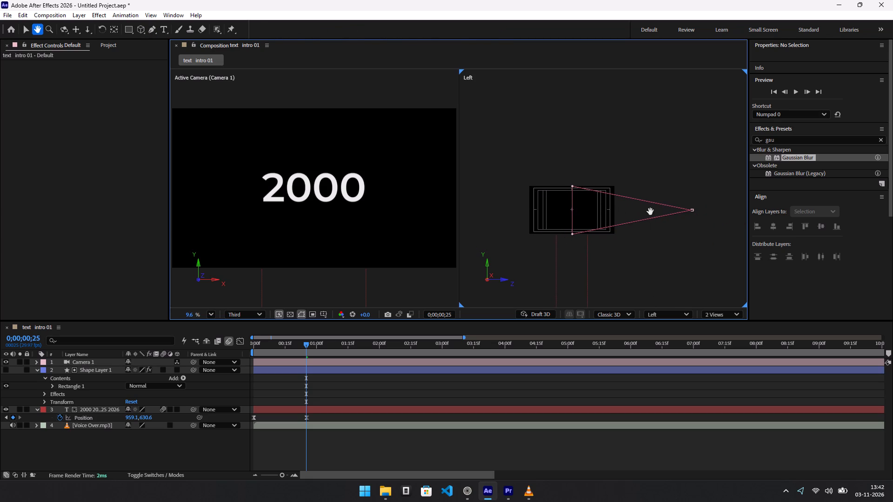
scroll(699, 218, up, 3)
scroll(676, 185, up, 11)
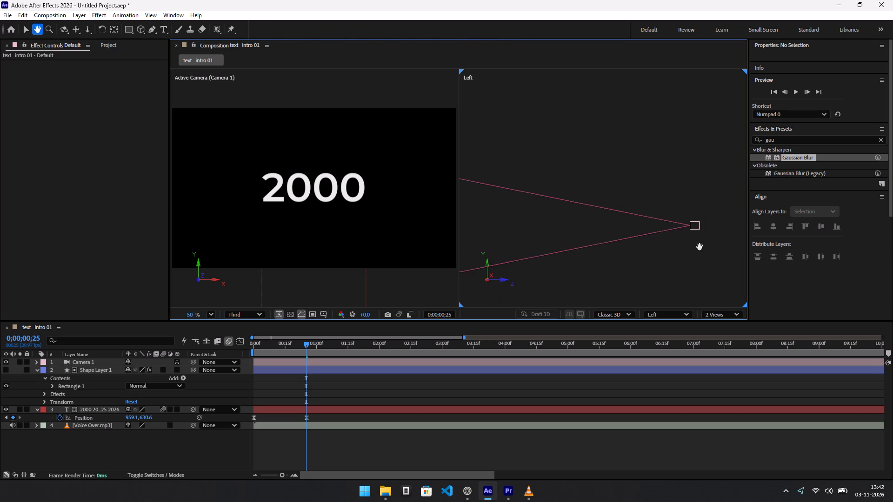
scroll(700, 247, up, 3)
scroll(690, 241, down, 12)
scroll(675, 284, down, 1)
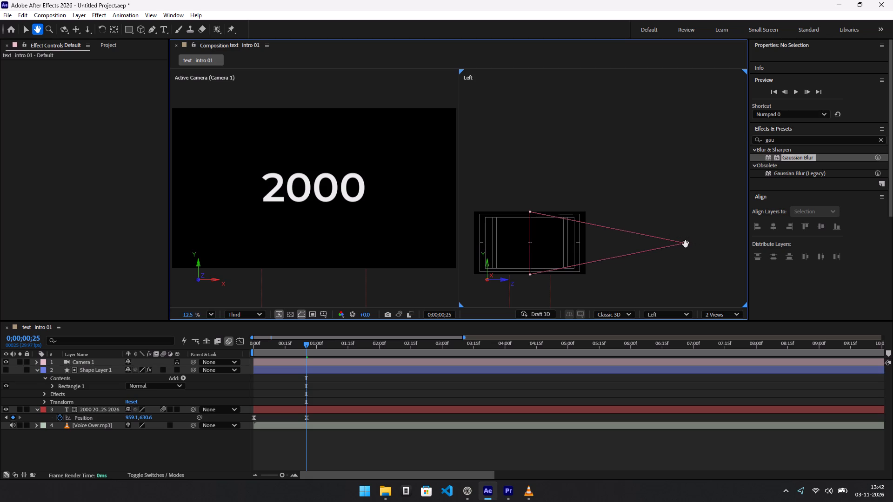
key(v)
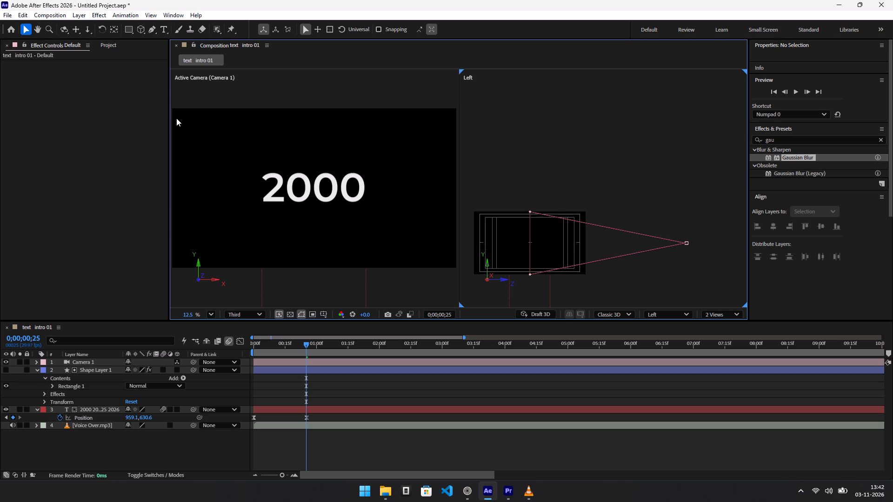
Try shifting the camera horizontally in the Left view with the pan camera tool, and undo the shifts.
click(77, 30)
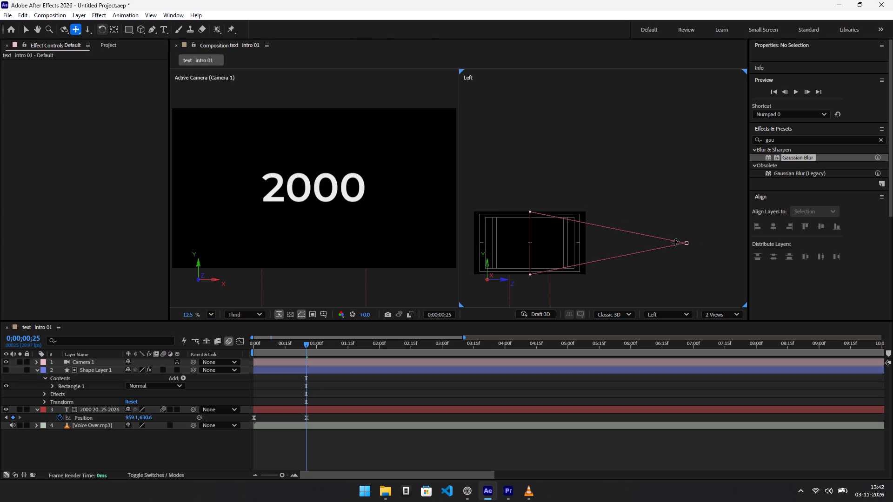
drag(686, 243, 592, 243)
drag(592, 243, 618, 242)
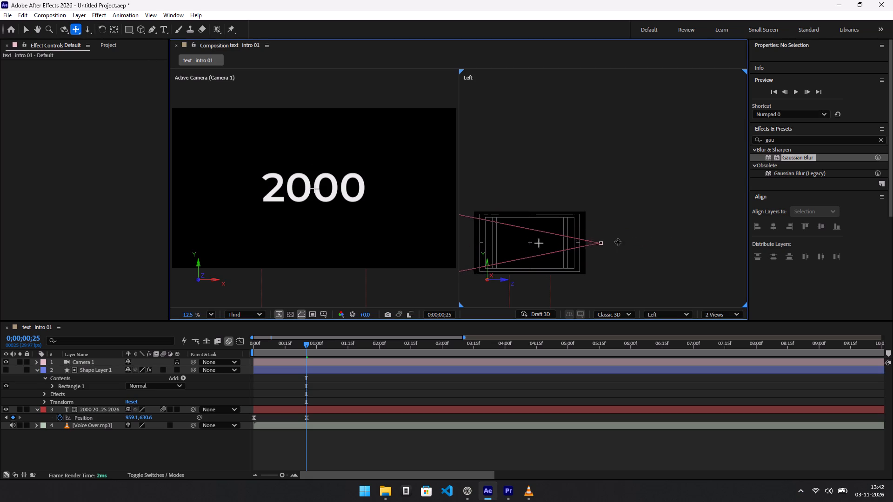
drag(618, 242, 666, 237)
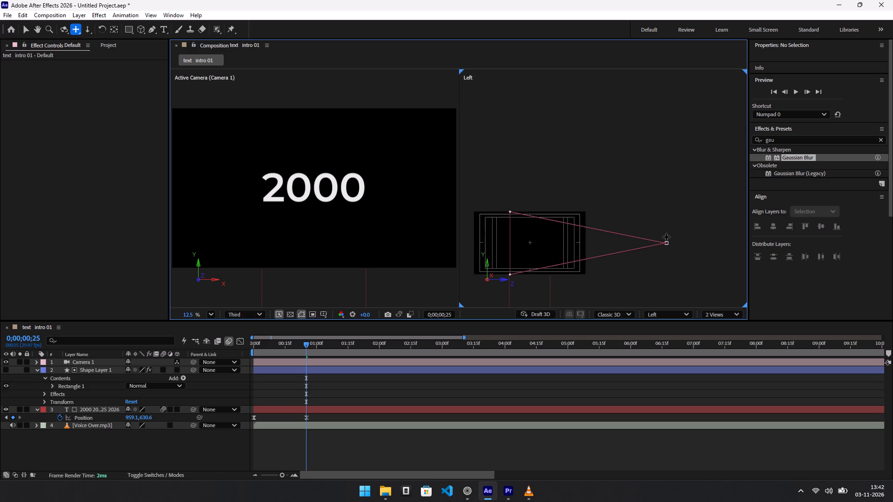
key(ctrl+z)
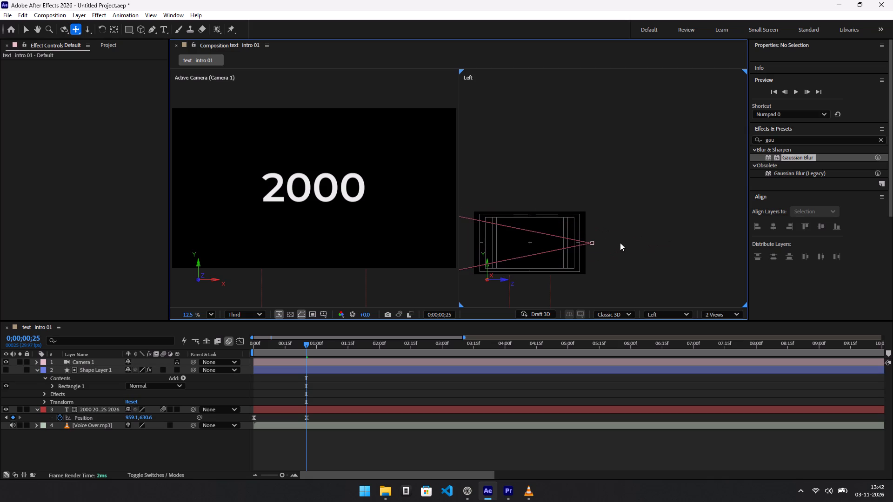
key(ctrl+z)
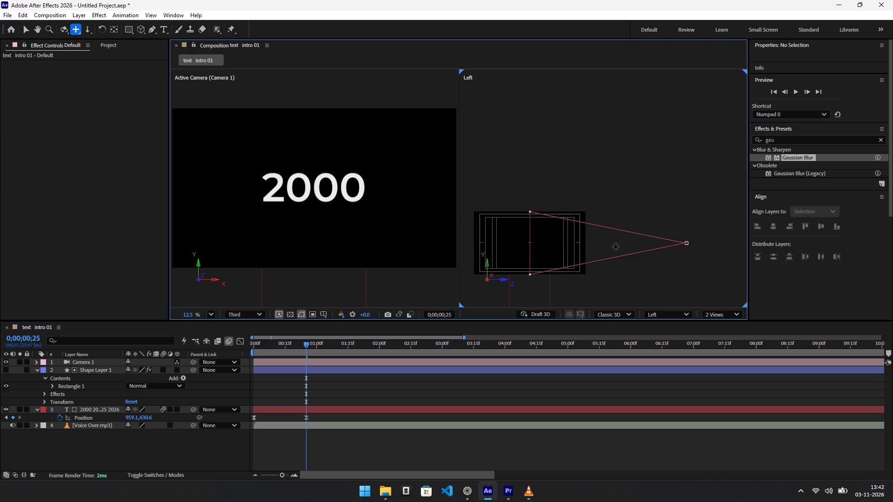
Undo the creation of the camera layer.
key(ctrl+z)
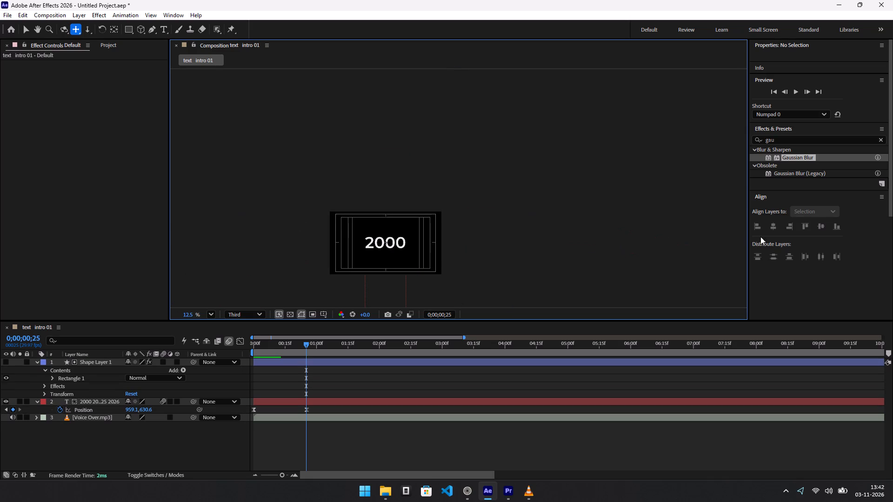
Play the year scroll from 0;00;00;00 with the whole composition frame in view to check its motion.
ctrl+scroll(343, 239, up, 10)
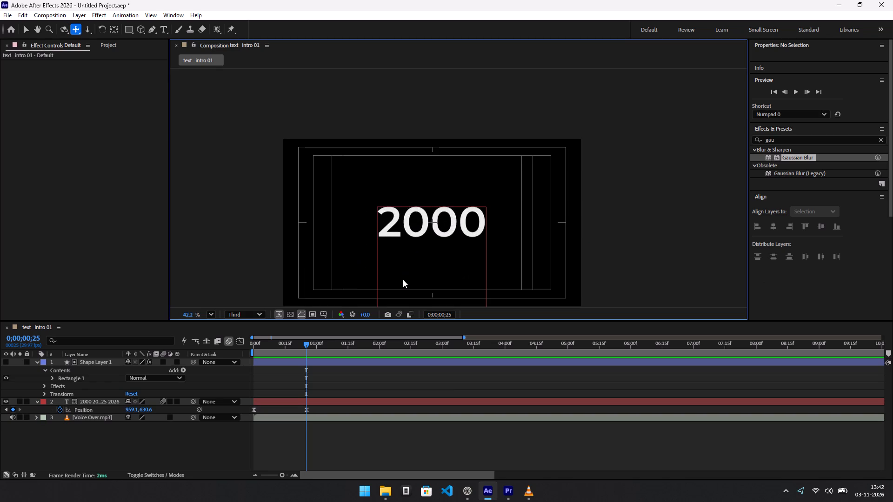
ctrl+scroll(403, 279, down, 2)
ctrl+scroll(403, 279, up, 1)
ctrl+scroll(421, 224, down, 2)
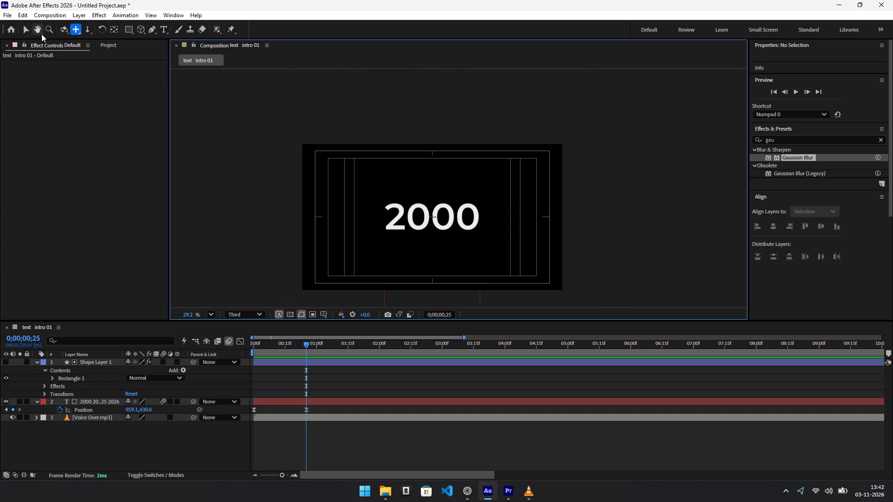
key(h)
drag(416, 213, 414, 179)
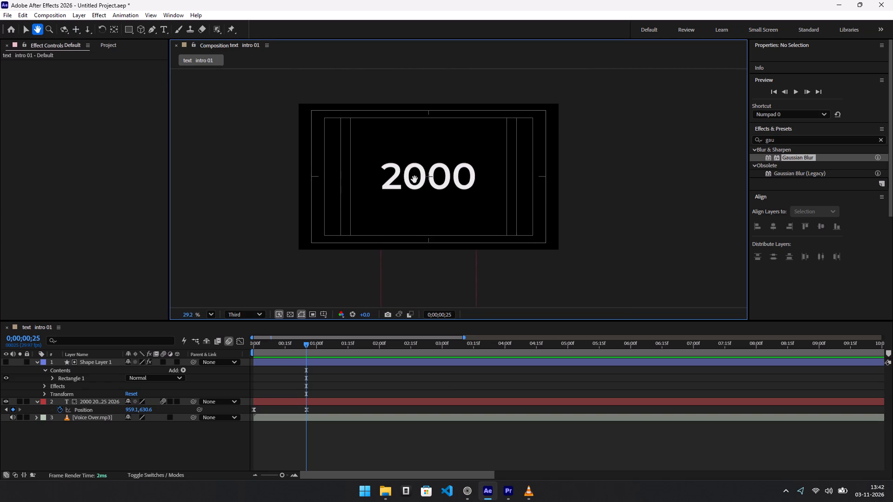
drag(414, 179, 426, 204)
scroll(426, 203, up, 3)
drag(440, 228, 440, 207)
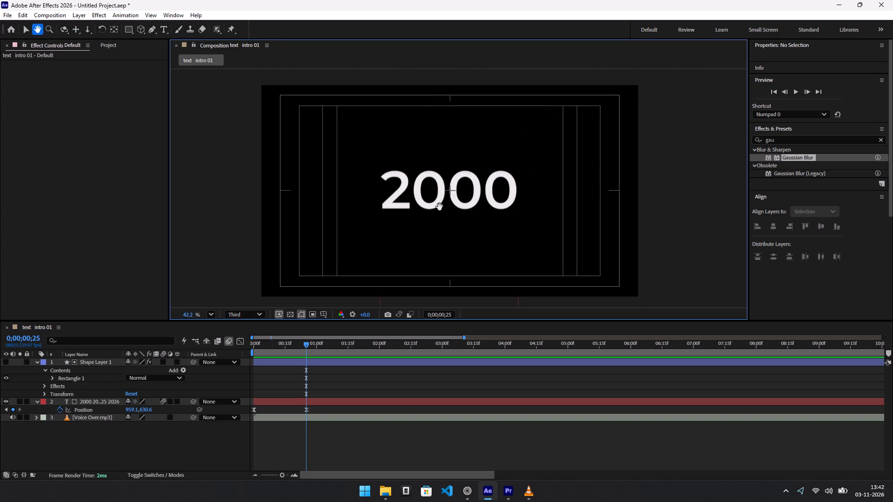
scroll(440, 207, up, 2)
scroll(440, 207, down, 2)
key(space)
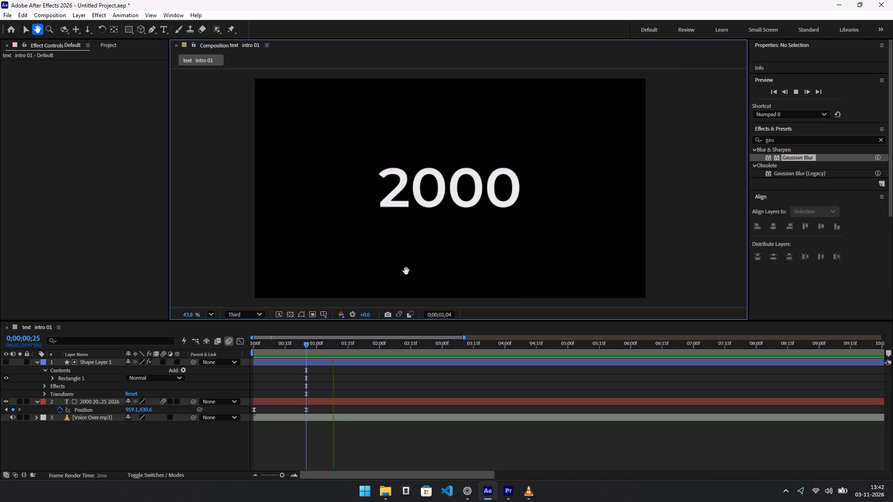
key(space)
drag(301, 347, 143, 337)
key(space)
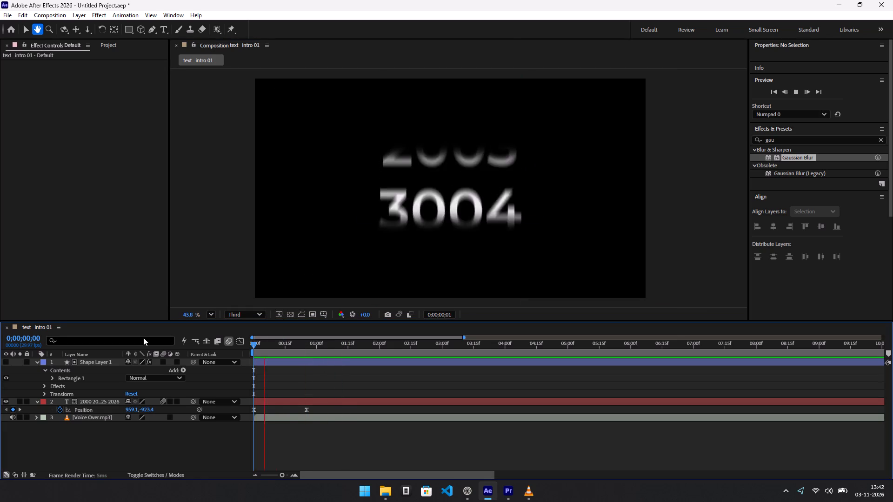
key(space)
Replay the year scroll repeatedly from 0;00;00;00 to review how the numbers move and settle.
click(450, 214)
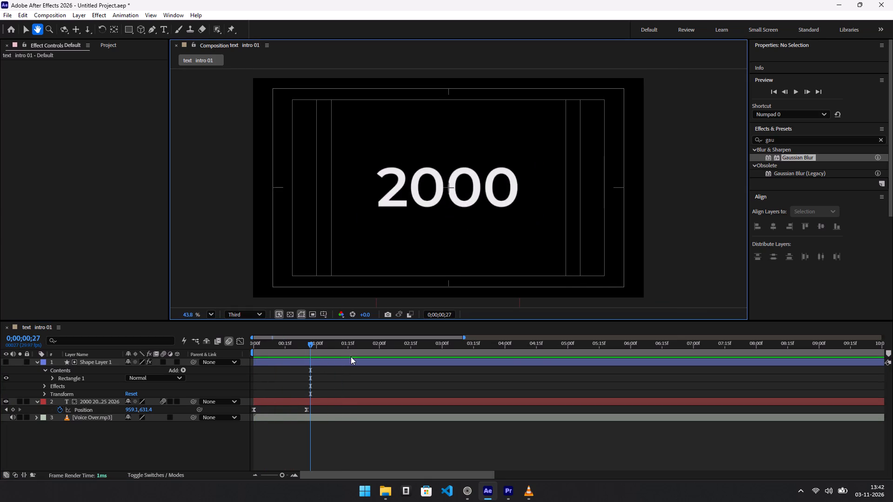
drag(296, 355, 155, 354)
key(space)
key(space)
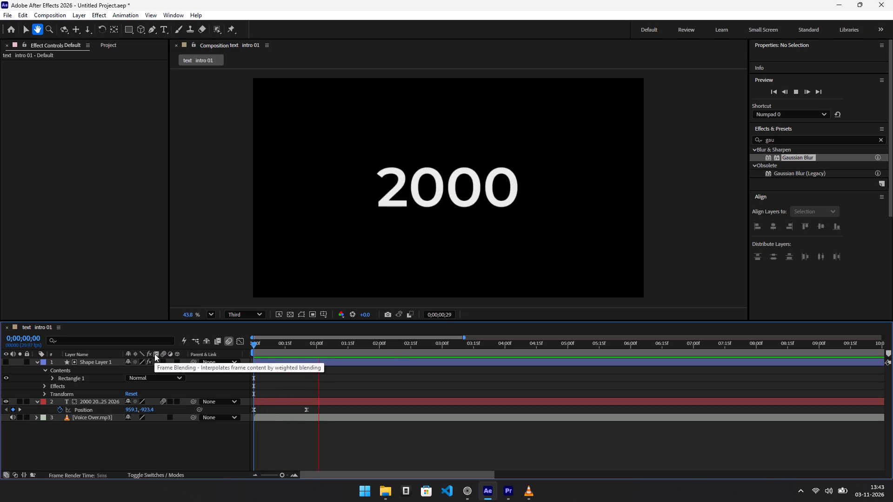
drag(320, 345, 200, 349)
key(space)
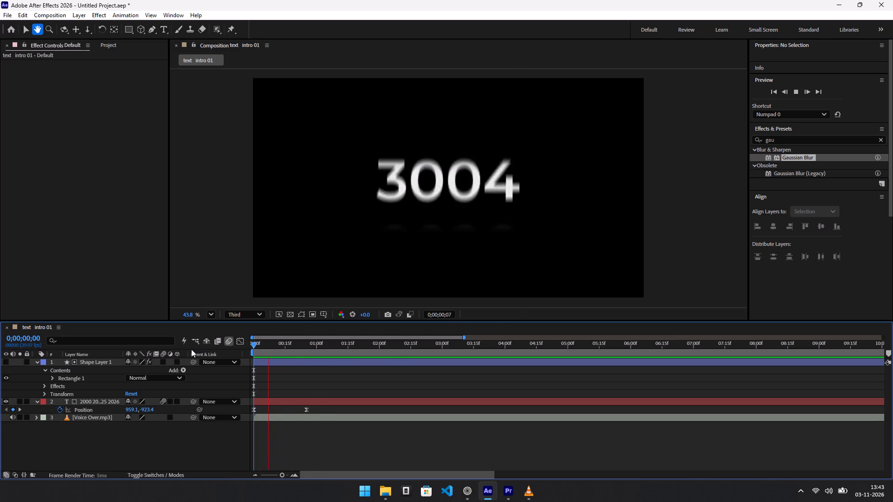
key(space)
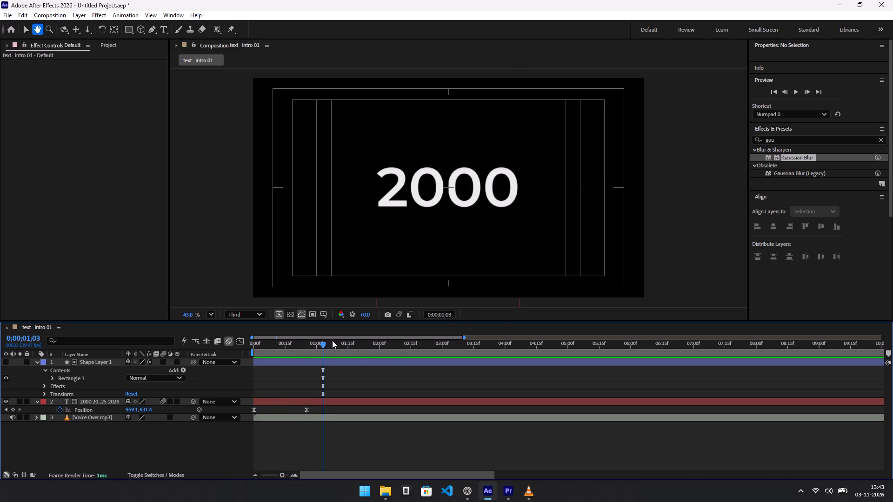
drag(319, 342, 288, 351)
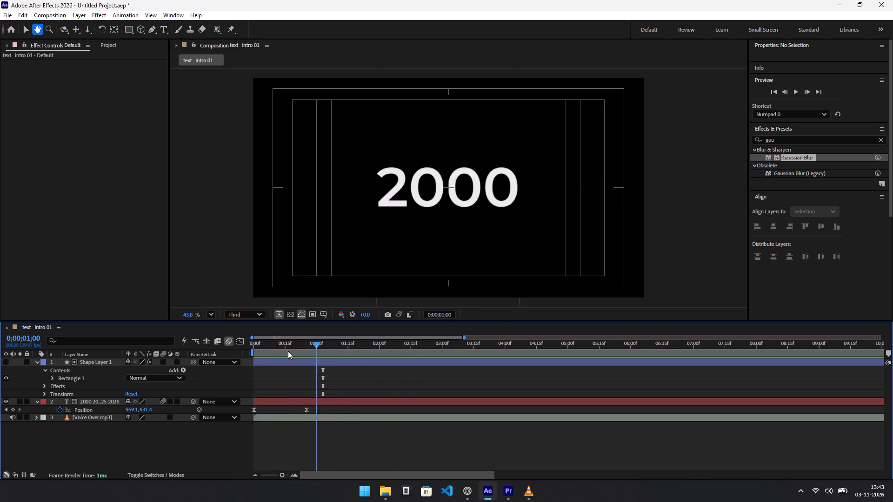
drag(288, 351, 244, 351)
key(space)
key(space)
key(space)
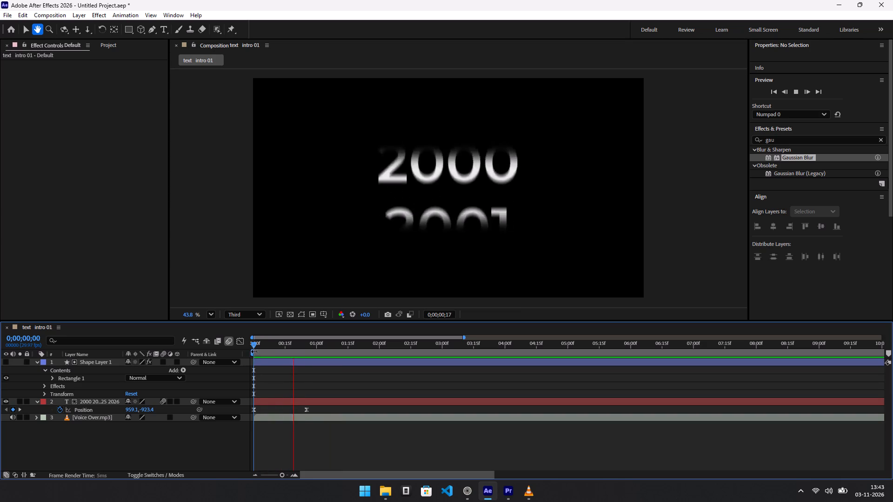
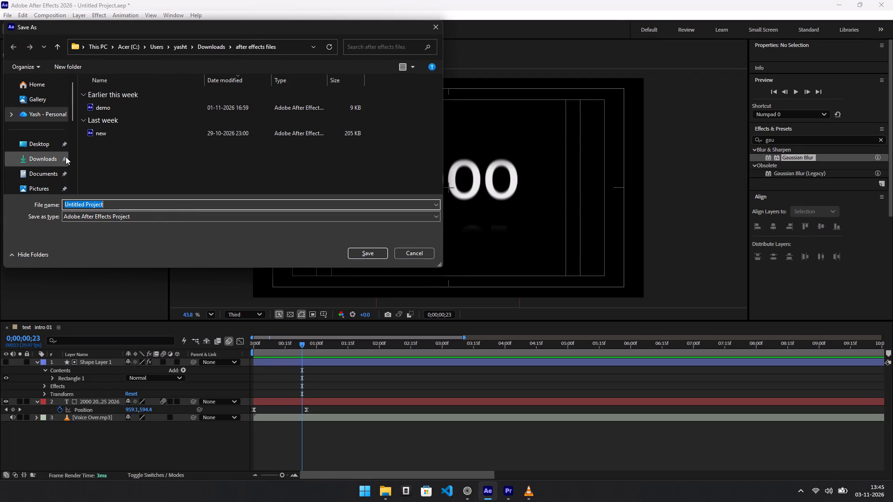
Save the project as 01 in the after effects files folder.
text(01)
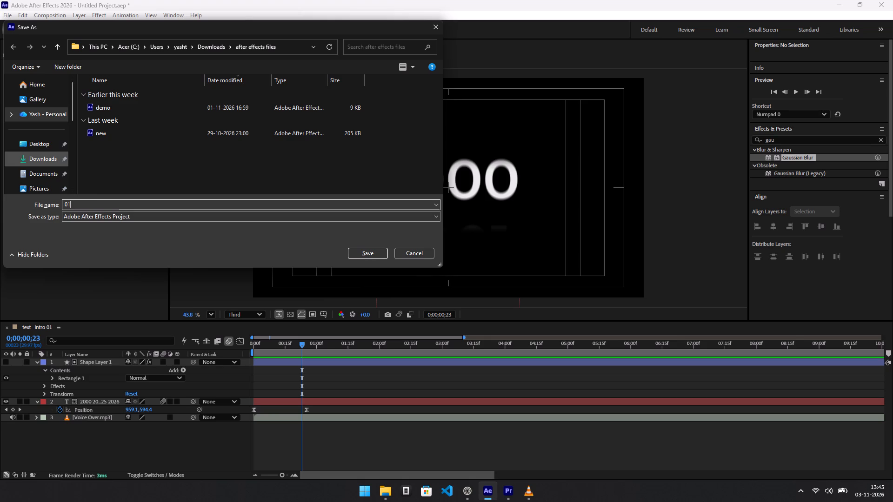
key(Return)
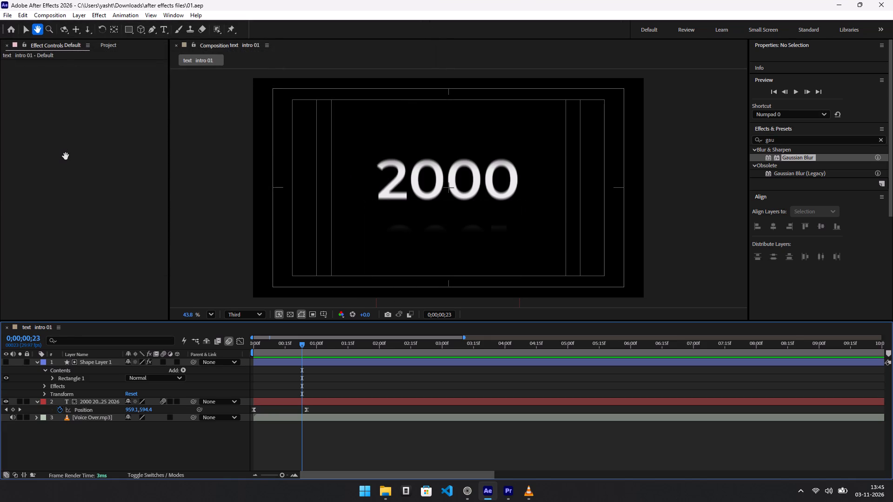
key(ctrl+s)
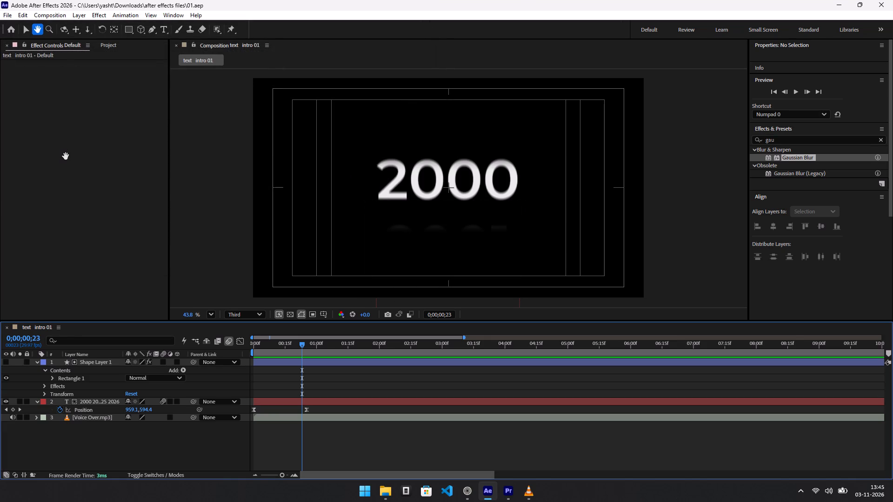
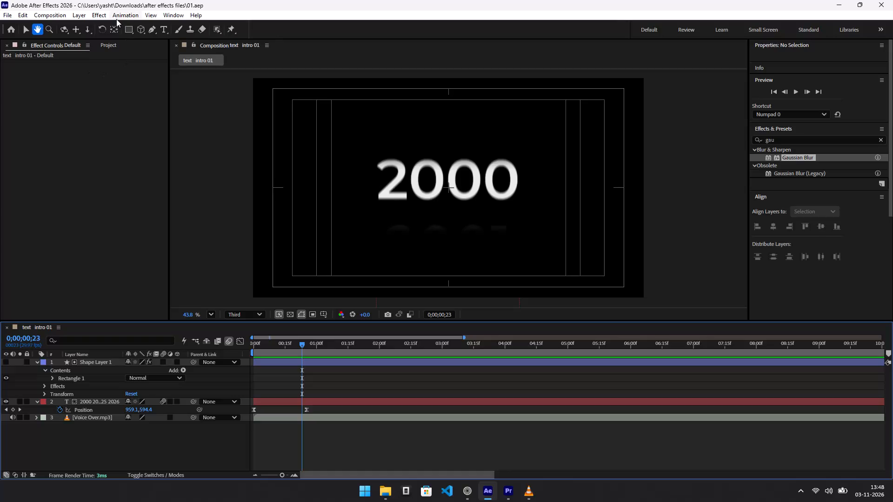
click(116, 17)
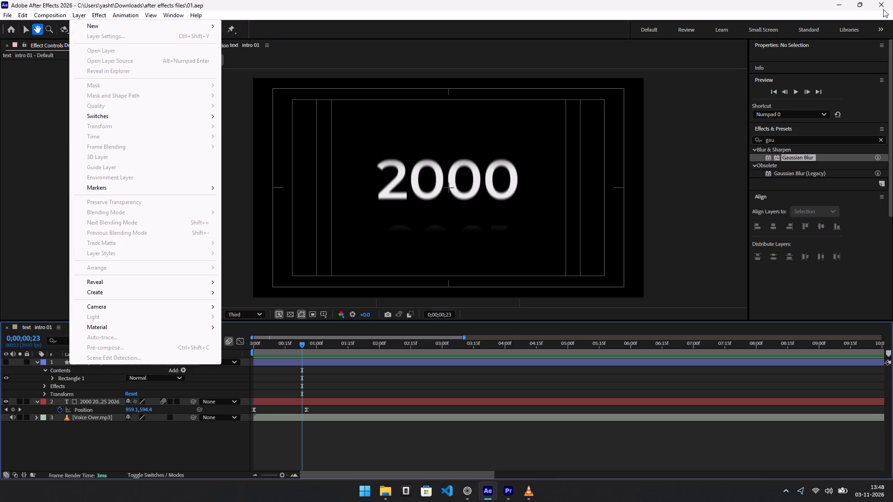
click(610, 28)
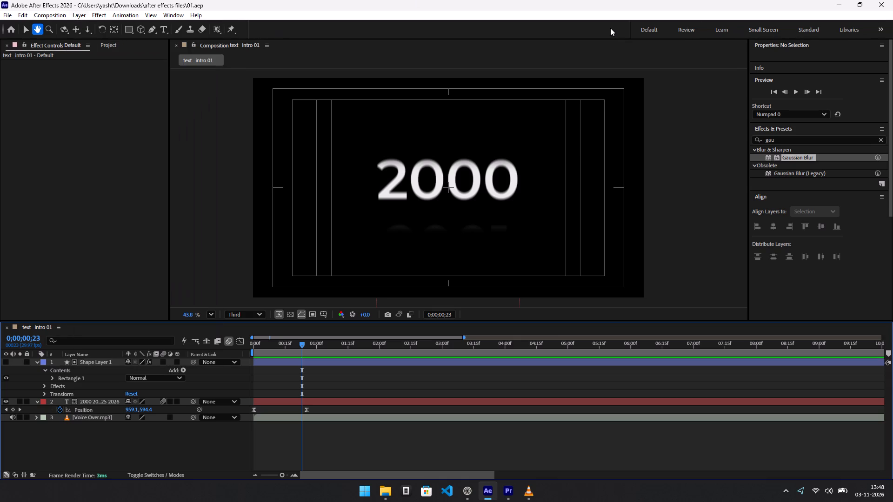